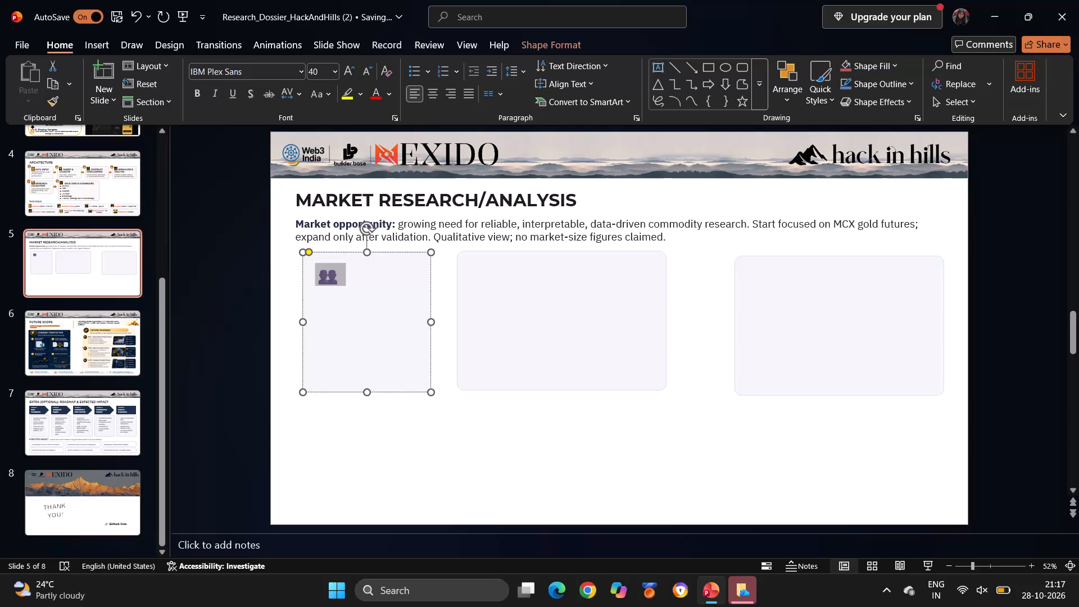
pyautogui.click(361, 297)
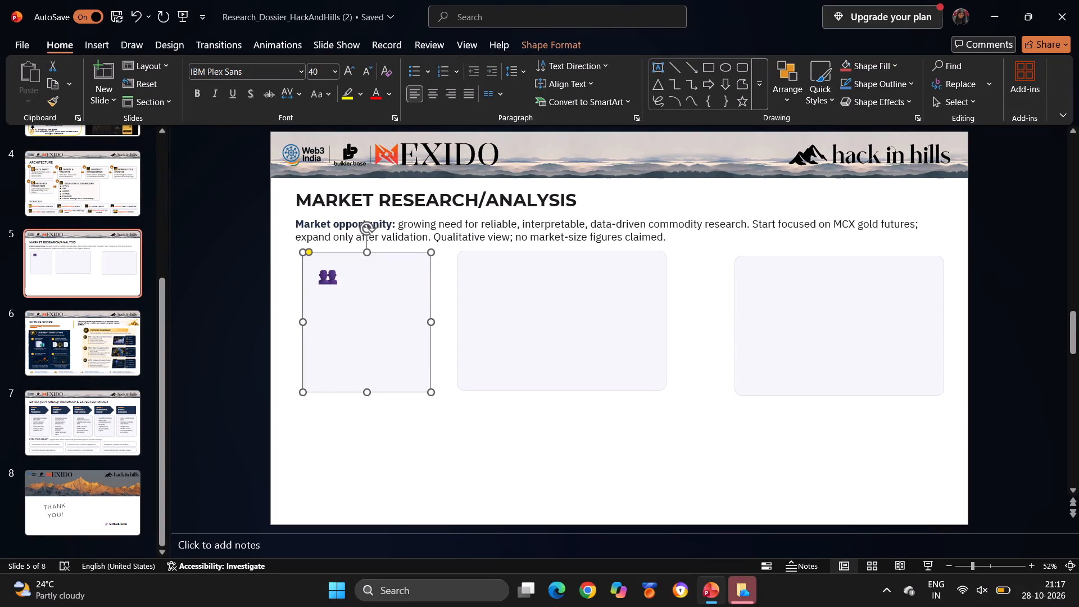
# Search the computer for the WhatsApp app using "wh".
pyautogui.click(417, 597)
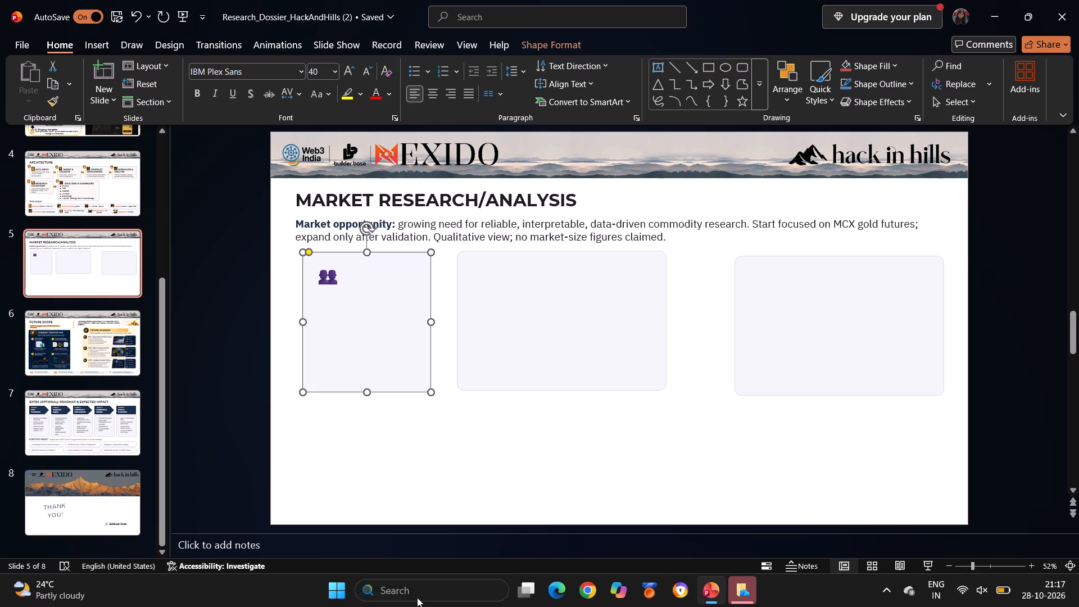
pyautogui.write('wh')
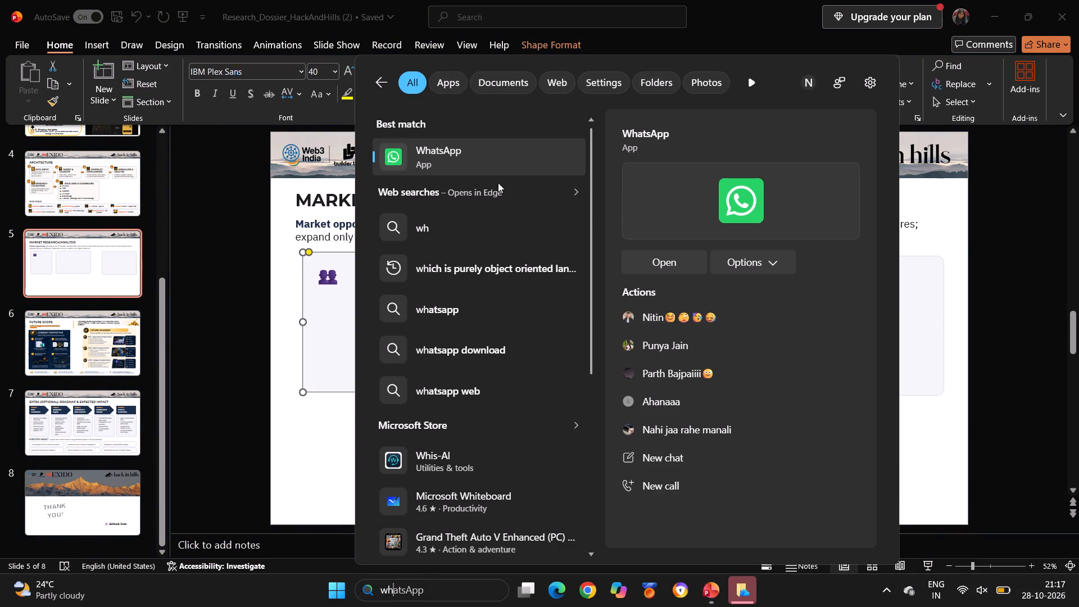
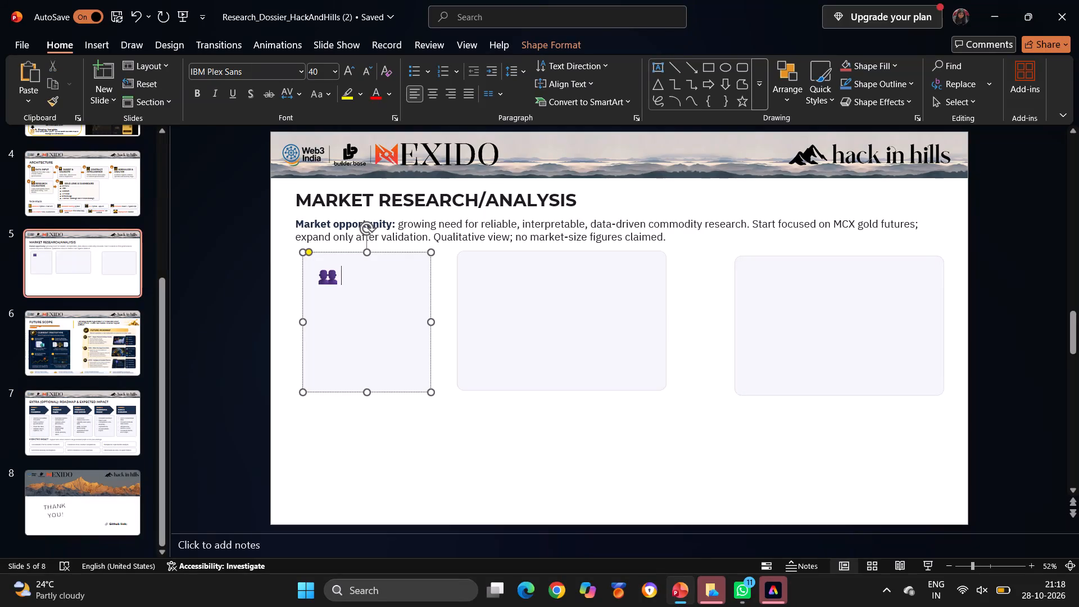
# Paste the target-users text after the people icon in the first card and set it to 20 pt.
pyautogui.hotkey('ctrl', 'v')
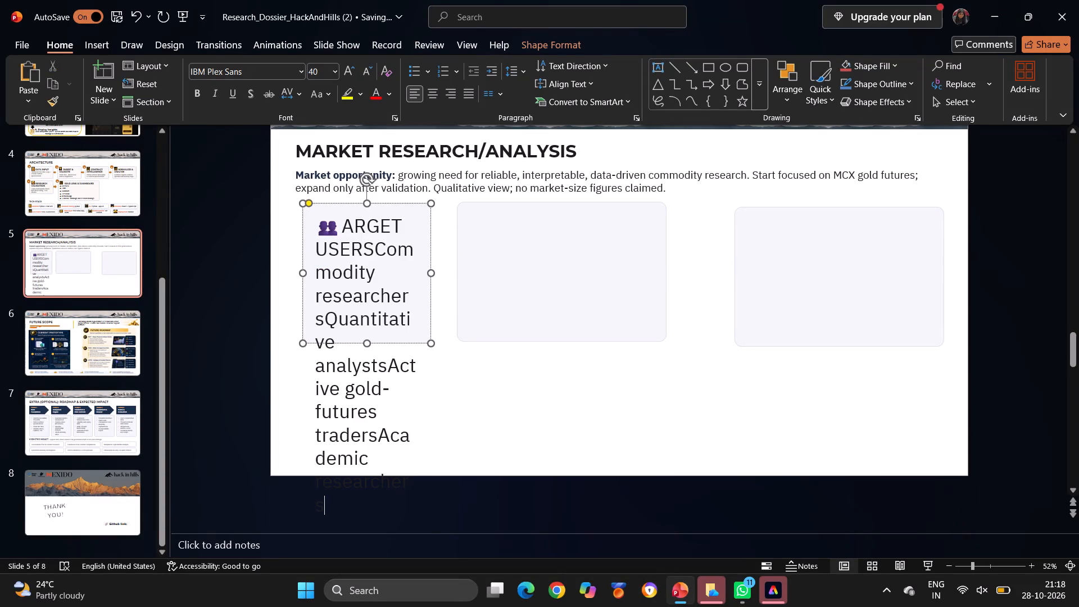
pyautogui.moveTo(343, 225); pyautogui.dragTo(400, 373)
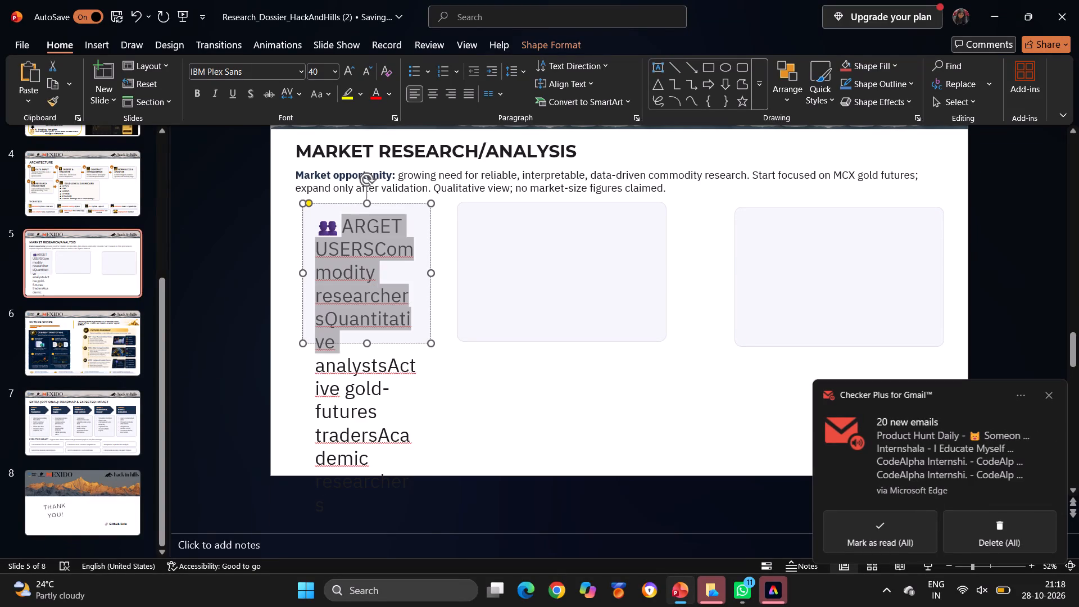
pyautogui.moveTo(400, 373); pyautogui.dragTo(427, 539)
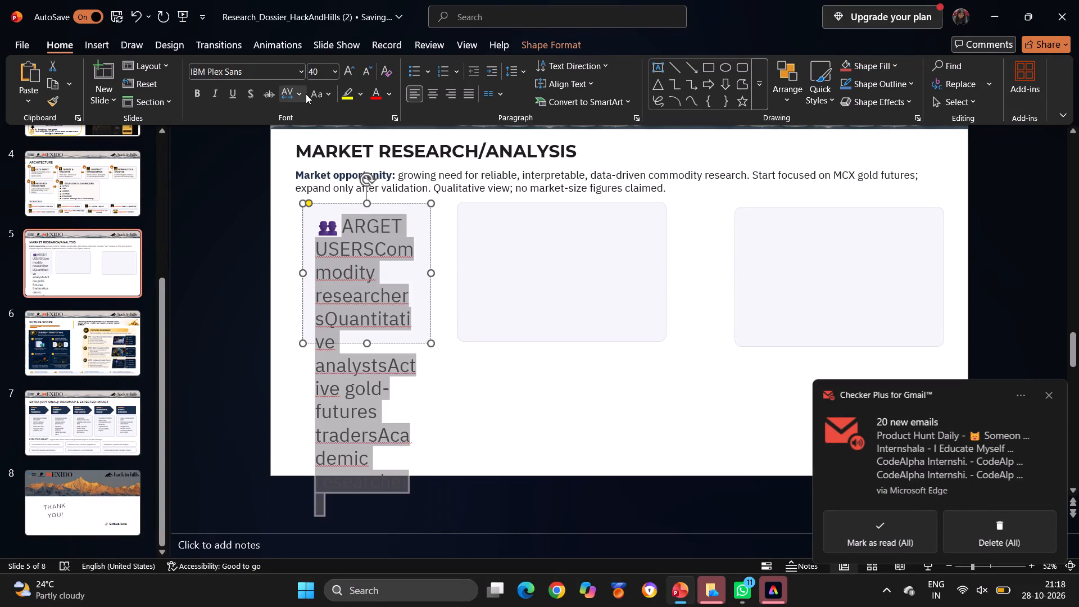
pyautogui.click(336, 73)
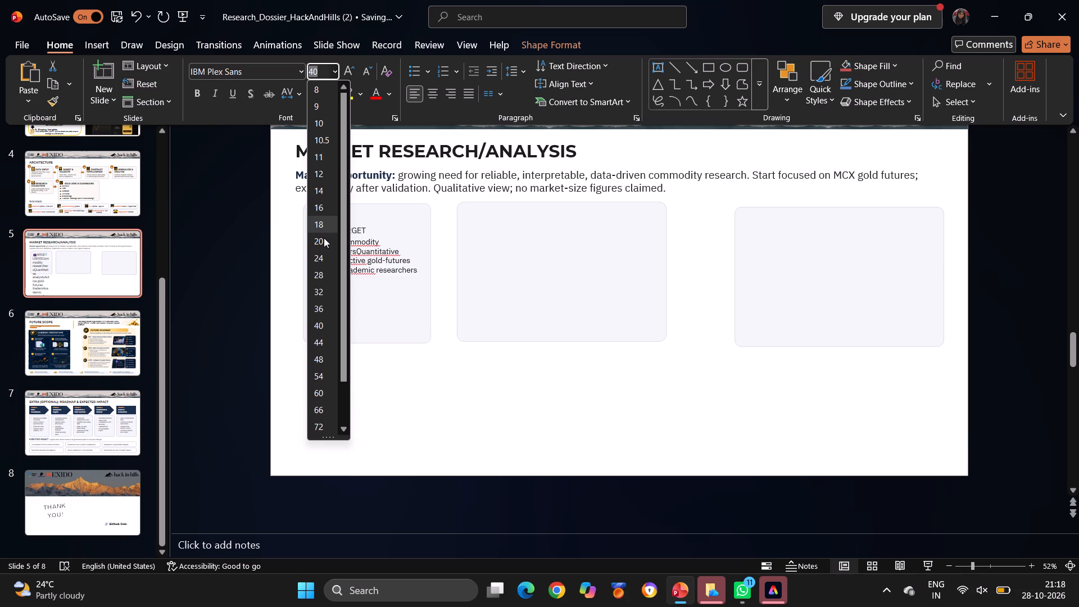
pyautogui.click(324, 238)
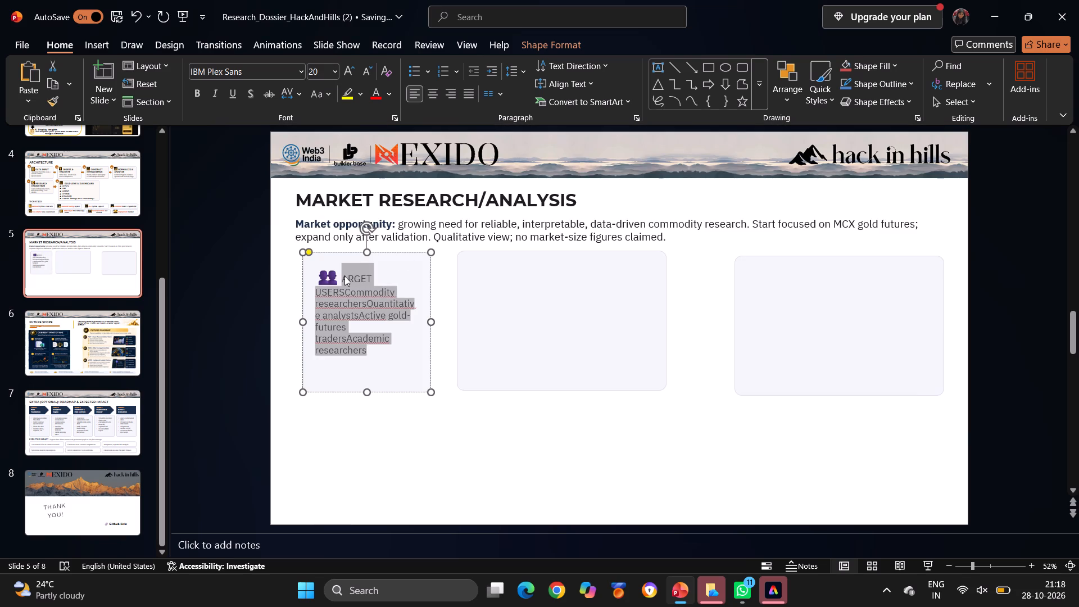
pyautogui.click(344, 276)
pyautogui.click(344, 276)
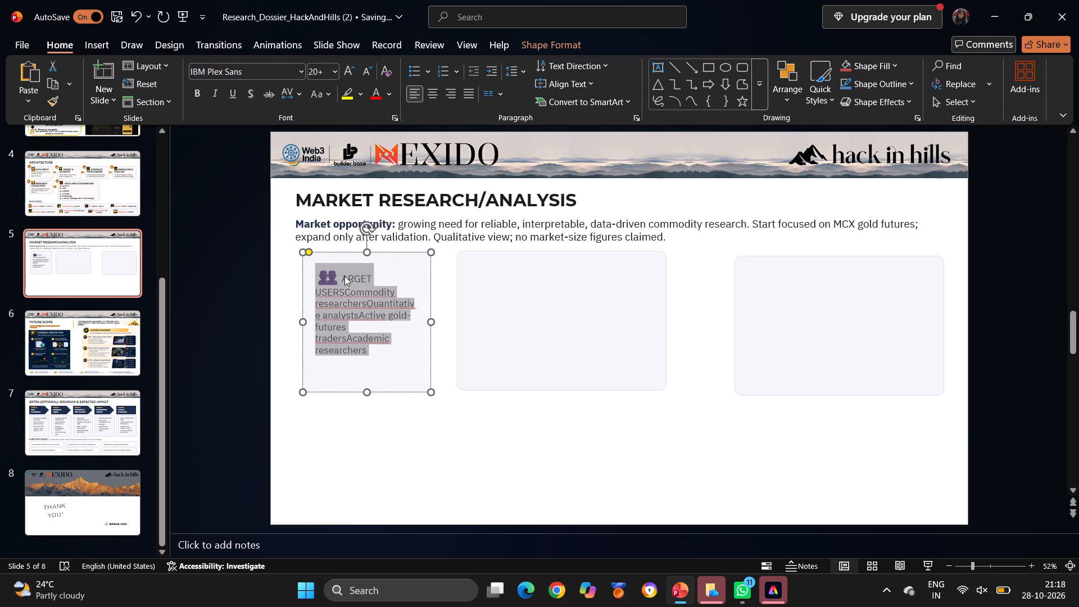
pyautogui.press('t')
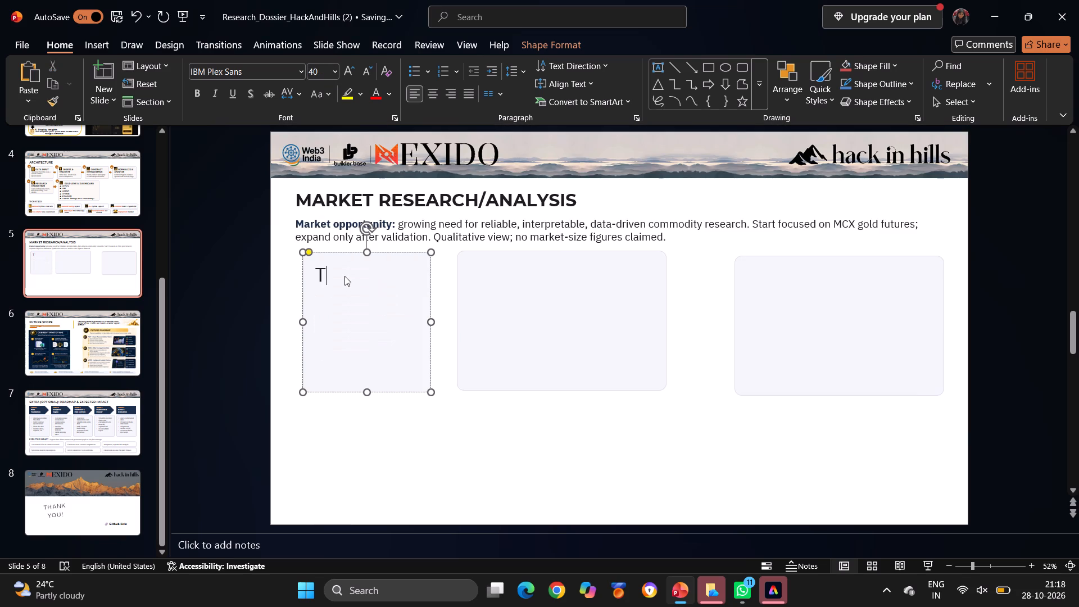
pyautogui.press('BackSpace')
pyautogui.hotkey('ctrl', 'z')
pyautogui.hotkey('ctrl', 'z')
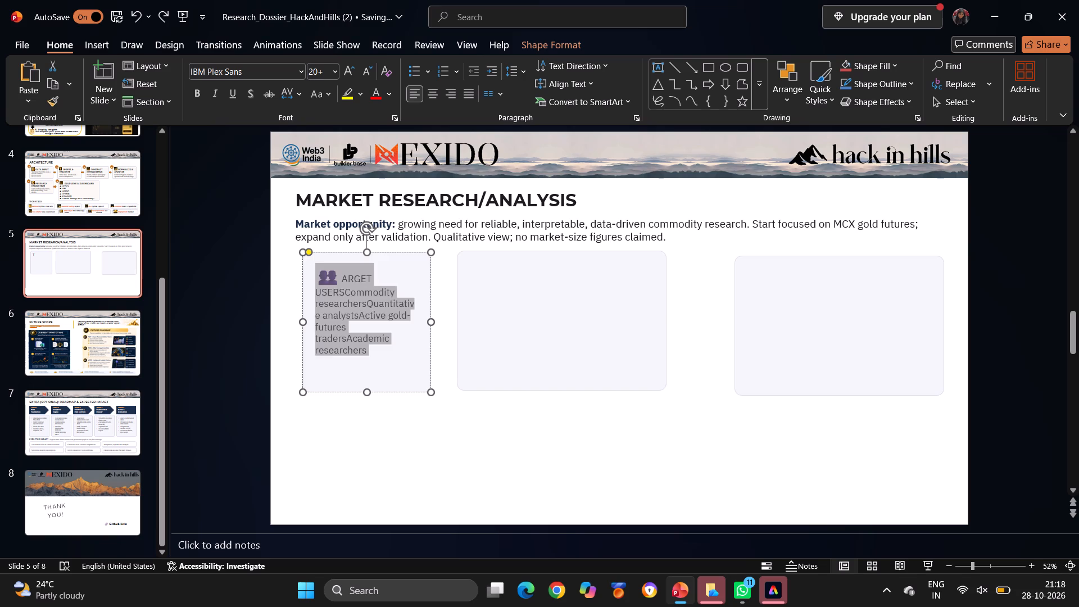
# Add the missing "T" to complete the "TARGET USERS" heading and start the audience text on a new line.
pyautogui.click(339, 279)
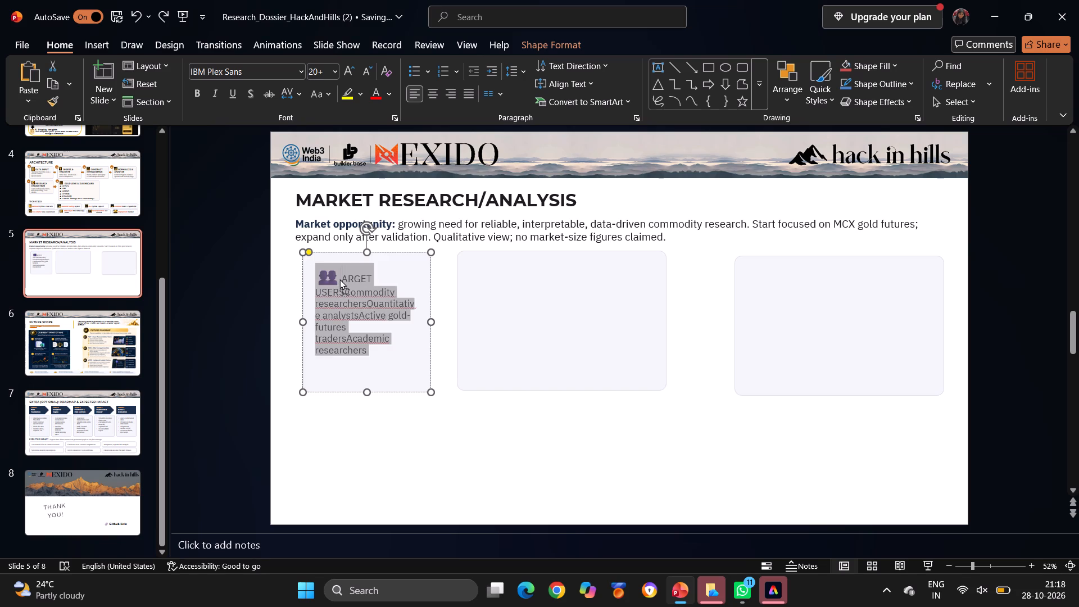
pyautogui.press('t')
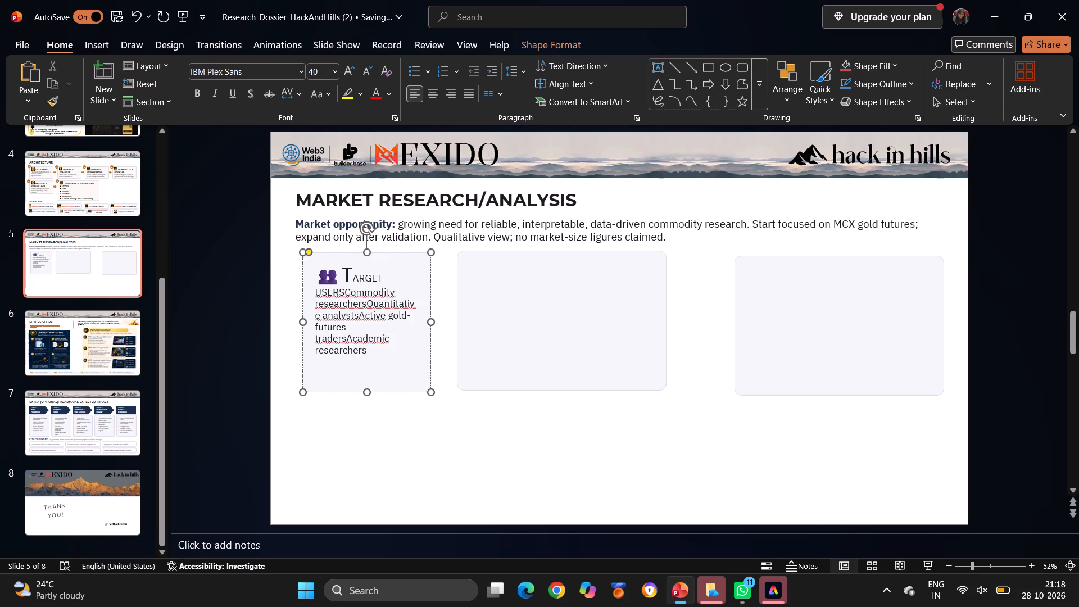
pyautogui.click(344, 290)
pyautogui.press('Return')
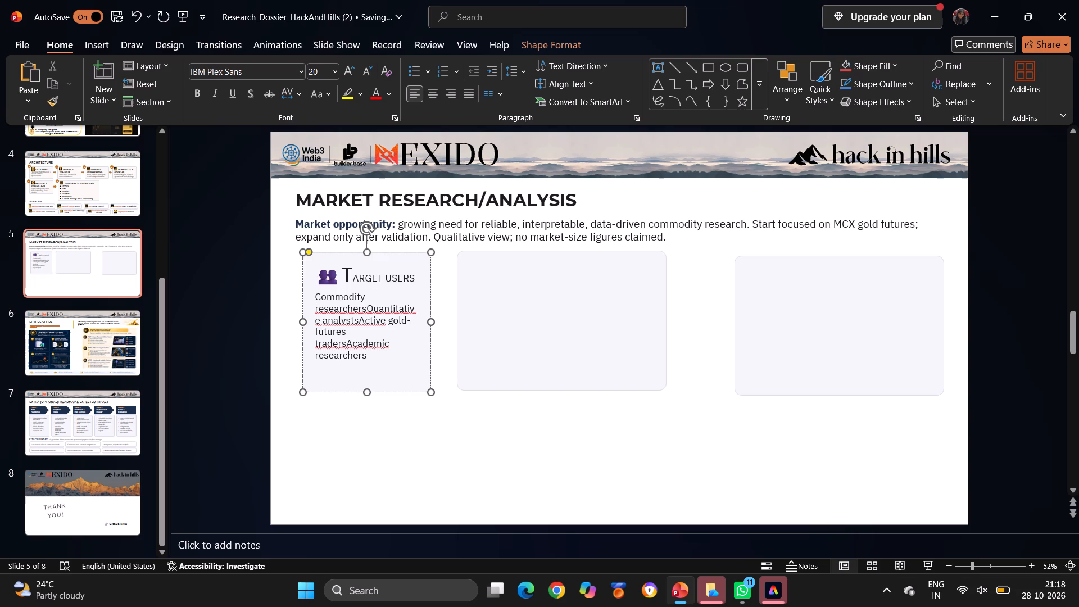
# Set the "TARGET USERS" heading in the first card to 28 pt.
pyautogui.moveTo(343, 277); pyautogui.dragTo(414, 277)
pyautogui.click(335, 76)
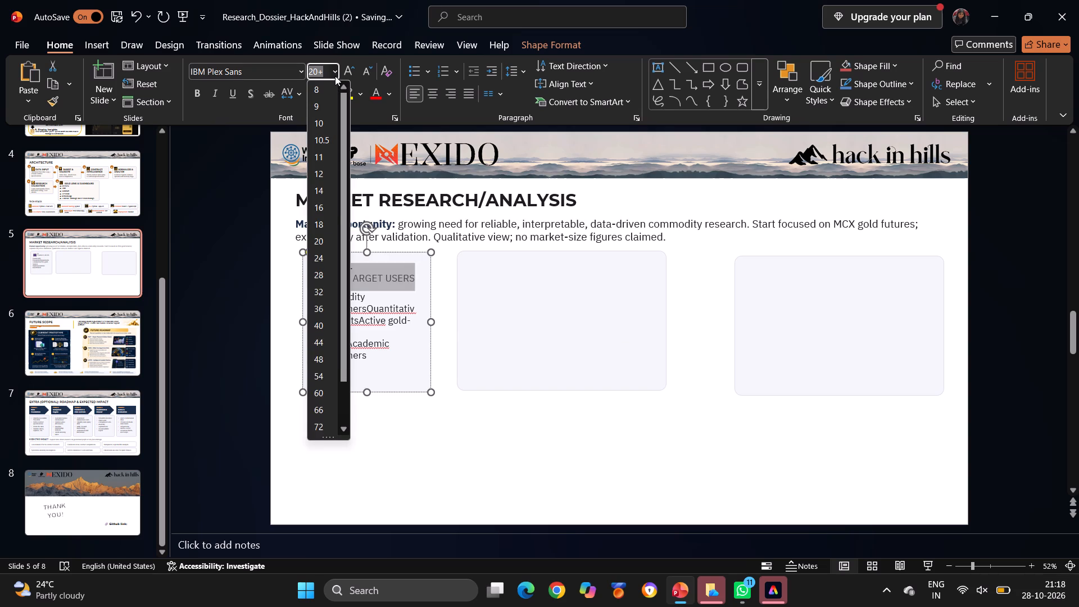
pyautogui.click(321, 273)
# Make the audience text below the "TARGET USERS" heading bold.
pyautogui.click(384, 315)
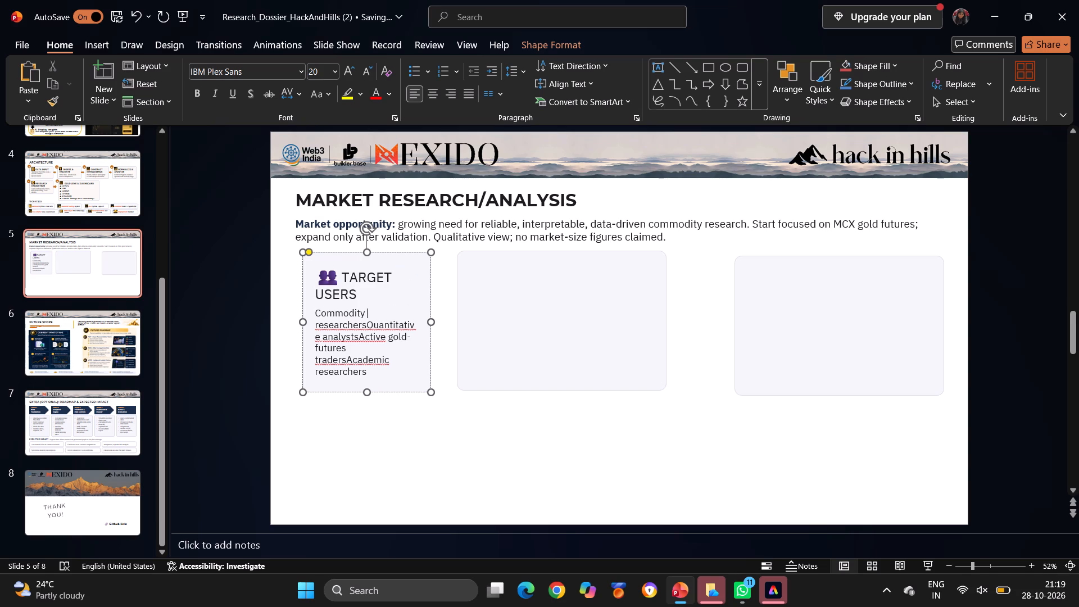
pyautogui.moveTo(317, 314); pyautogui.dragTo(384, 379)
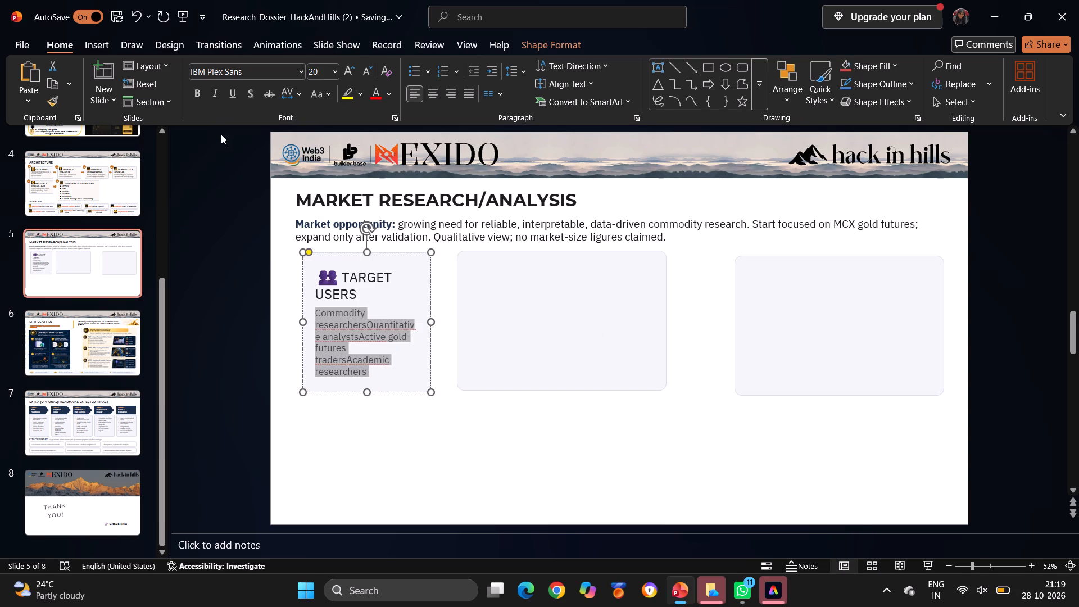
pyautogui.click(198, 98)
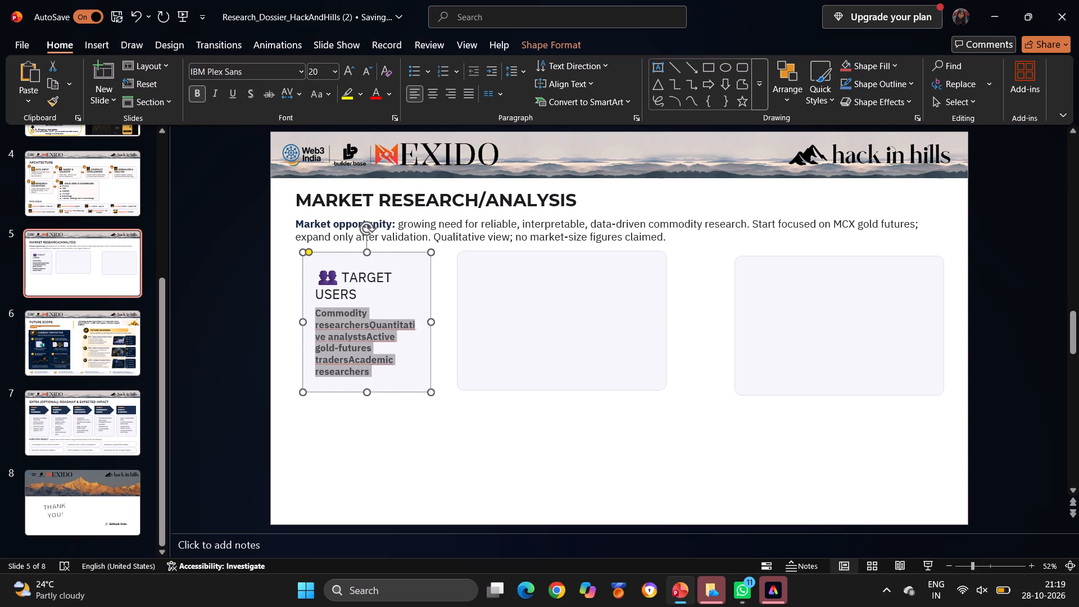
pyautogui.click(448, 394)
pyautogui.click(510, 339)
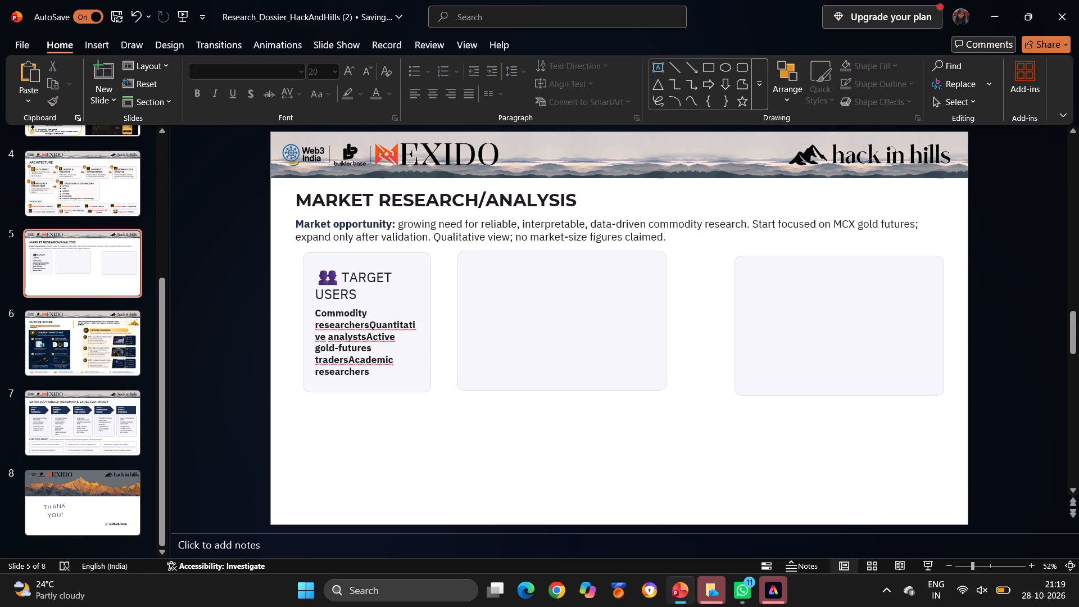
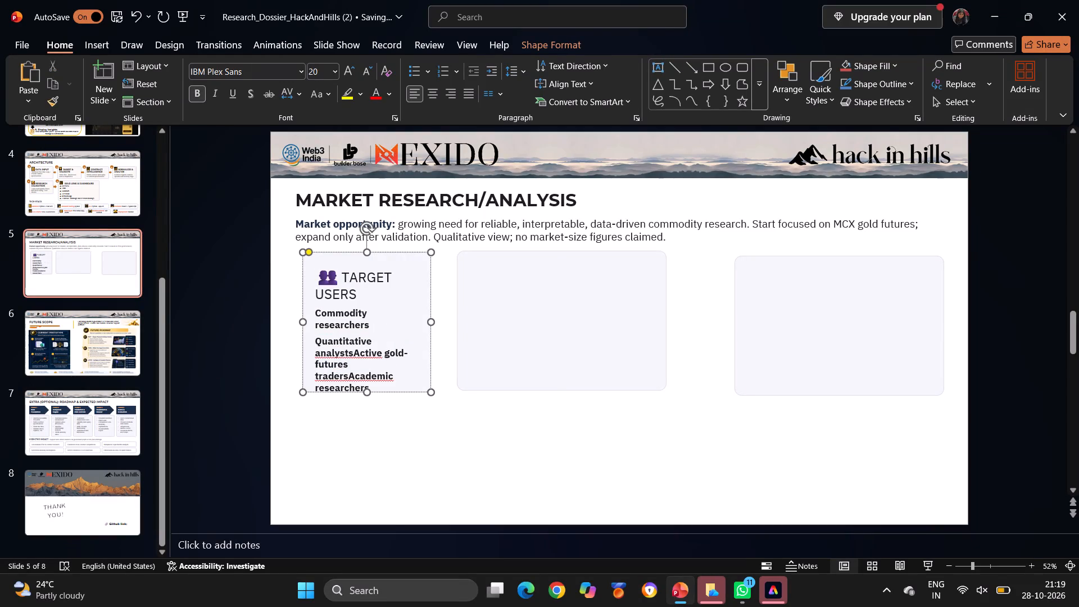
# Split the run-together audience text in the first card so "Active gold-futures traders" and "Academic researchers" each start a new line.
pyautogui.click(353, 350)
pyautogui.press('Return')
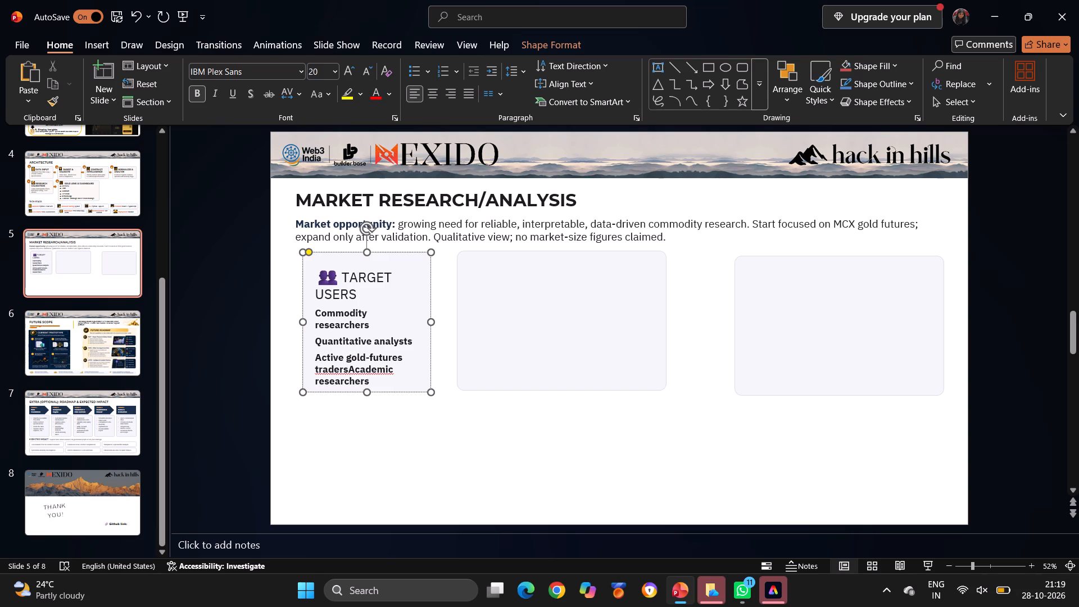
pyautogui.click(346, 365)
pyautogui.press('Return')
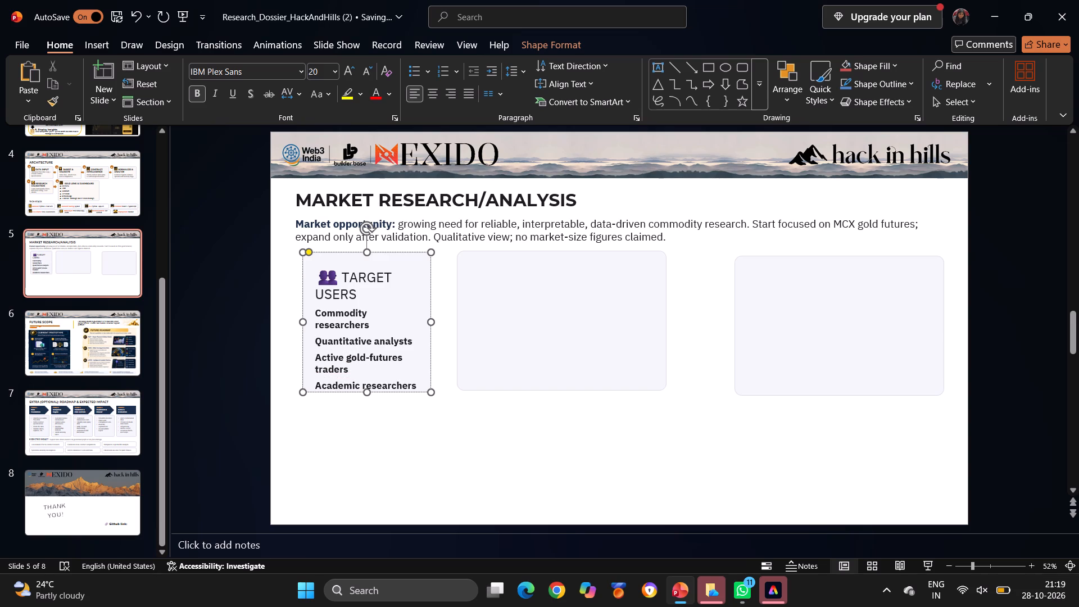
# Apply four-diamond bullets to the four audience lines in the target users card.
pyautogui.moveTo(316, 311); pyautogui.dragTo(408, 399)
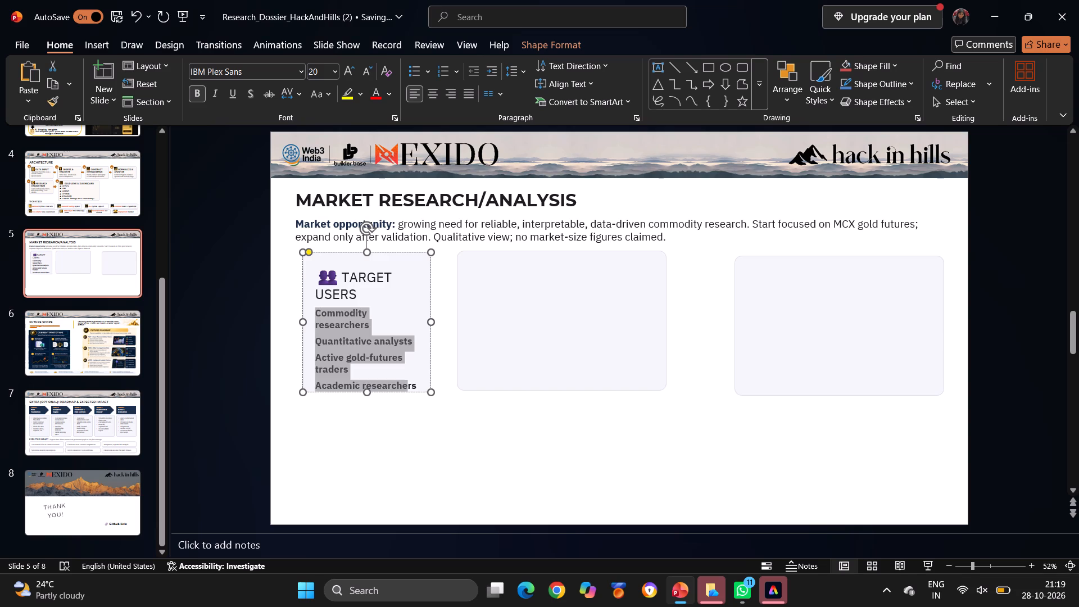
pyautogui.moveTo(408, 399); pyautogui.dragTo(431, 388)
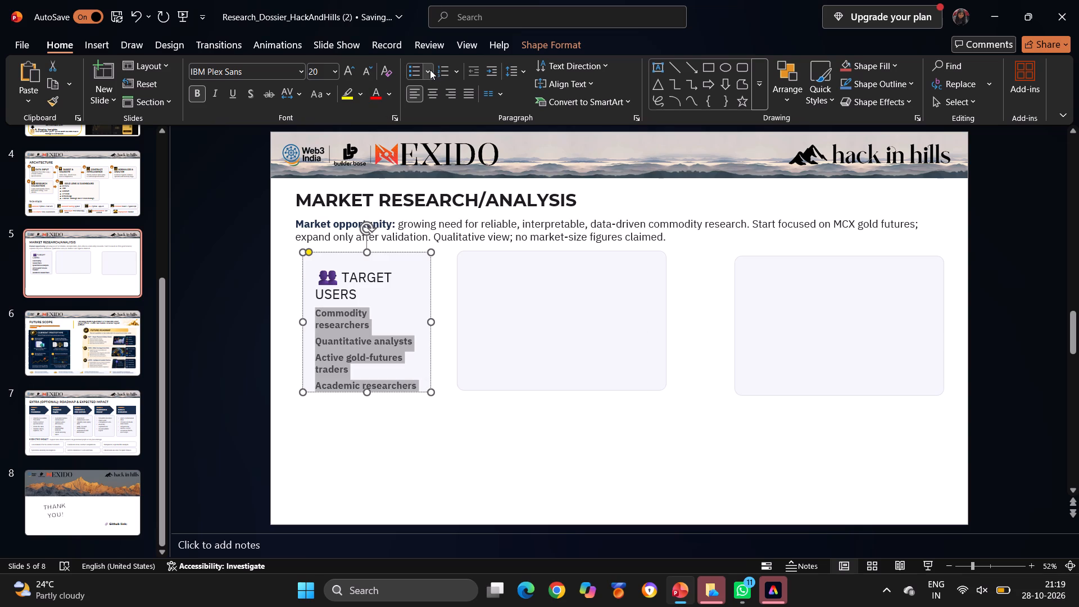
pyautogui.click(429, 69)
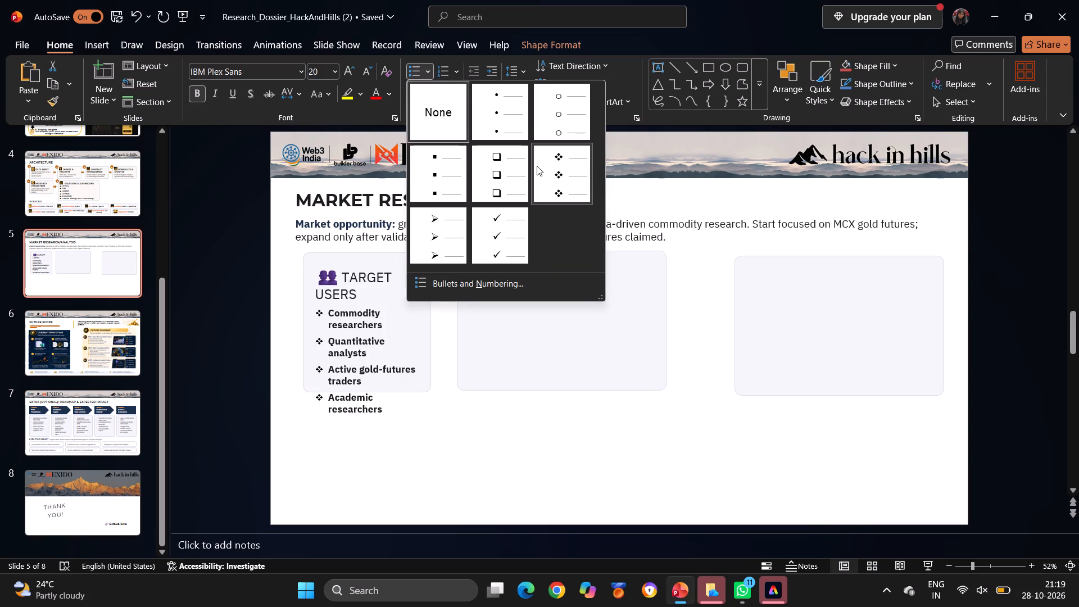
pyautogui.click(537, 166)
pyautogui.click(409, 422)
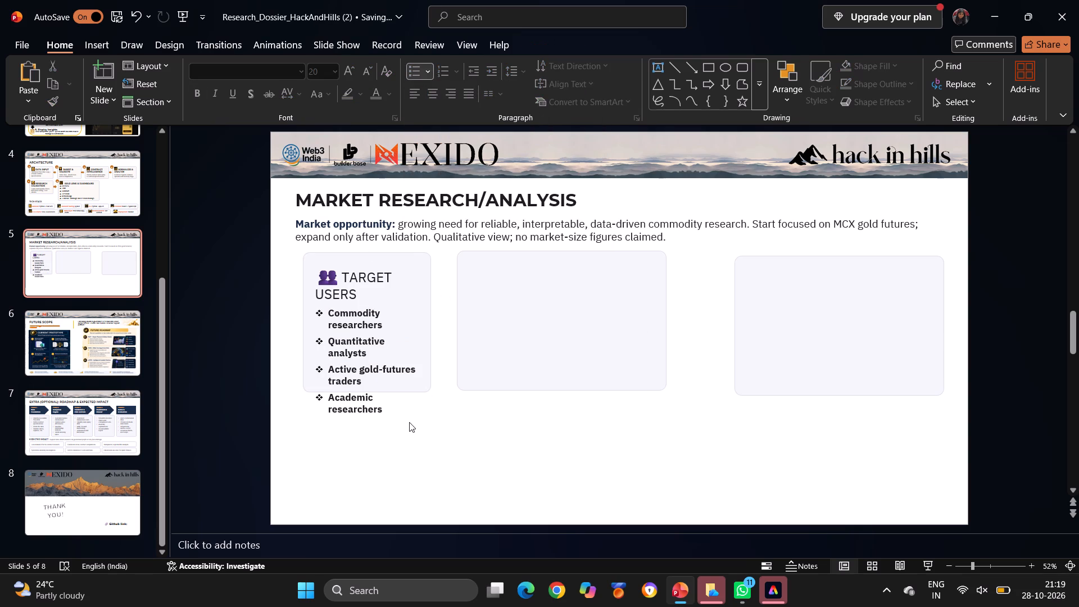
# Move the "TARGET USERS" heading onto its own line below the people icon.
pyautogui.click(338, 276)
pyautogui.press('Return')
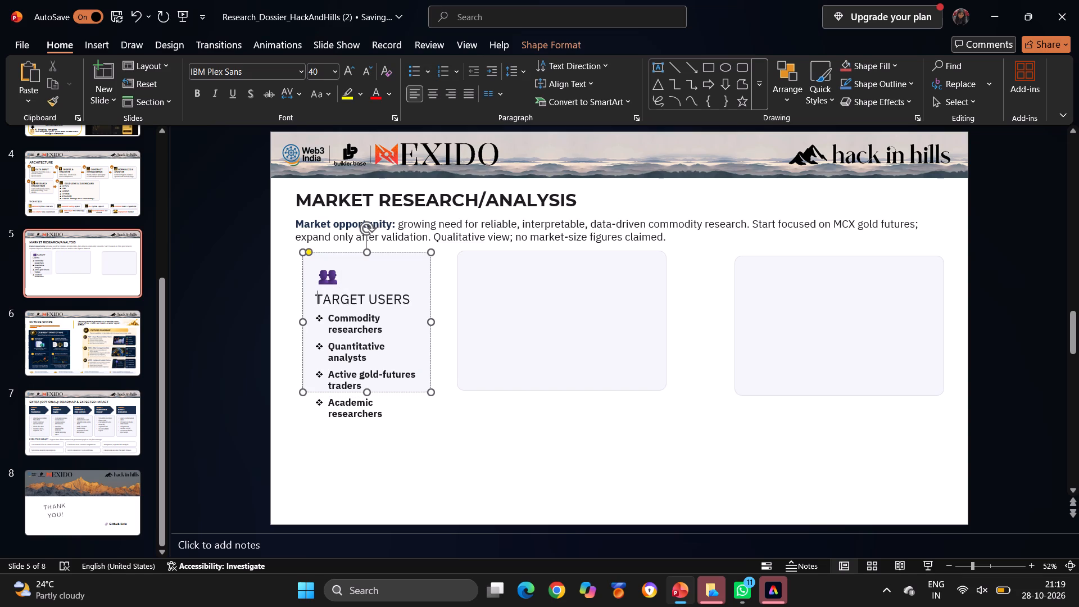
# Lengthen the target users card downward to enclose all its bullets and align its top edge with the second card.
pyautogui.moveTo(368, 392); pyautogui.dragTo(369, 406)
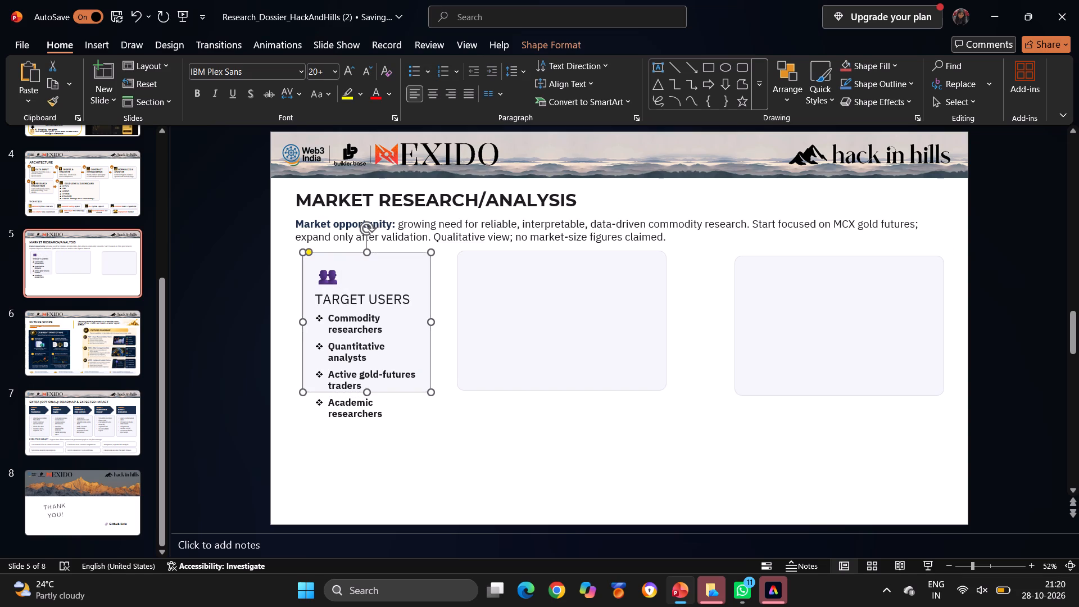
pyautogui.moveTo(369, 406); pyautogui.dragTo(376, 422)
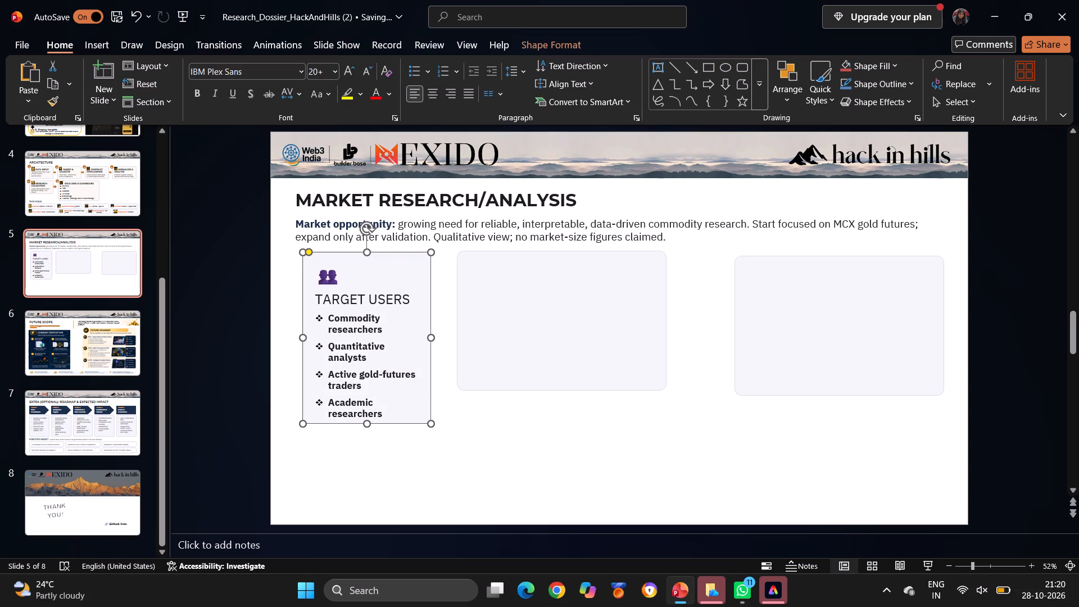
pyautogui.click(369, 256)
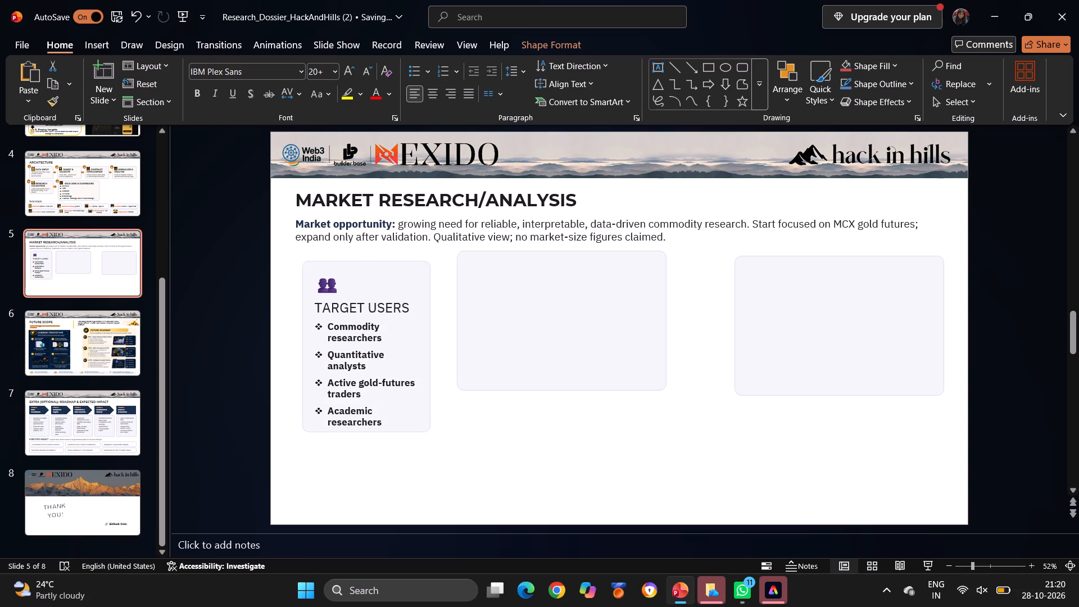
pyautogui.click(362, 252)
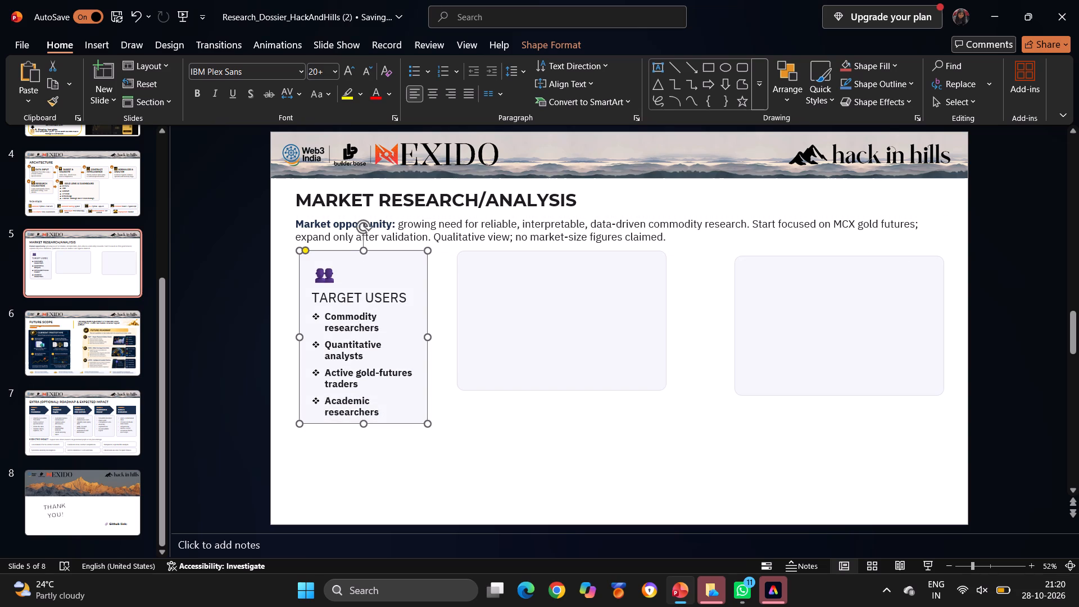
pyautogui.click(361, 422)
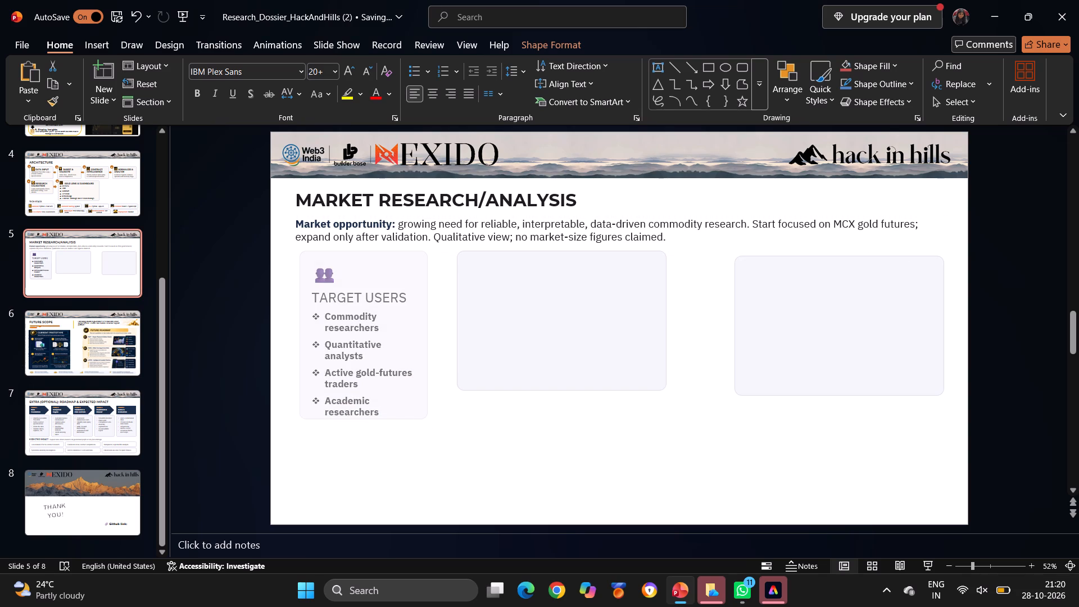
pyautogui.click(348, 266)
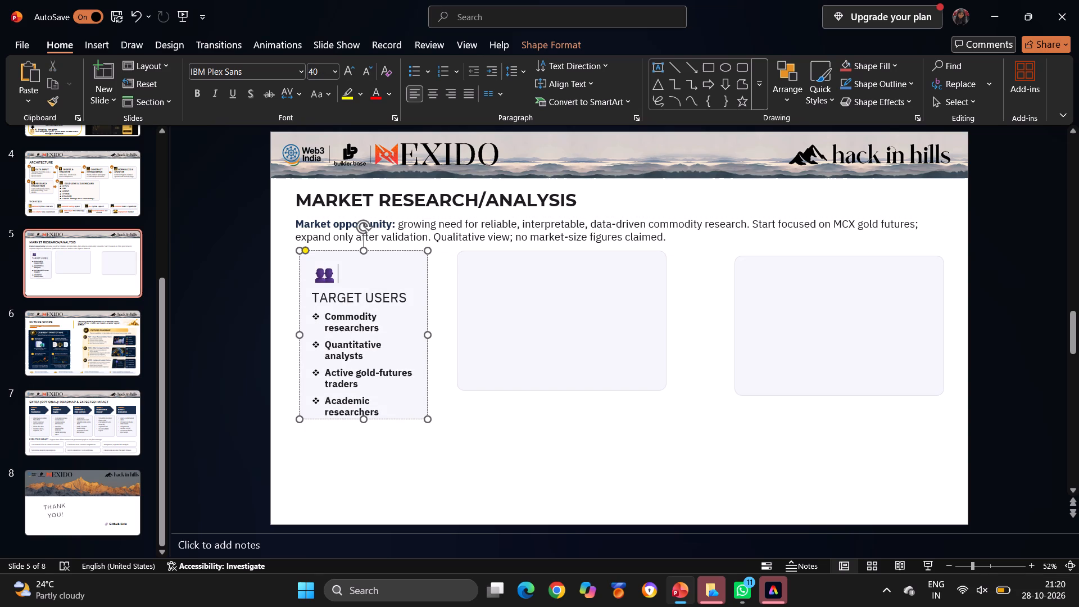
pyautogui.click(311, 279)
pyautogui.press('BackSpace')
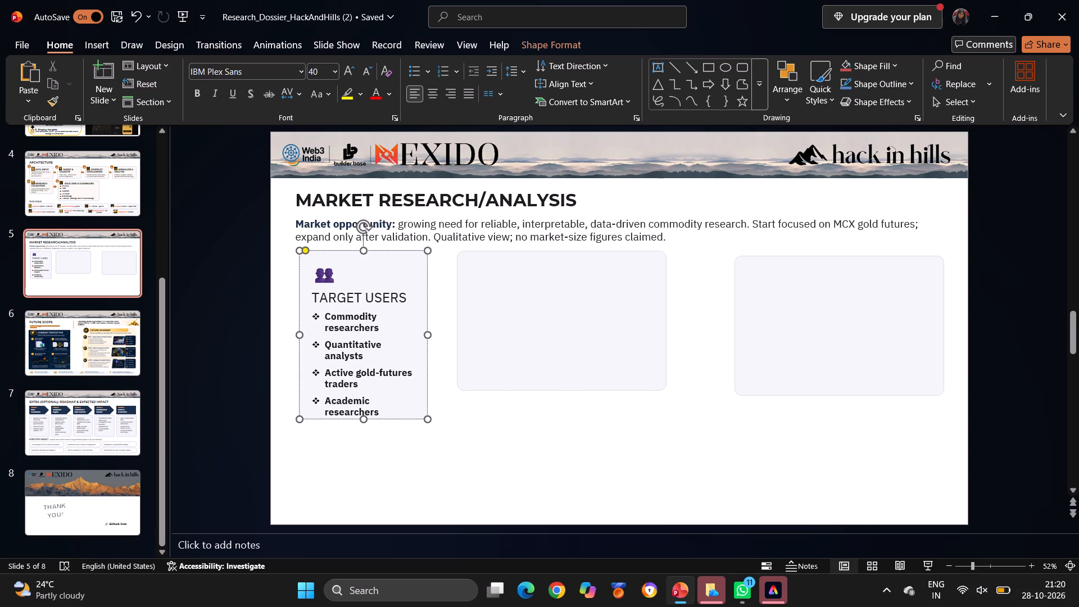
# Paste the copied "MARKET GAP" heading and its four lines of text into the empty second card.
pyautogui.click(498, 332)
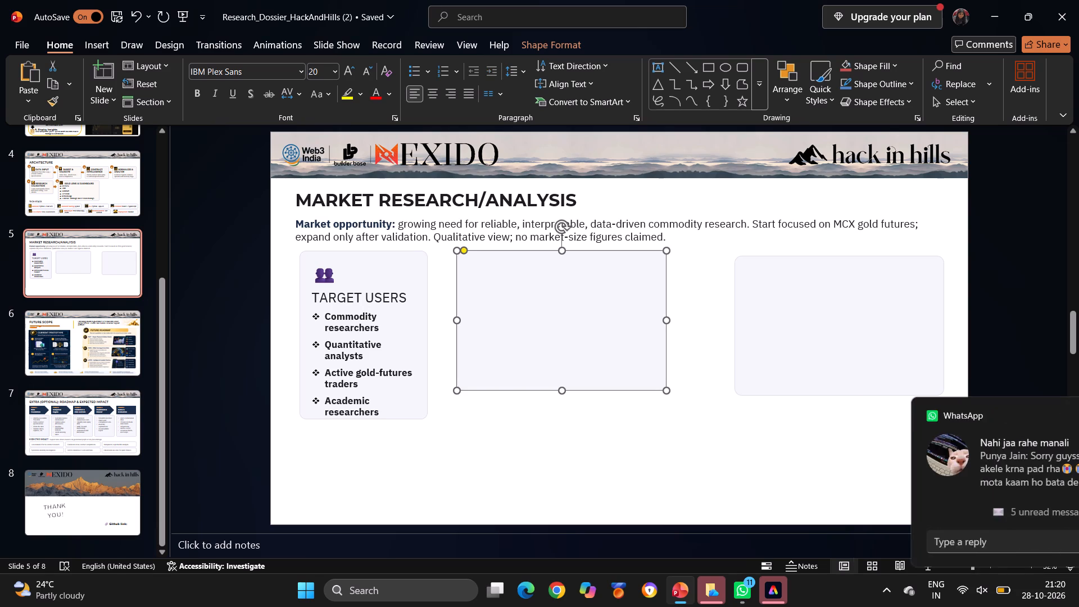
pyautogui.hotkey('ctrl', 'v')
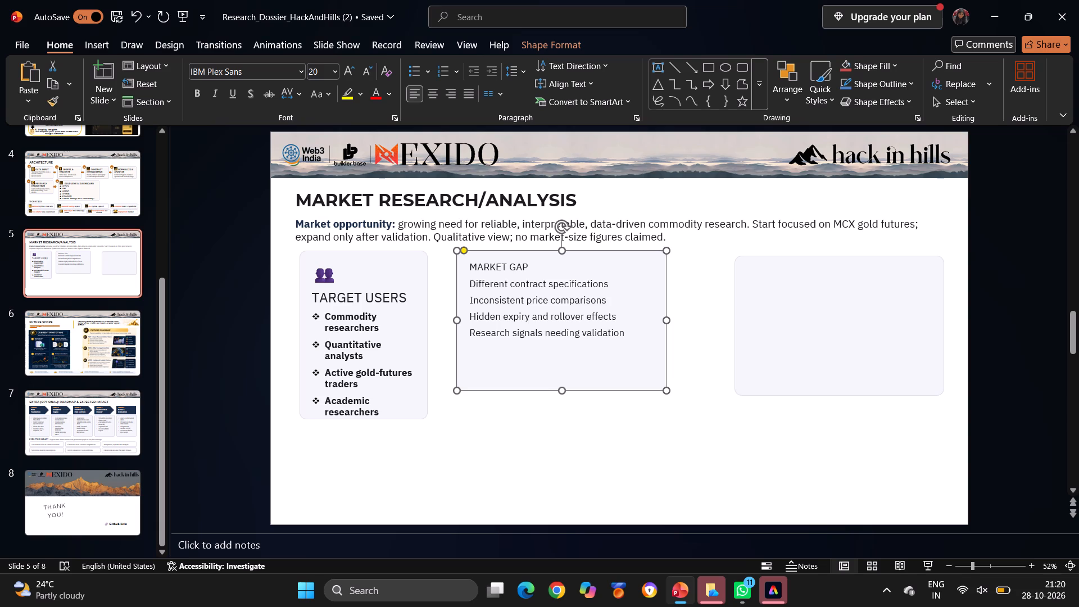
# Format the "MARKET GAP" heading in the second card as 28 pt bold, matching the "TARGET USERS" heading size.
pyautogui.click(465, 266)
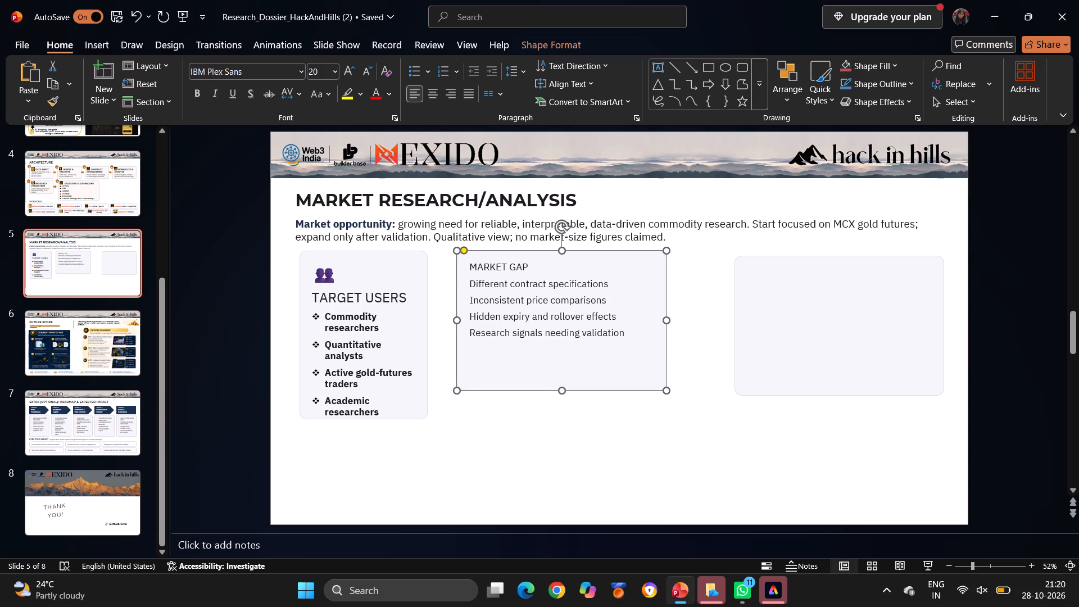
pyautogui.click(410, 293)
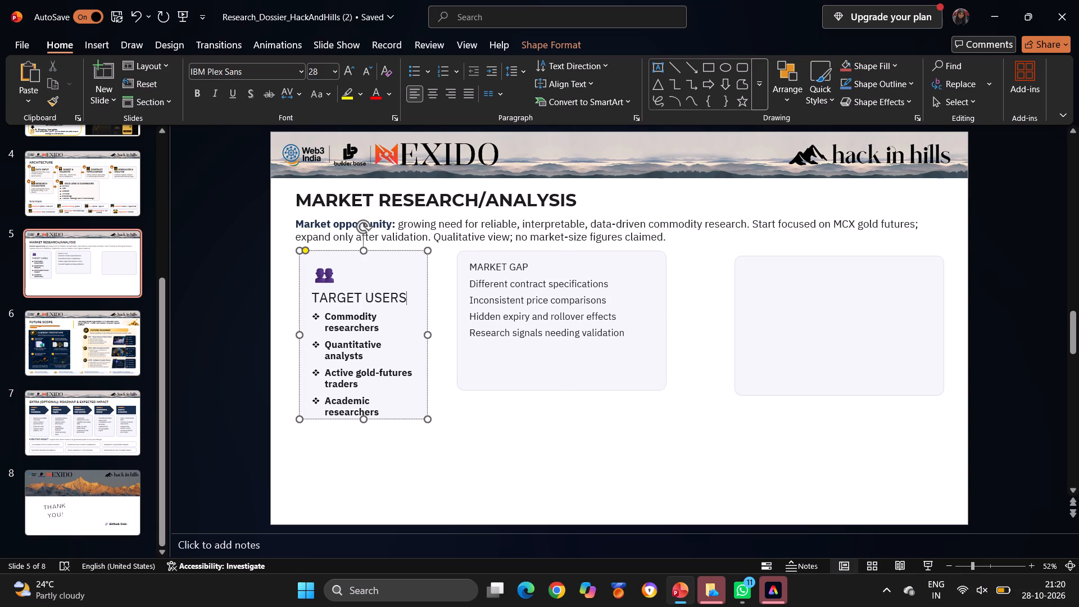
pyautogui.moveTo(533, 268); pyautogui.dragTo(455, 268)
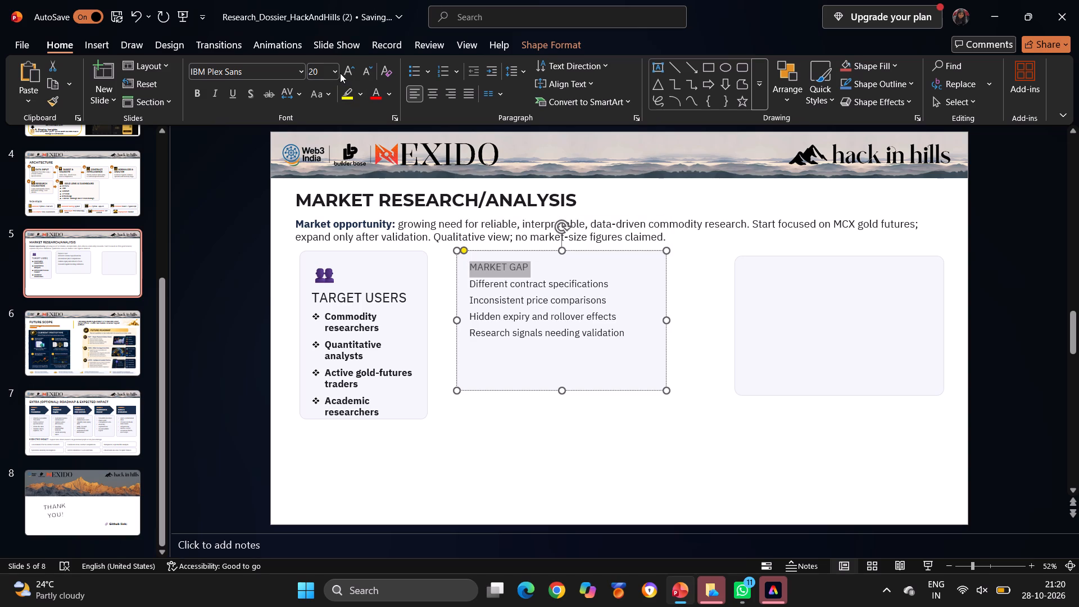
pyautogui.click(330, 69)
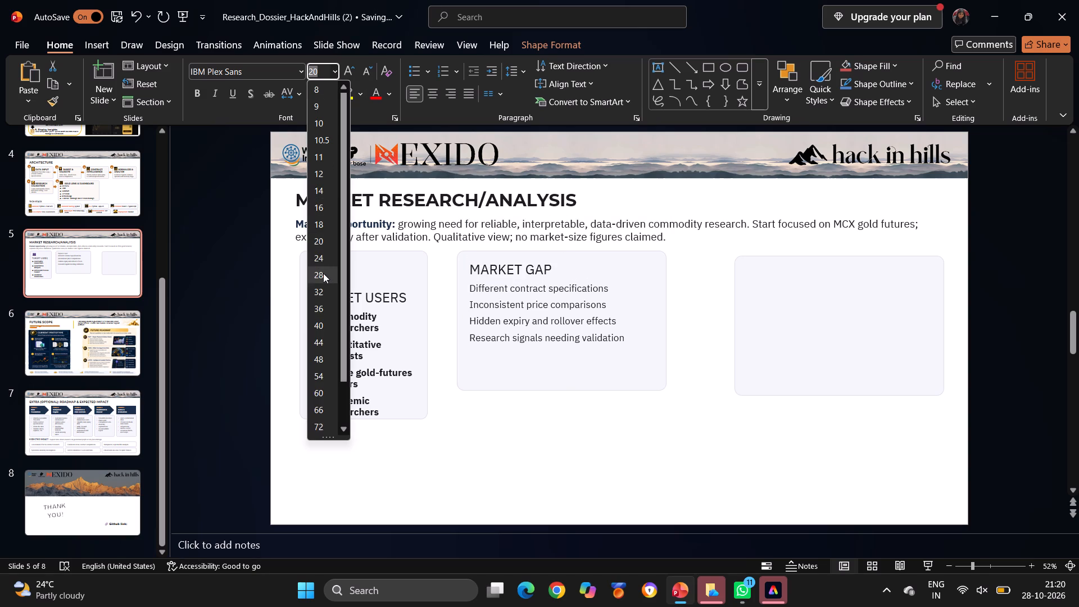
pyautogui.click(323, 273)
pyautogui.click(200, 96)
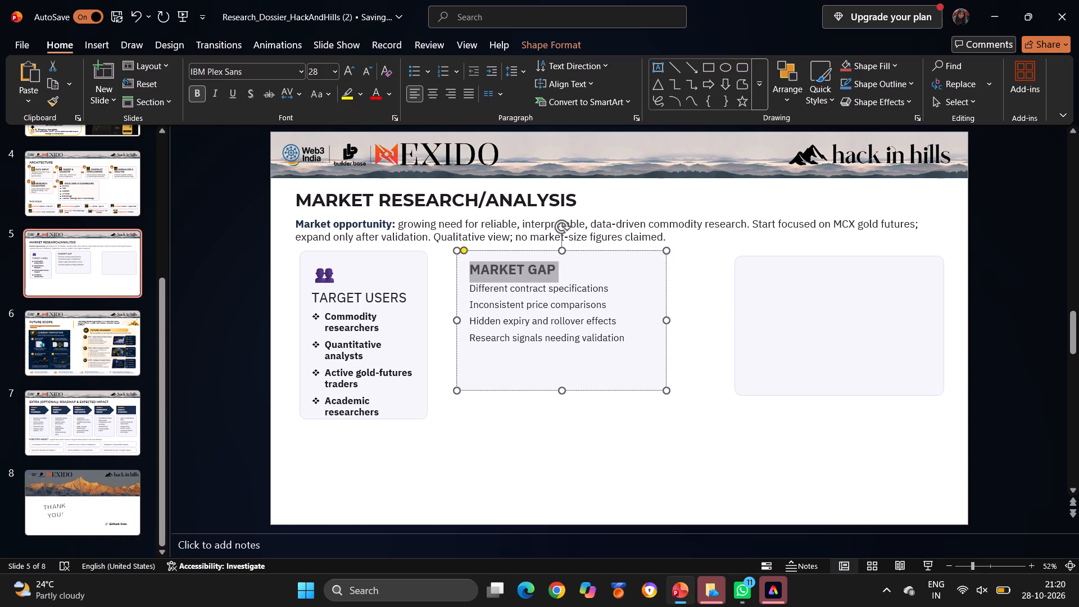
# Make the four lines below the "MARKET GAP" heading bold and open the bullet styles for them.
pyautogui.click(475, 307)
pyautogui.moveTo(470, 289); pyautogui.dragTo(629, 349)
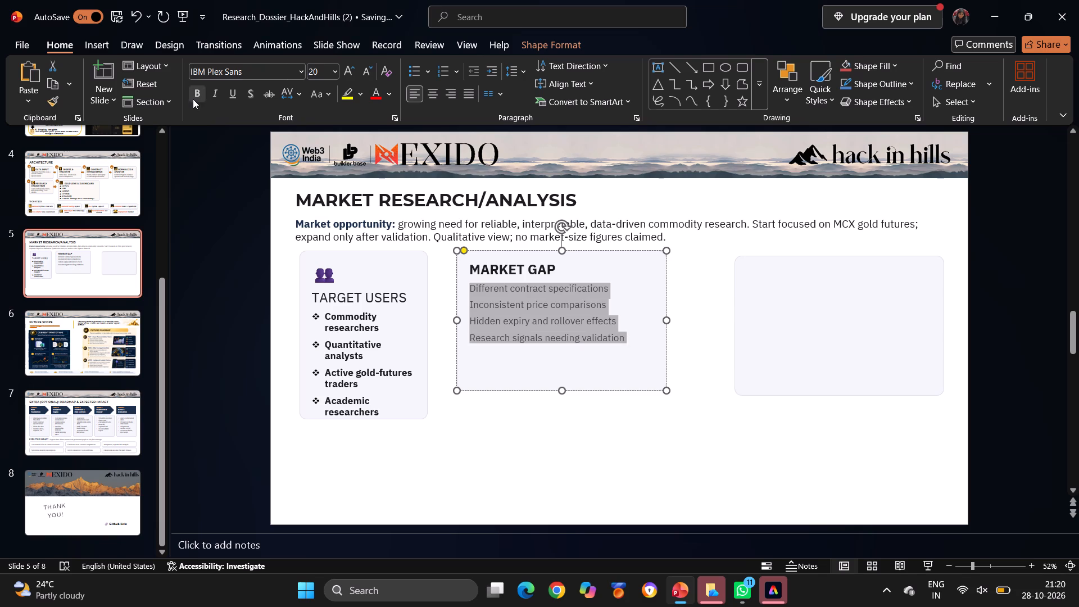
pyautogui.click(193, 96)
pyautogui.click(427, 70)
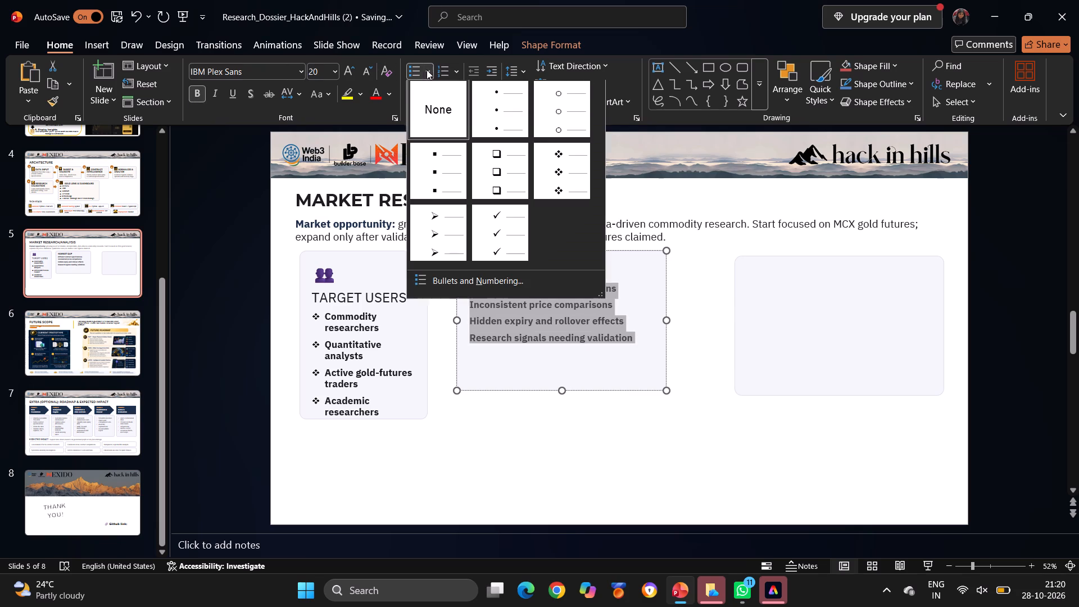
# Apply four-diamond bullets to the four lines under "MARKET GAP" in the second card.
pyautogui.click(552, 184)
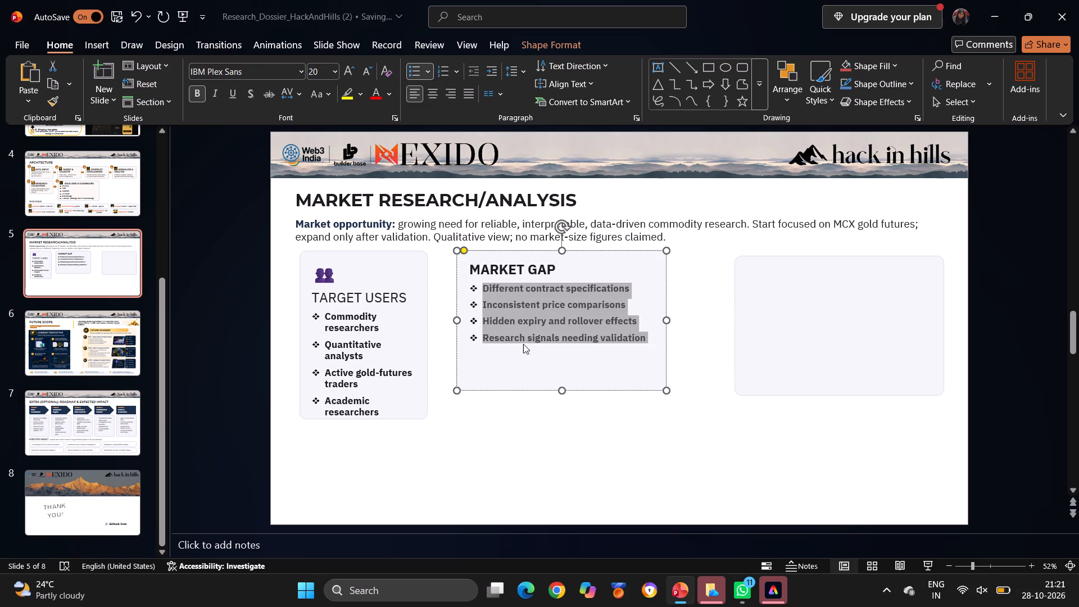
pyautogui.click(520, 360)
# Insert one blank line above the "MARKET GAP" heading in the second card.
pyautogui.click(468, 268)
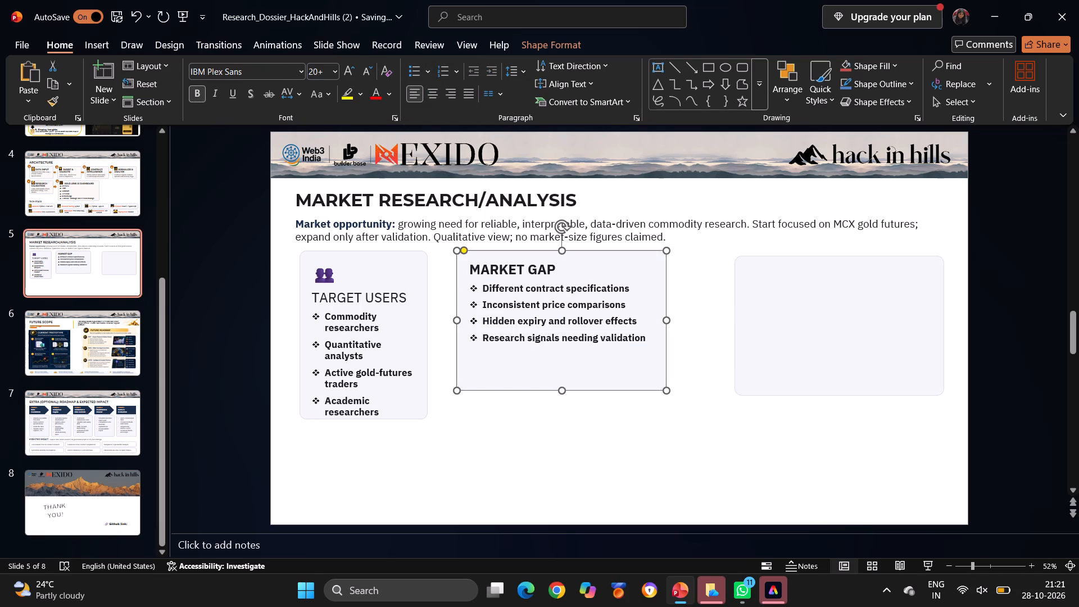
pyautogui.click(469, 270)
pyautogui.click(470, 271)
pyautogui.press('Return')
pyautogui.press('Return')
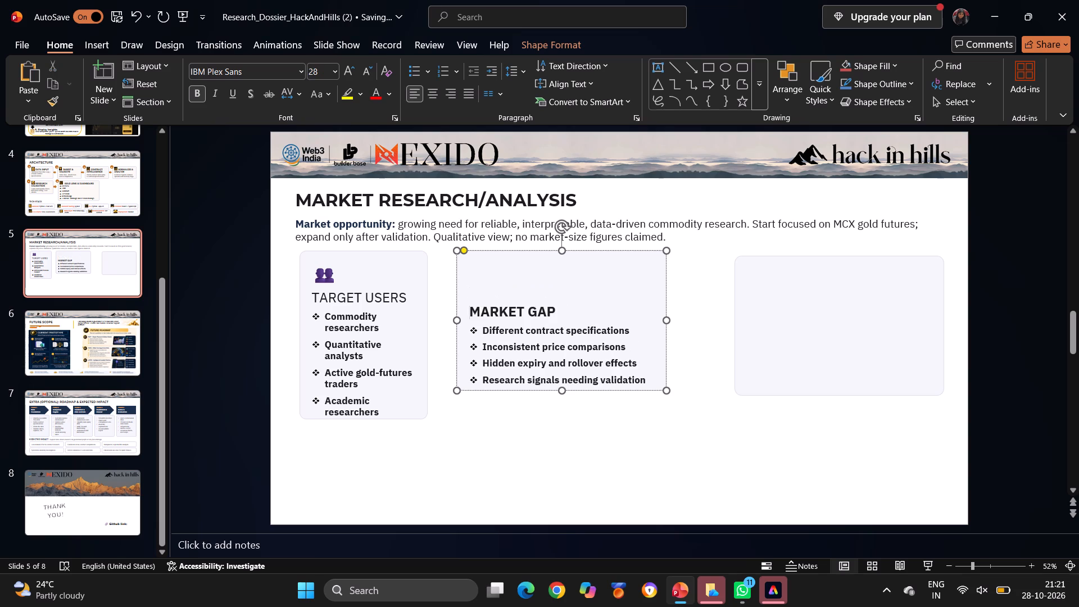
pyautogui.press('BackSpace')
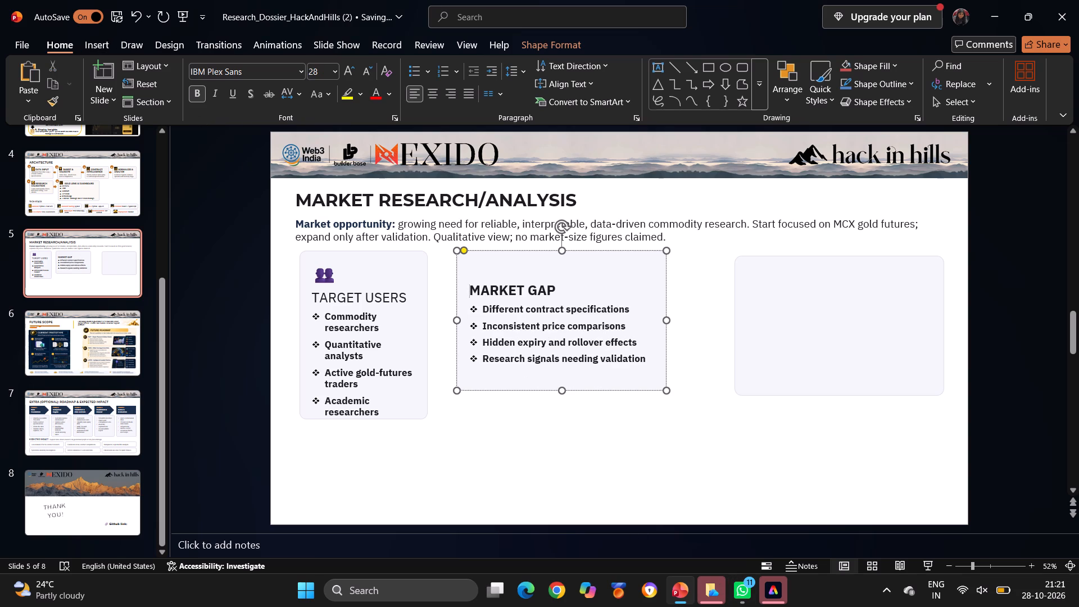
# Close the Adobe Express window.
pyautogui.click(770, 474)
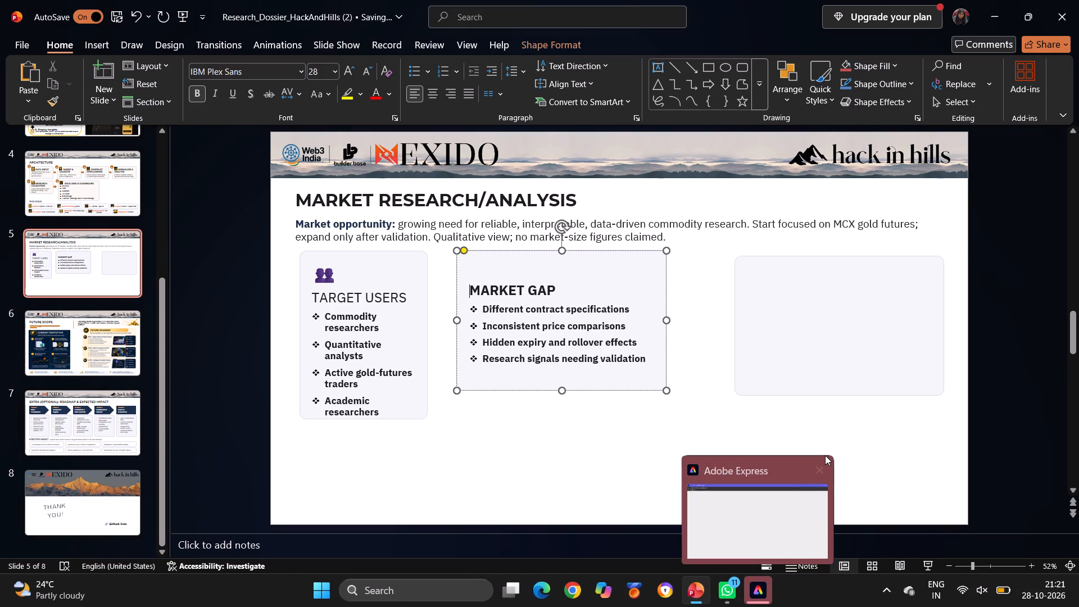
pyautogui.click(819, 465)
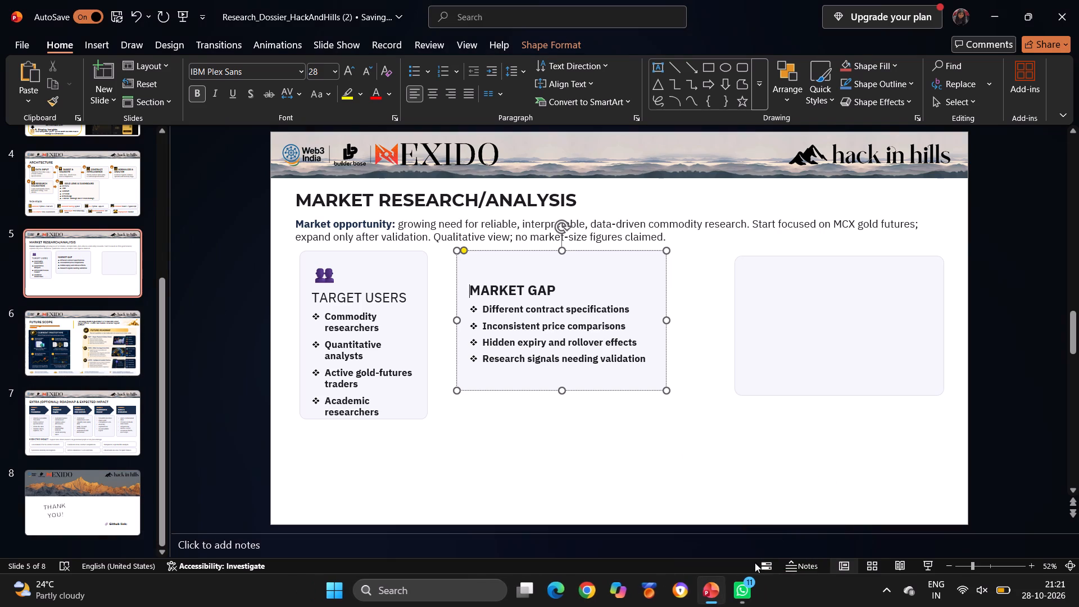
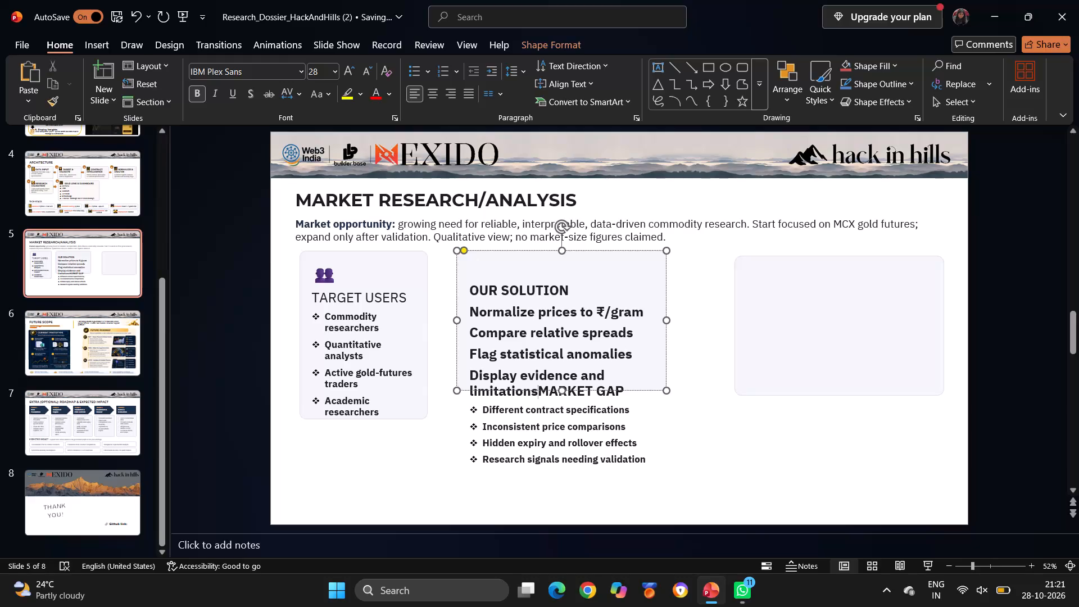
# Undo the paste in the "MARKET GAP" card and paste the "OUR SOLUTION" text into the empty third card instead.
pyautogui.hotkey('ctrl', 'z')
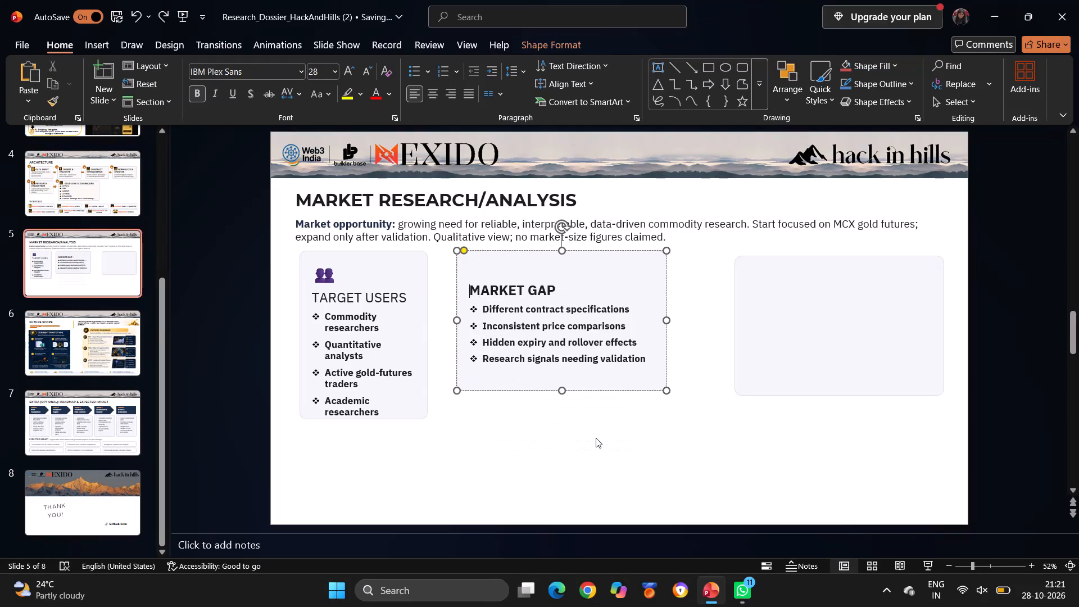
pyautogui.click(766, 307)
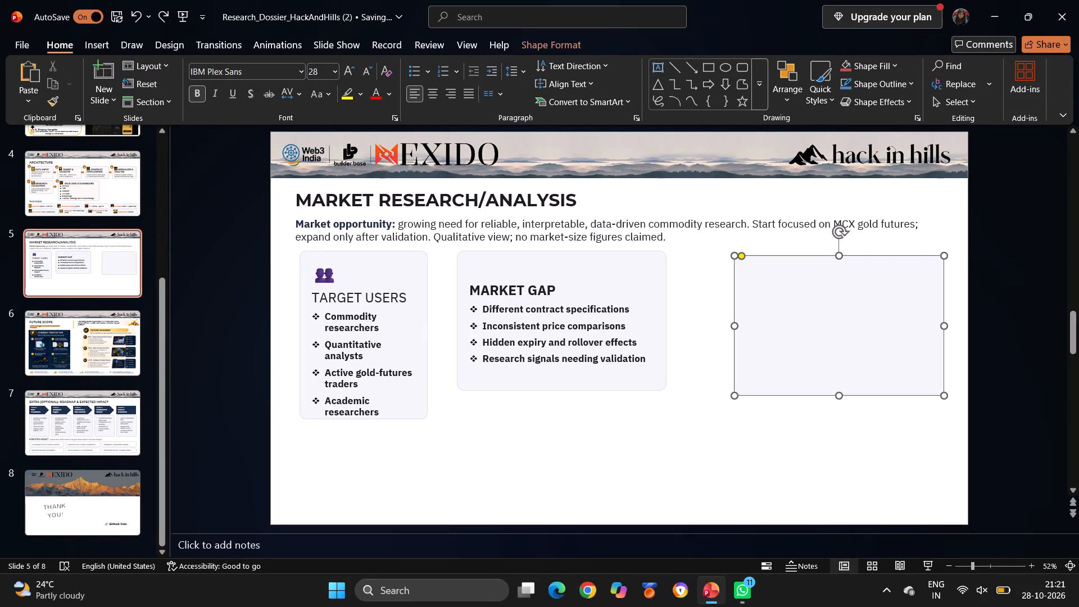
pyautogui.hotkey('ctrl', 'v')
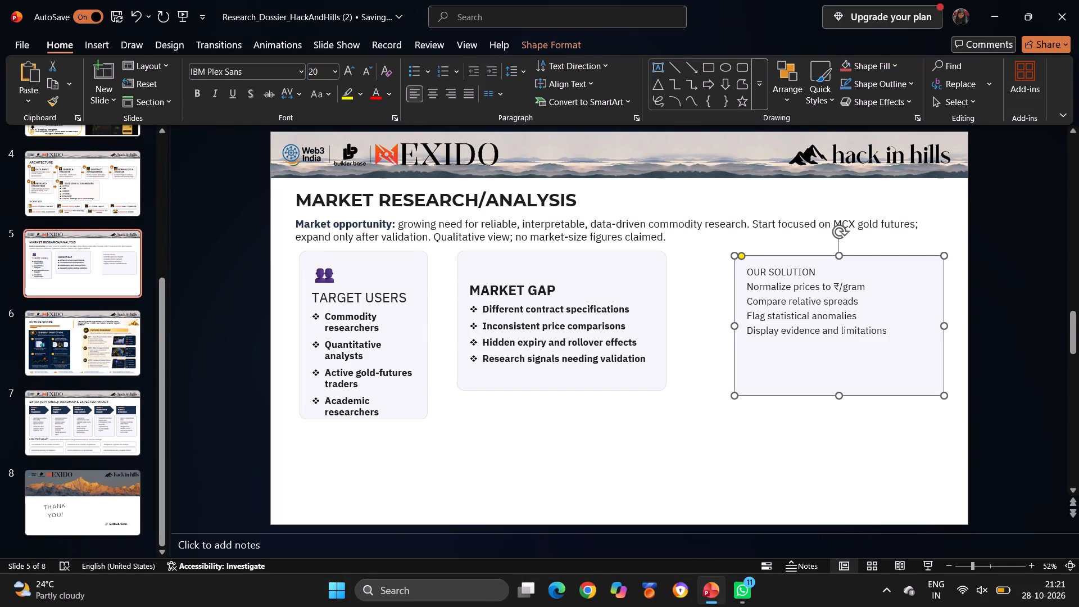
# Resize the "MARKET GAP" card to about 11.4 cm wide and 12.3 cm high, enclosing all its bullets and matching the first card's bottom edge.
pyautogui.click(660, 367)
pyautogui.moveTo(666, 321); pyautogui.dragTo(616, 403)
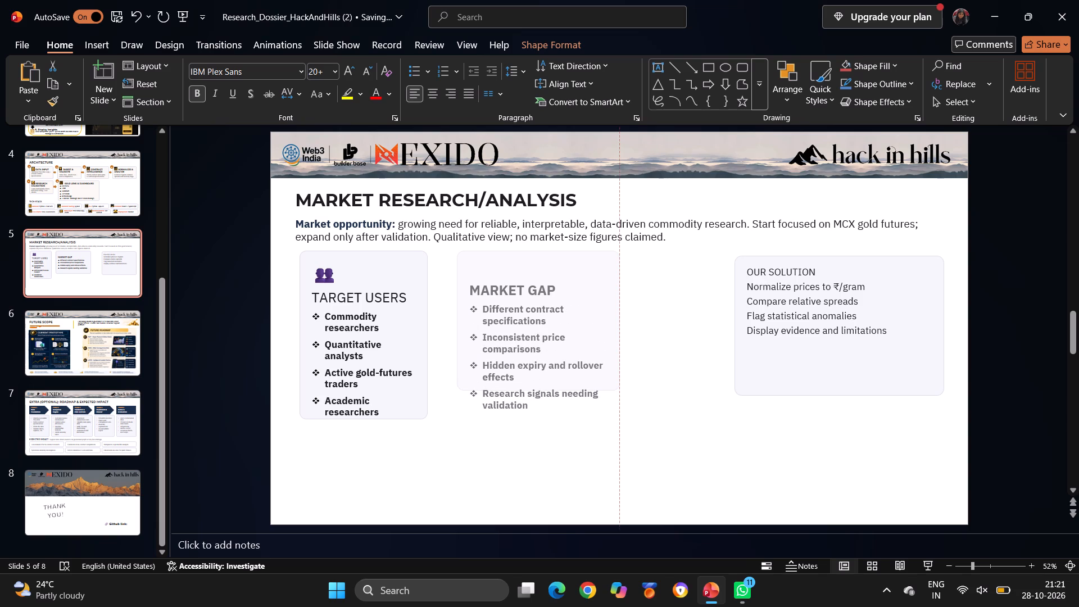
pyautogui.moveTo(616, 403); pyautogui.dragTo(613, 434)
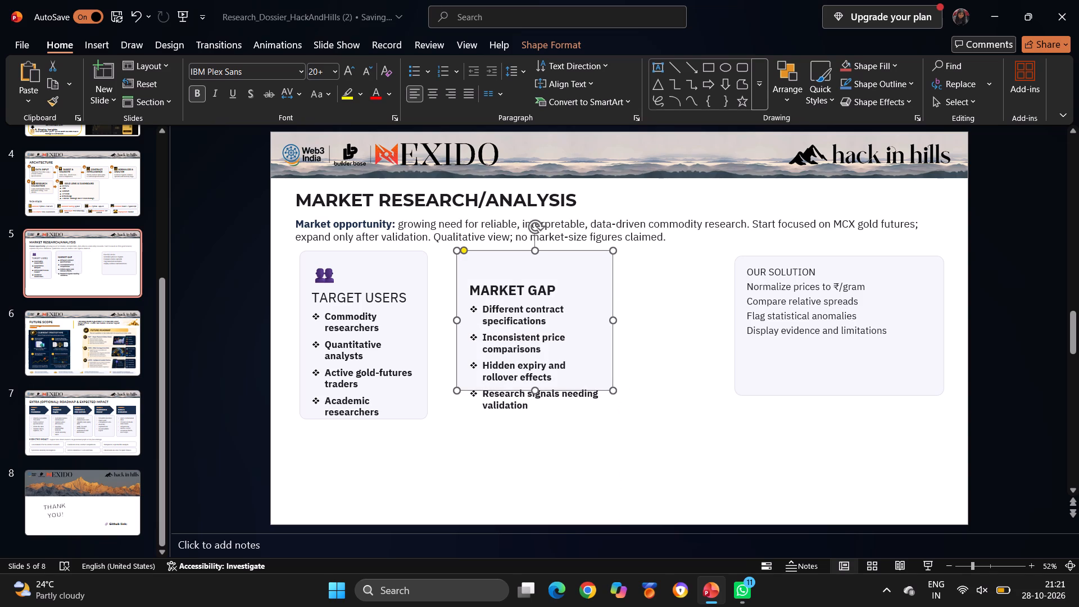
pyautogui.moveTo(535, 392); pyautogui.dragTo(539, 419)
pyautogui.click(714, 355)
# Narrow the "OUR SOLUTION" card to about the target users card's width and move it beside the "MARKET GAP" card.
pyautogui.click(764, 345)
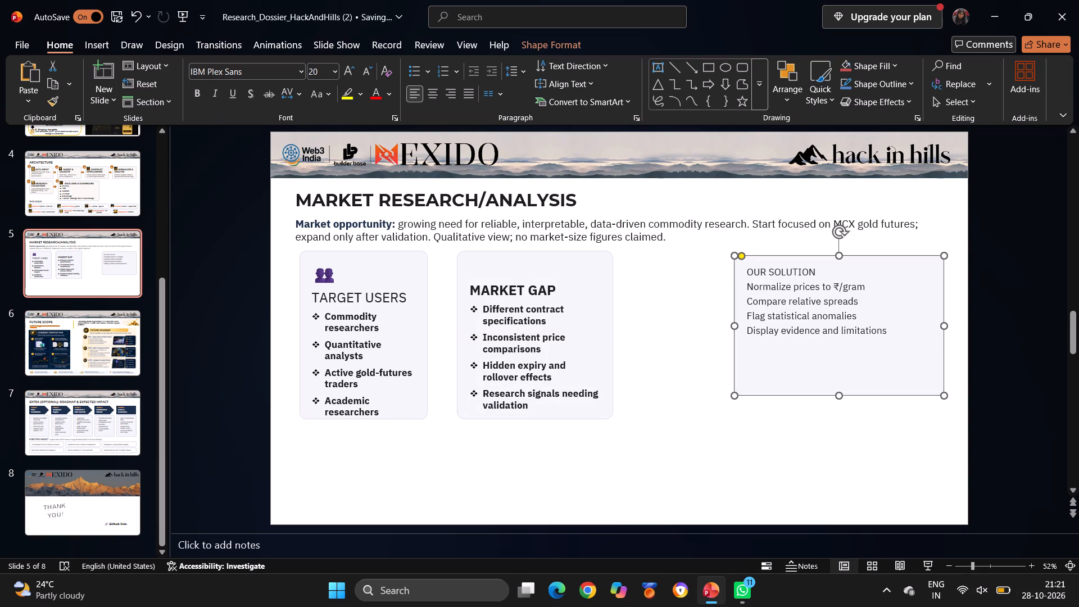
pyautogui.moveTo(946, 325); pyautogui.dragTo(880, 336)
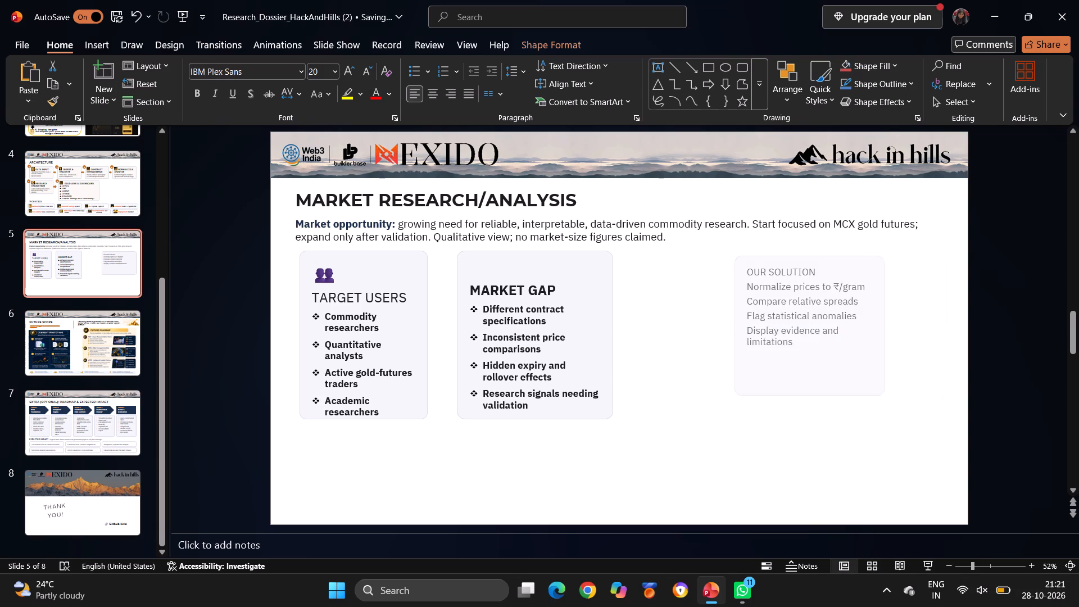
pyautogui.moveTo(880, 336); pyautogui.dragTo(858, 342)
pyautogui.moveTo(808, 339); pyautogui.dragTo(754, 348)
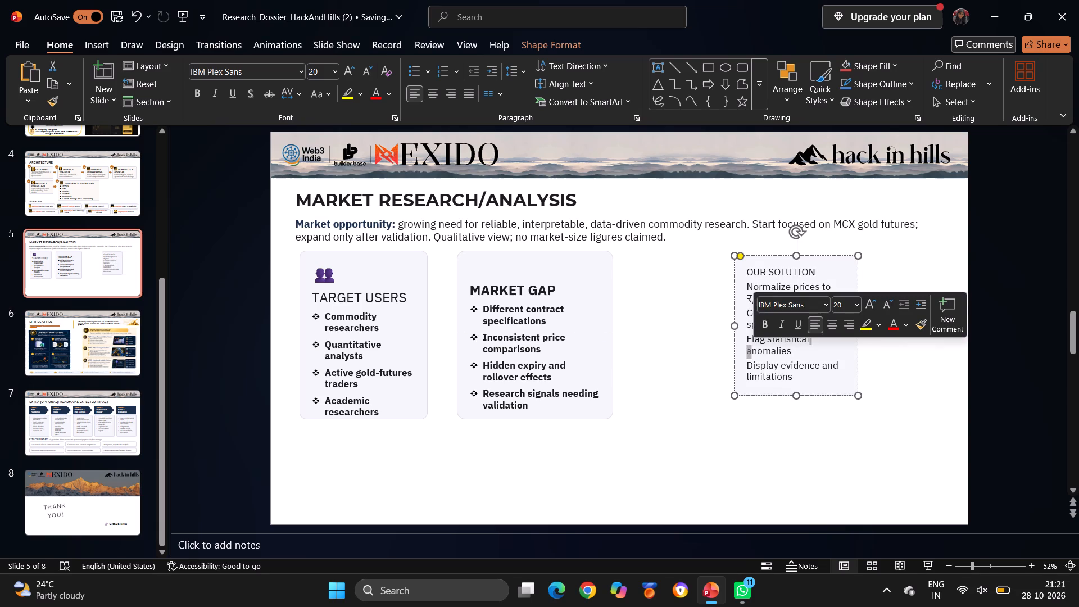
pyautogui.moveTo(767, 255); pyautogui.dragTo(676, 258)
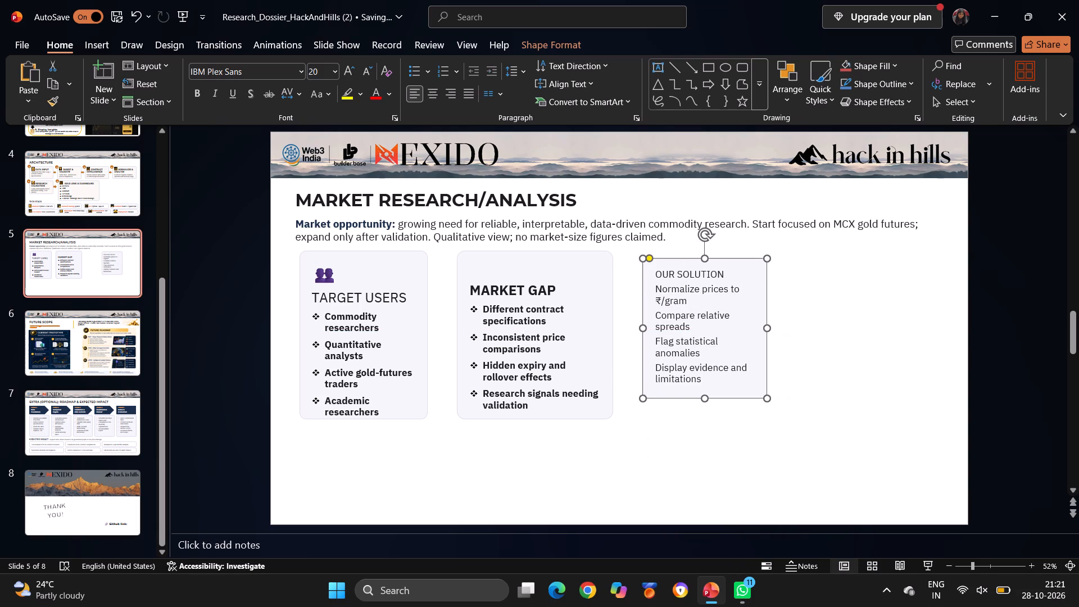
# Stretch the "OUR SOLUTION" card so its top and bottom edges line up with the other two cards.
pyautogui.moveTo(702, 396); pyautogui.dragTo(702, 398)
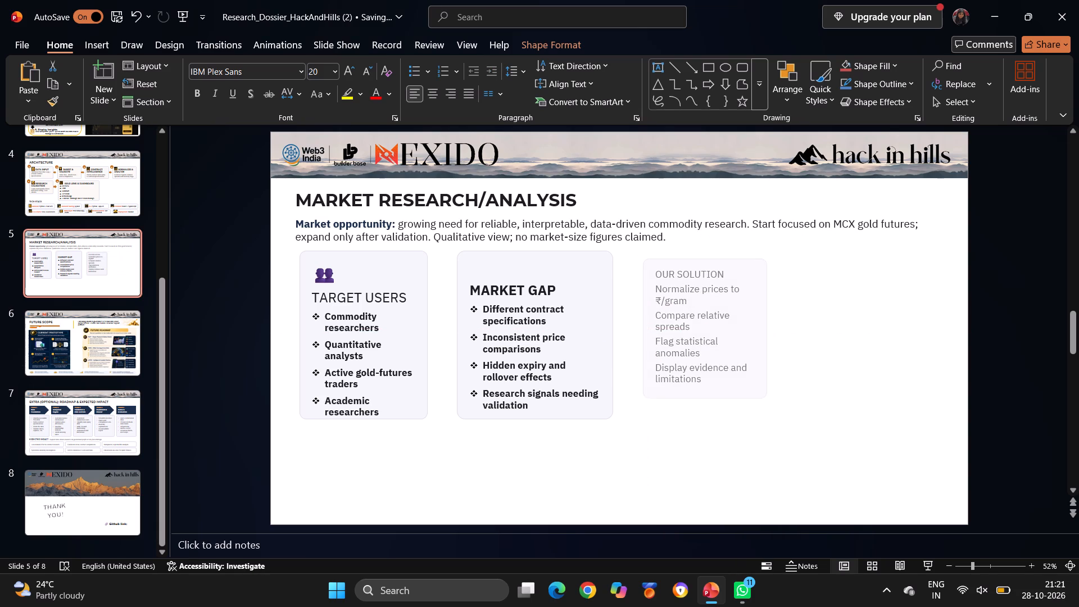
pyautogui.moveTo(702, 398); pyautogui.dragTo(705, 416)
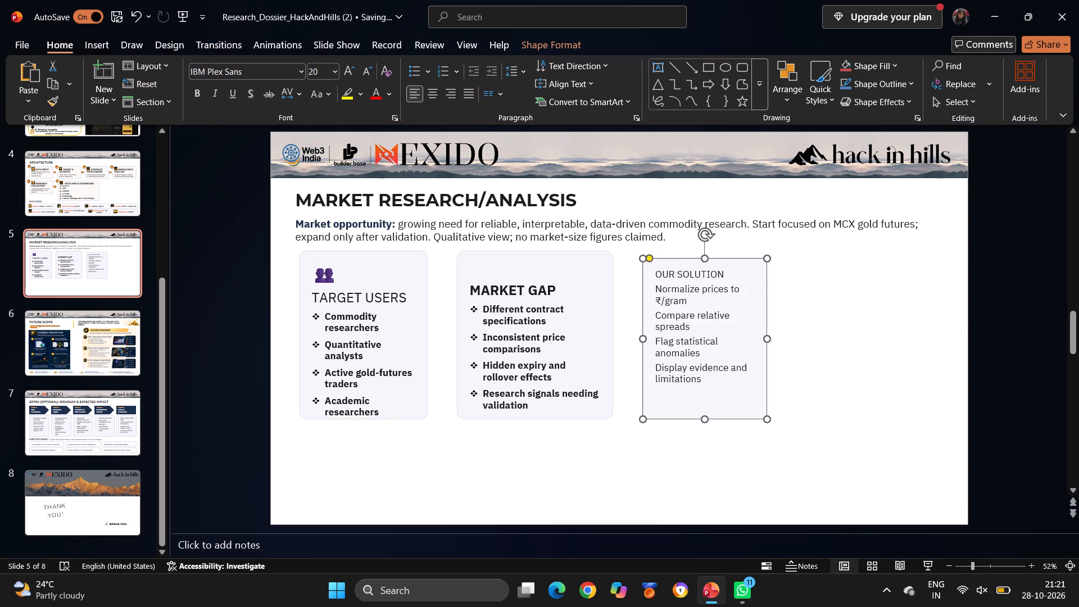
pyautogui.moveTo(704, 260); pyautogui.dragTo(704, 251)
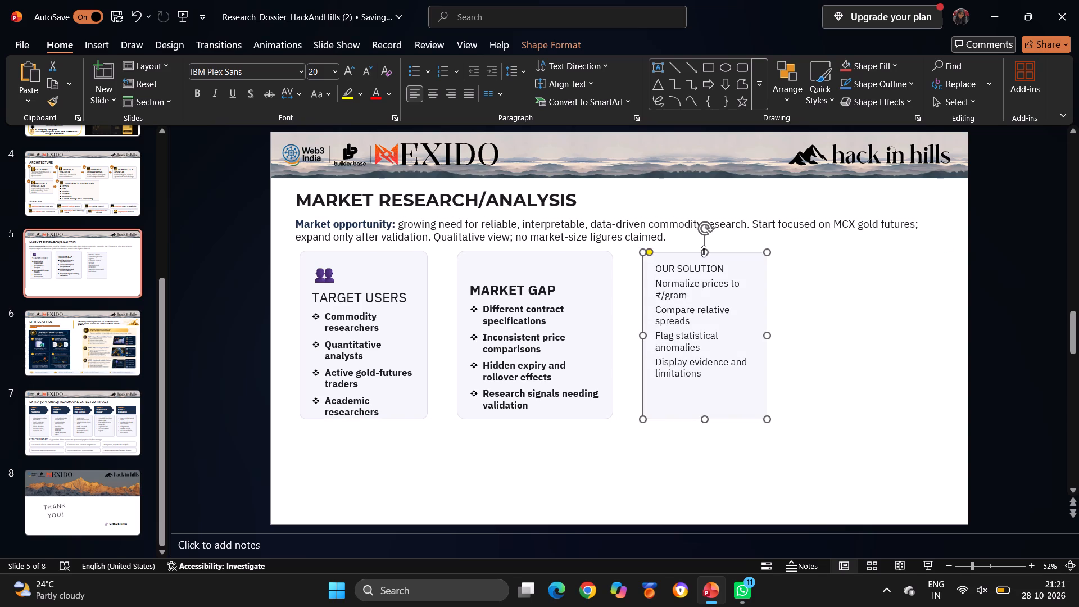
pyautogui.click(763, 292)
pyautogui.click(800, 289)
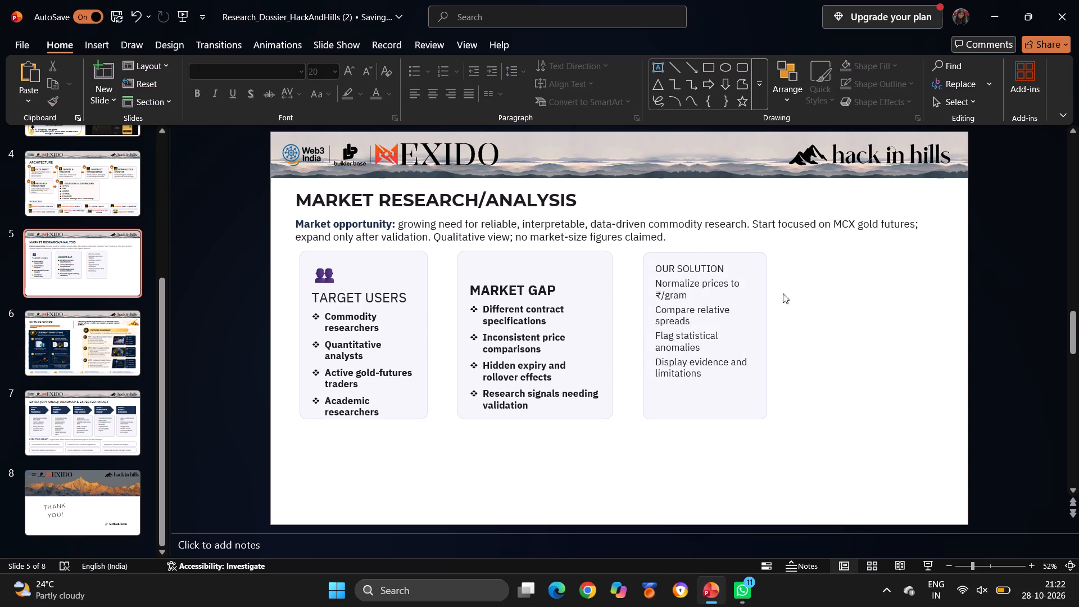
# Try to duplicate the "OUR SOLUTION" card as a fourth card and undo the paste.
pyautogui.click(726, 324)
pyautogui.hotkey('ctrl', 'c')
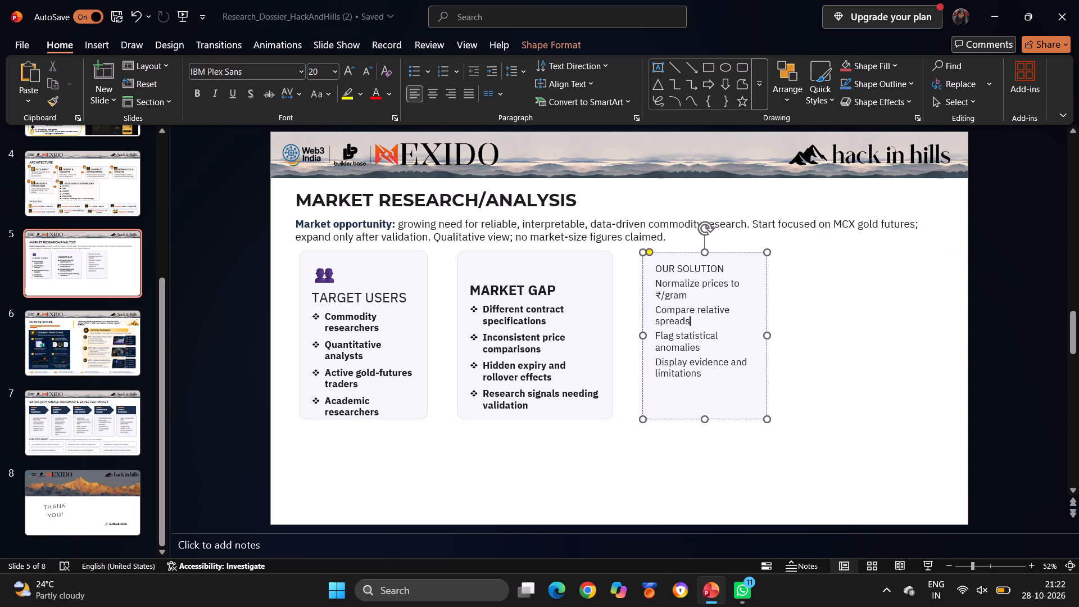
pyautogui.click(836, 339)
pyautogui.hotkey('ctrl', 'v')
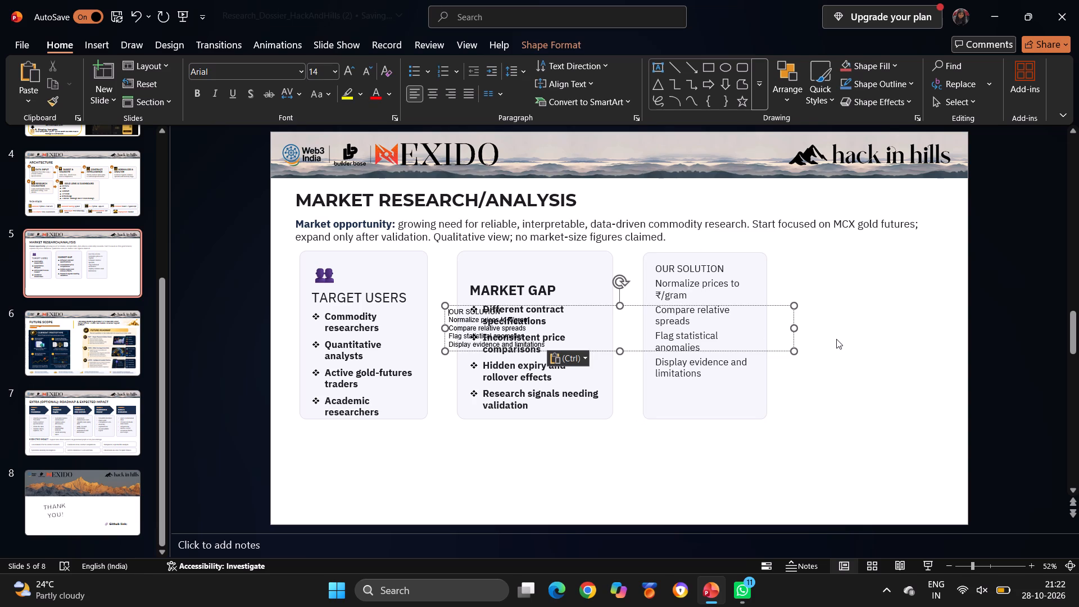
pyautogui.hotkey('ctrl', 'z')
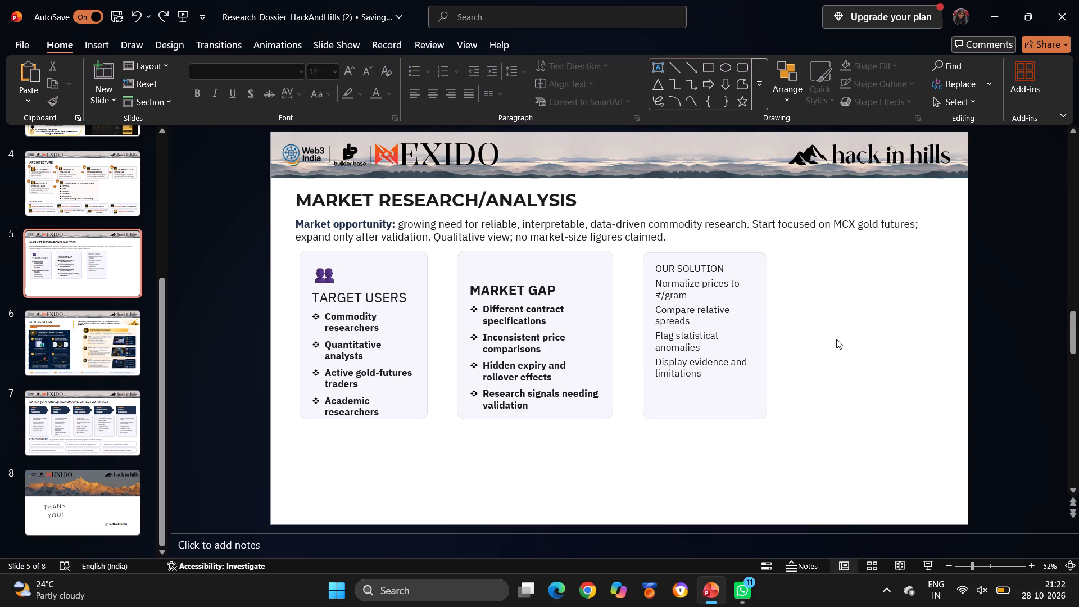
# Duplicate the "MARKET GAP" card and place the copy beside the "OUR SOLUTION" card as the fourth card in the row.
pyautogui.click(601, 339)
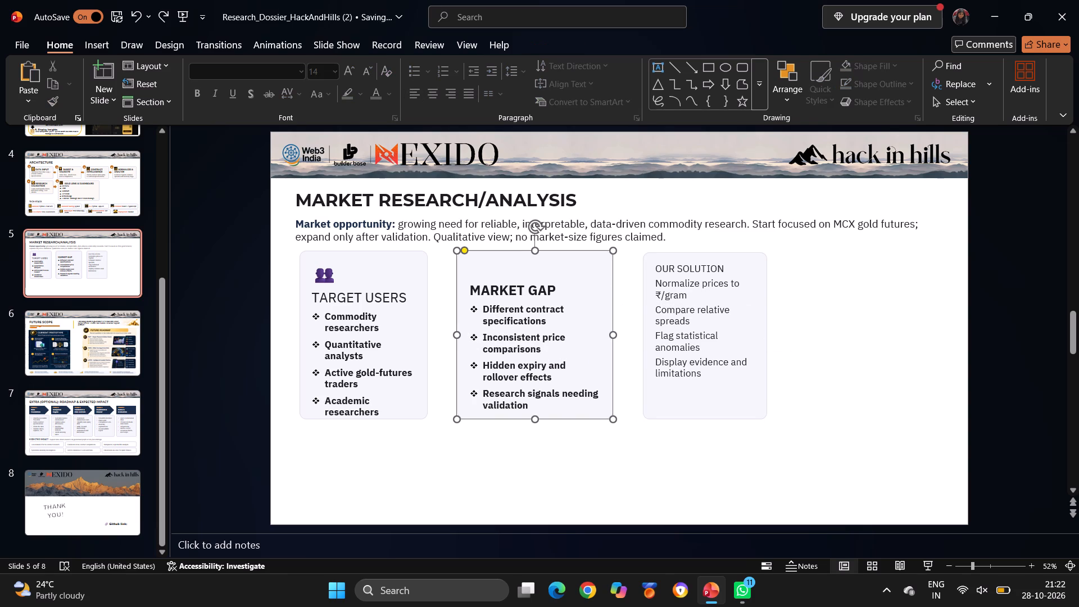
pyautogui.hotkey('ctrl', 'c')
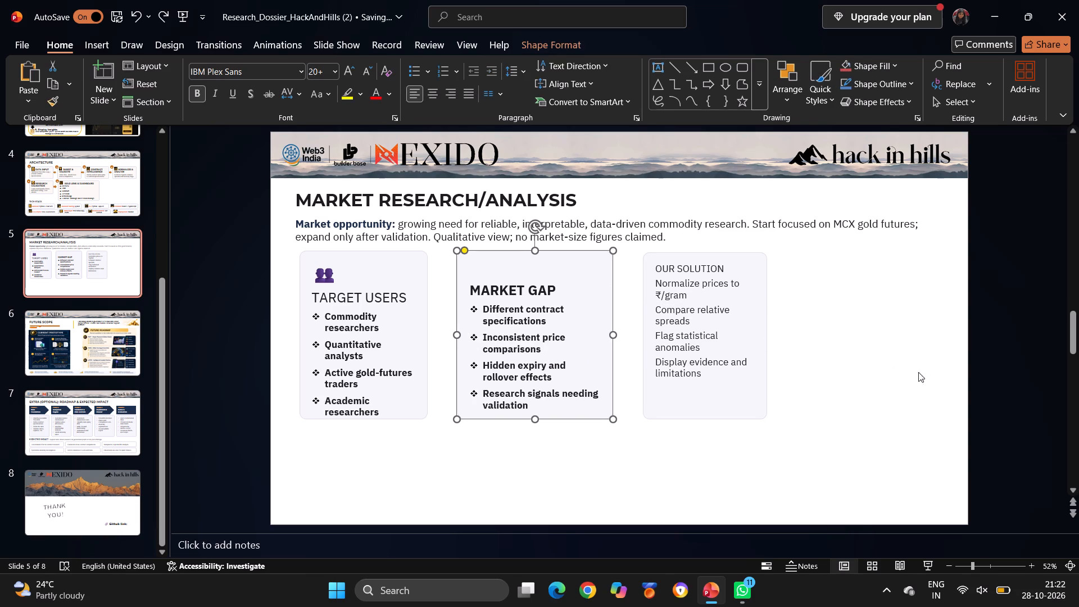
pyautogui.click(829, 325)
pyautogui.hscroll(-1, 829, 325)
pyautogui.hotkey('ctrl', 'v')
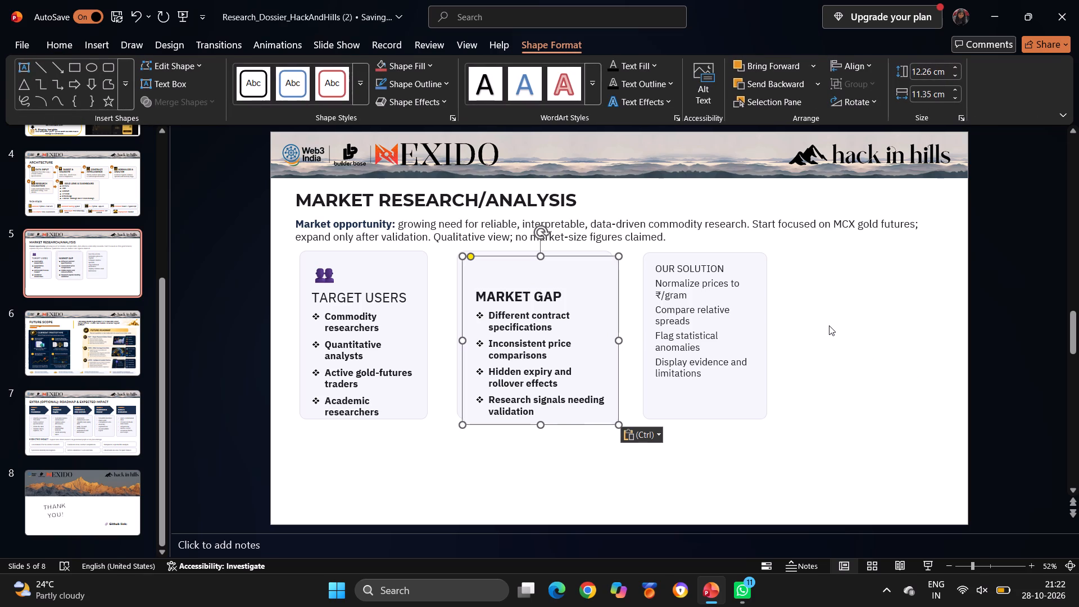
pyautogui.moveTo(589, 259); pyautogui.dragTo(896, 266)
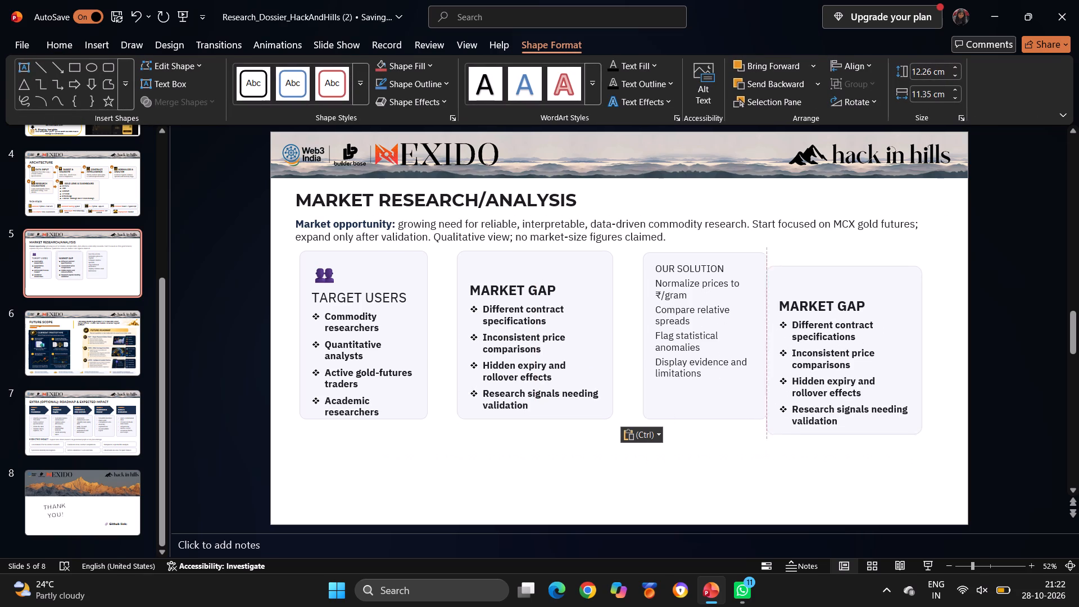
pyautogui.moveTo(896, 266); pyautogui.dragTo(918, 260)
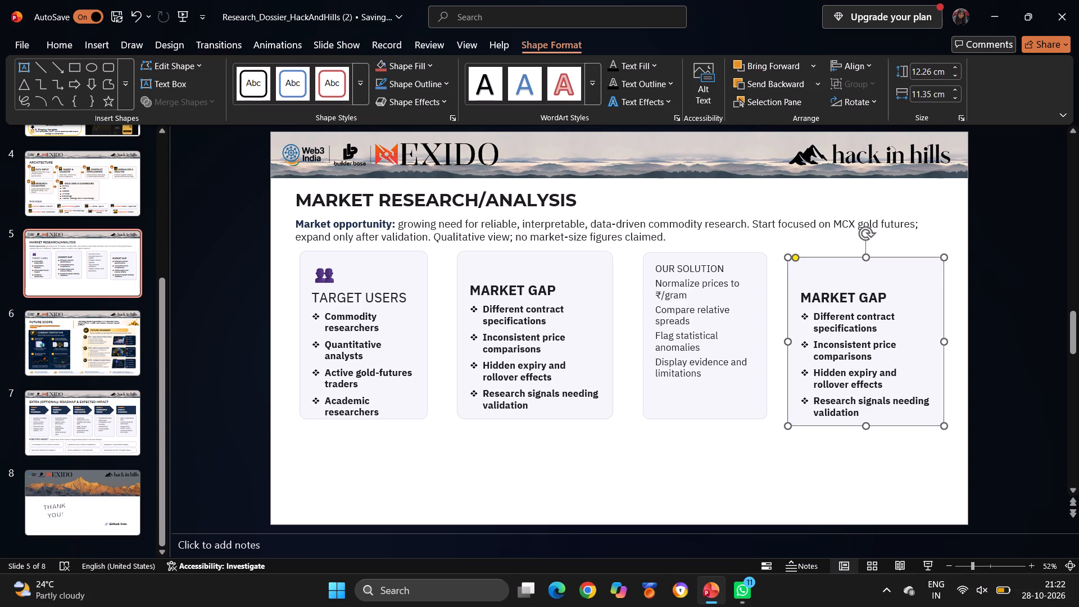
# Delete the heading and all four bullets from the duplicated fourth card.
pyautogui.moveTo(803, 293); pyautogui.dragTo(897, 387)
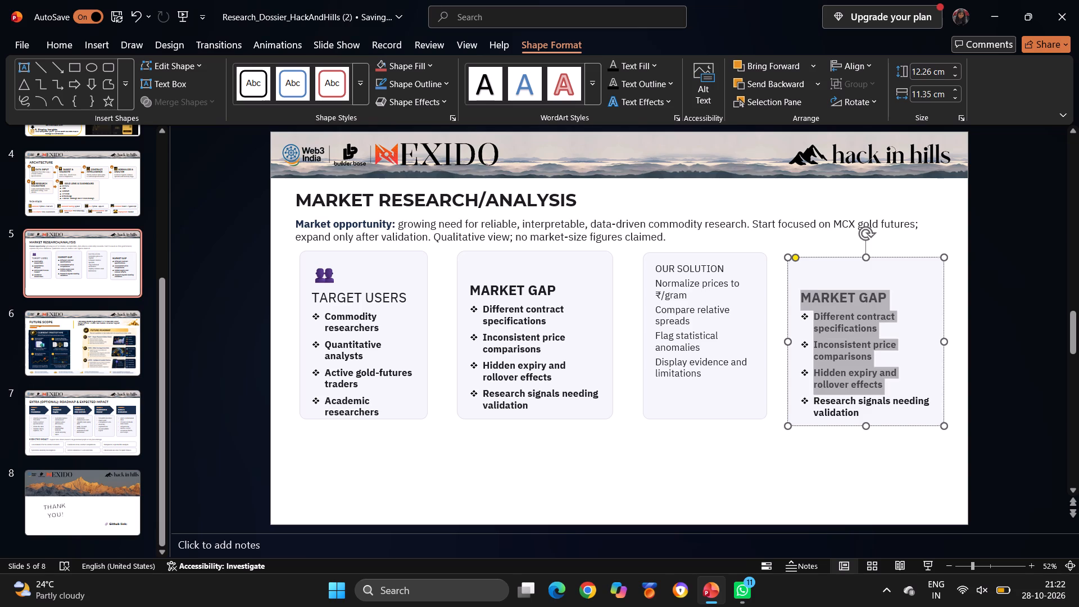
pyautogui.moveTo(897, 387); pyautogui.dragTo(920, 413)
pyautogui.press('BackSpace')
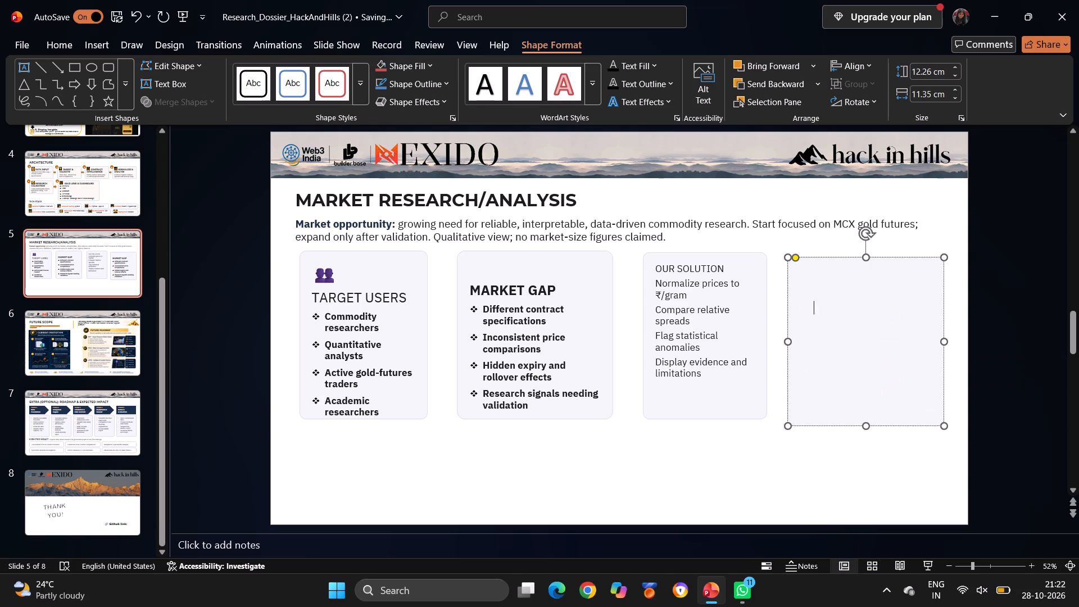
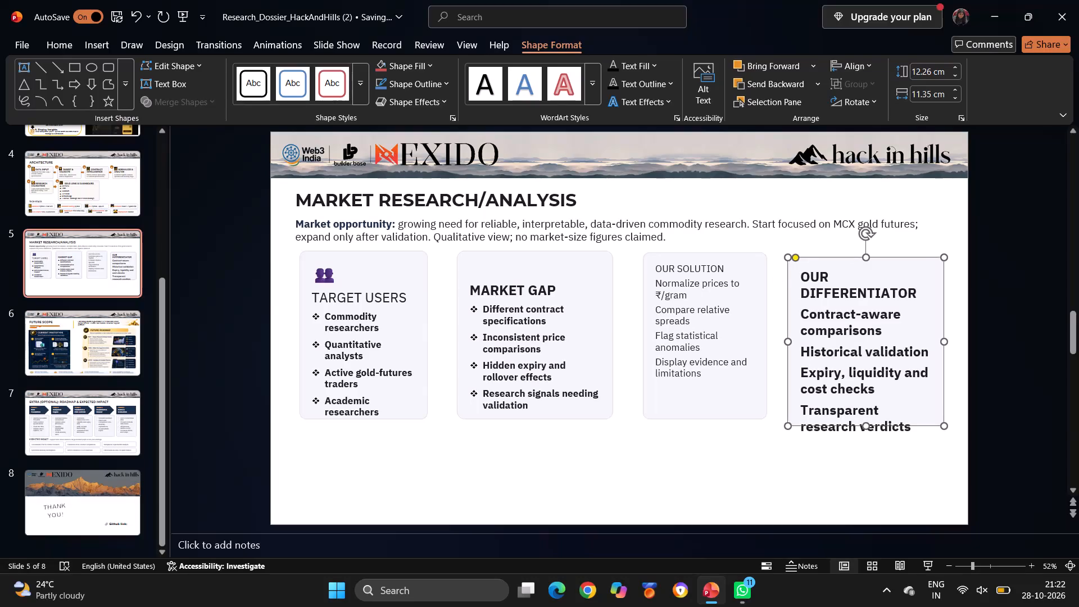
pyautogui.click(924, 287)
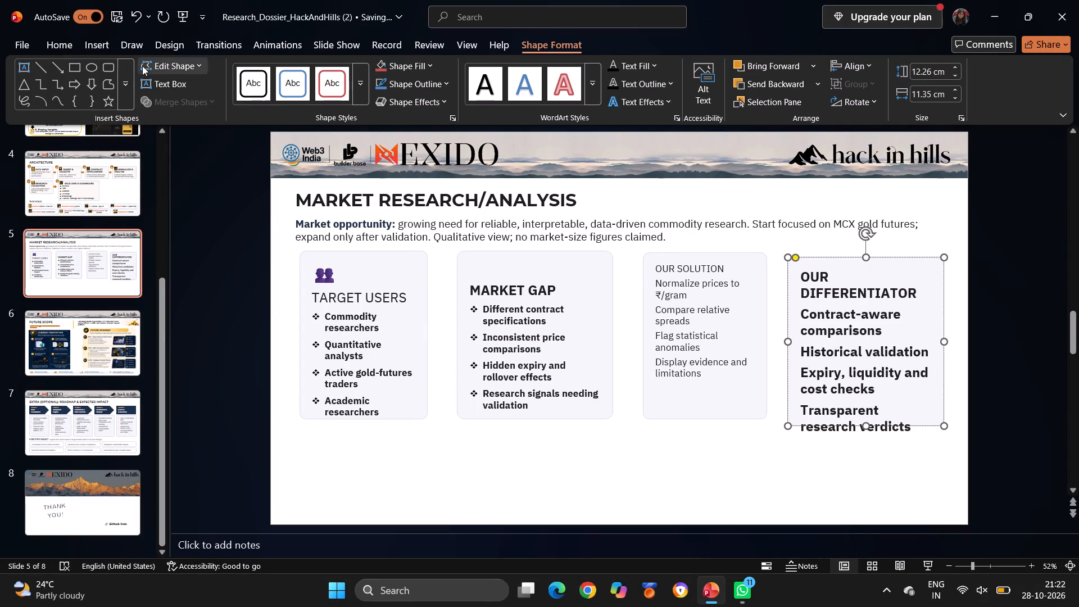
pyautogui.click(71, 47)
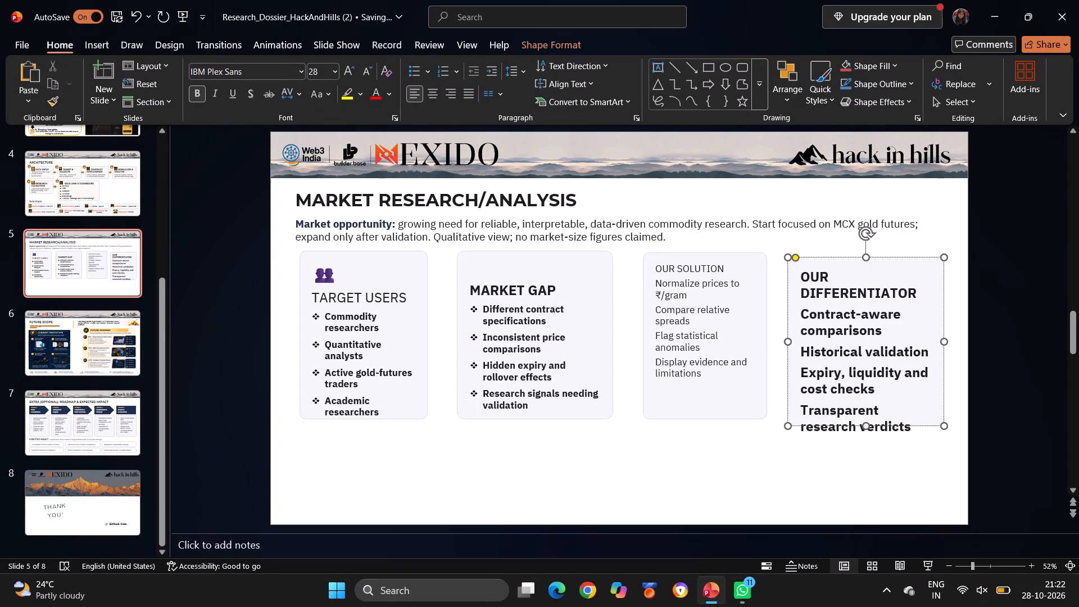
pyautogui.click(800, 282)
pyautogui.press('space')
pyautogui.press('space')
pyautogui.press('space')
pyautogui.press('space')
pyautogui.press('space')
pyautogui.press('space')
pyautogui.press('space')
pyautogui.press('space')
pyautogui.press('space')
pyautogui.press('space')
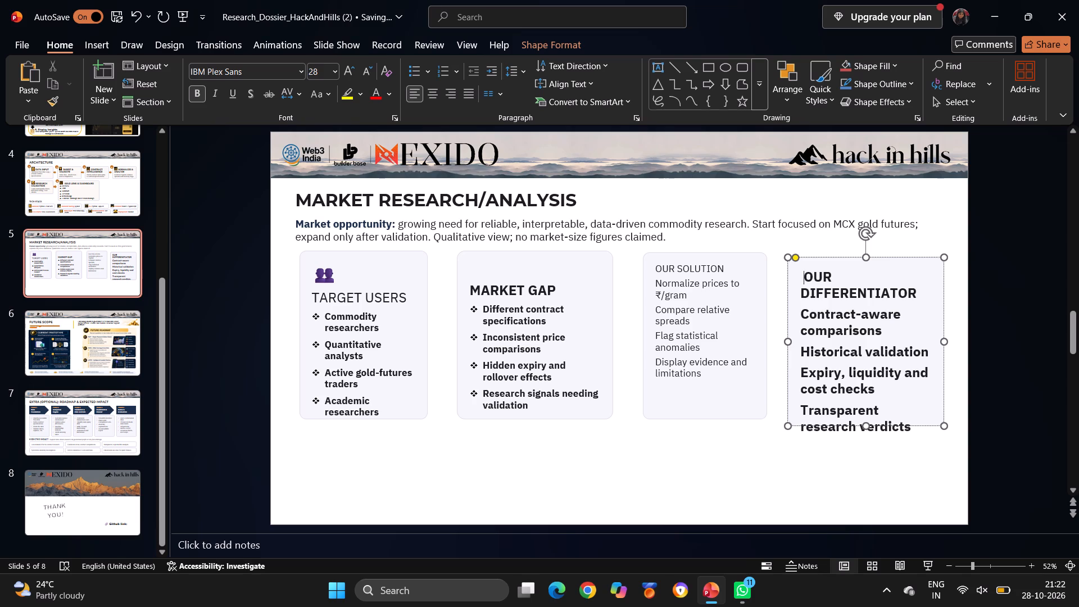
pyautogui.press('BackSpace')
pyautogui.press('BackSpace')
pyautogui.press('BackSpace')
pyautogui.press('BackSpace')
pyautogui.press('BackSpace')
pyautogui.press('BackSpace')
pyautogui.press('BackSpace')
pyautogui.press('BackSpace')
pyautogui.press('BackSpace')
# Insert a blank line above the "OUR DIFFERENTIATOR" heading in the fourth card.
pyautogui.press('Return')
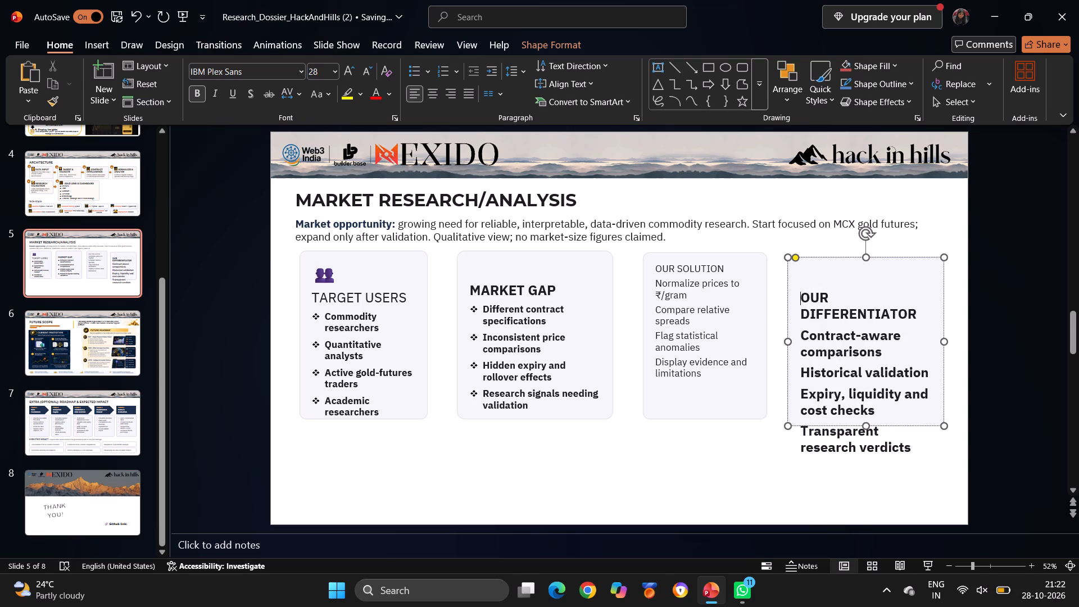
# Set the four points under "OUR DIFFERENTIATOR" to font size 20 with the same four-diamond bullets as the "MARKET GAP" card.
pyautogui.moveTo(802, 336); pyautogui.dragTo(904, 466)
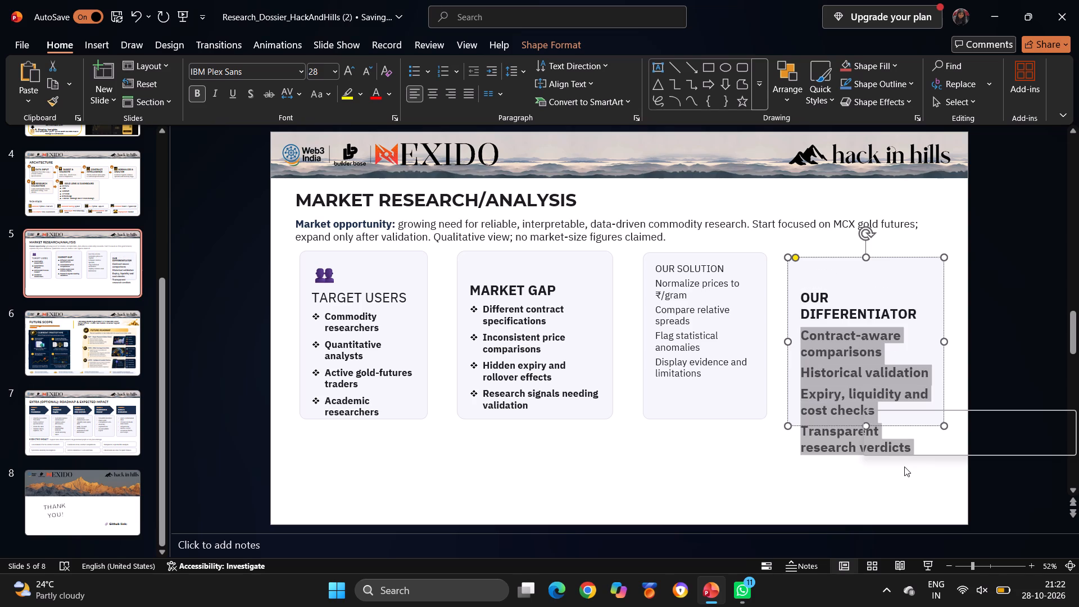
pyautogui.click(337, 72)
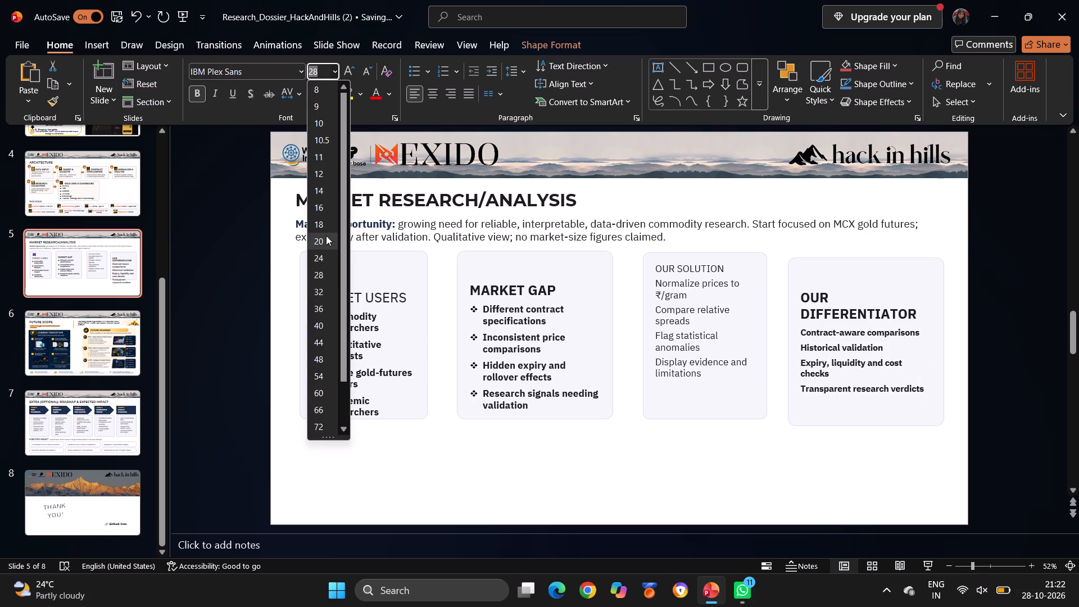
pyautogui.click(326, 237)
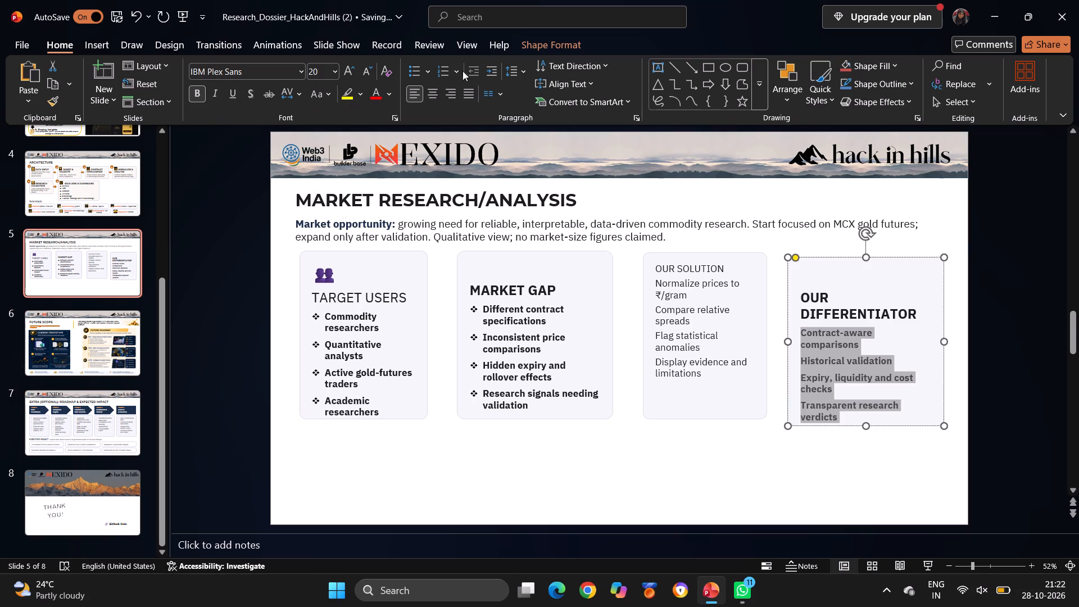
pyautogui.click(424, 71)
pyautogui.click(563, 174)
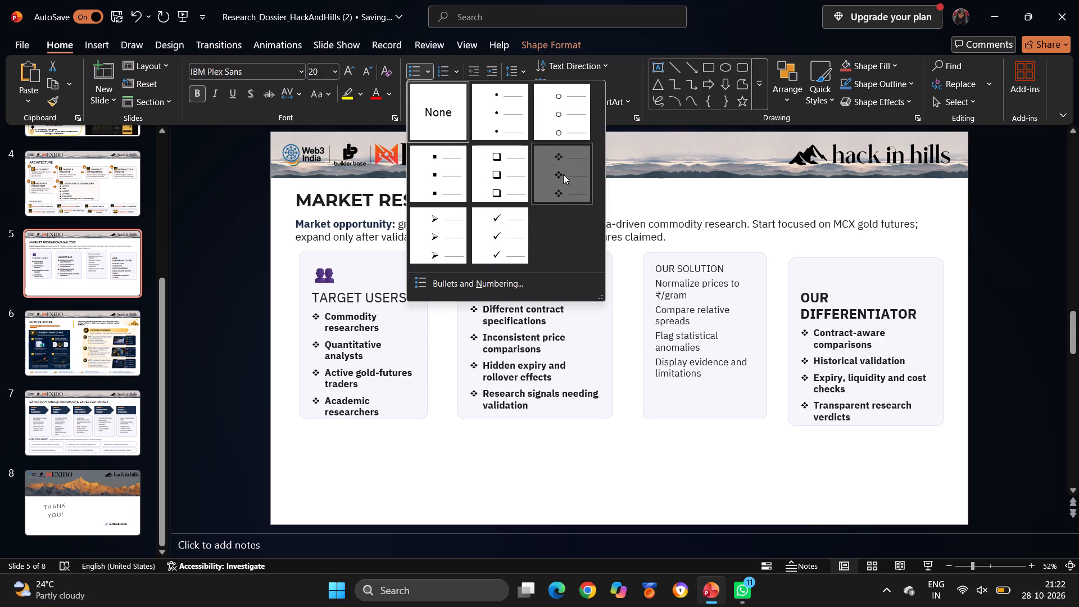
# Place the text cursor in the points of the "OUR SOLUTION" card.
pyautogui.click(673, 340)
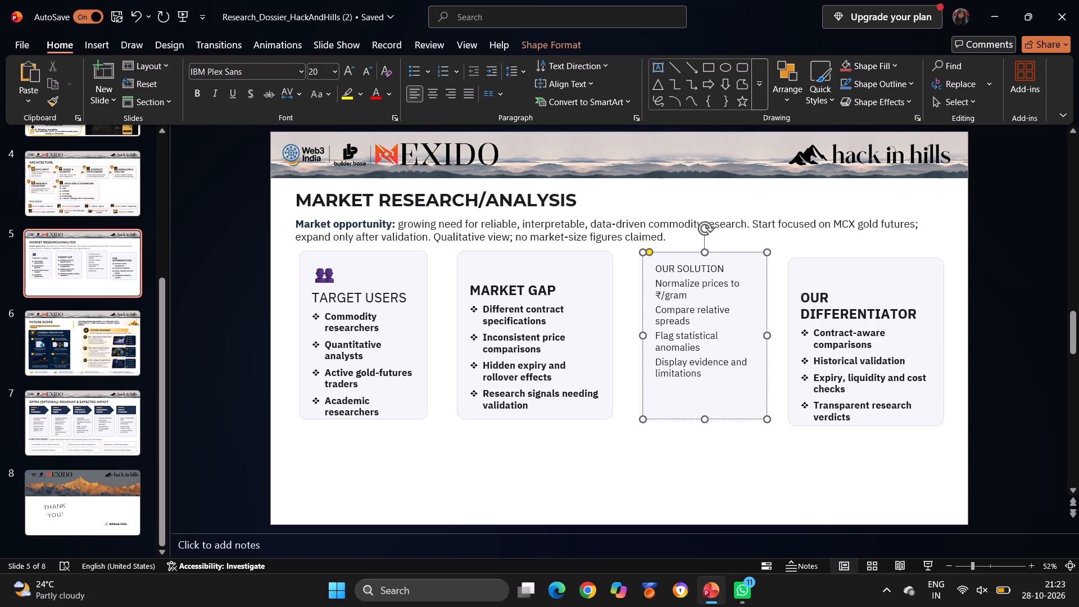
# Move the "OUR SOLUTION" card slightly toward "MARKET GAP" so it sits evenly between its neighbouring cards.
pyautogui.moveTo(655, 282); pyautogui.dragTo(664, 298)
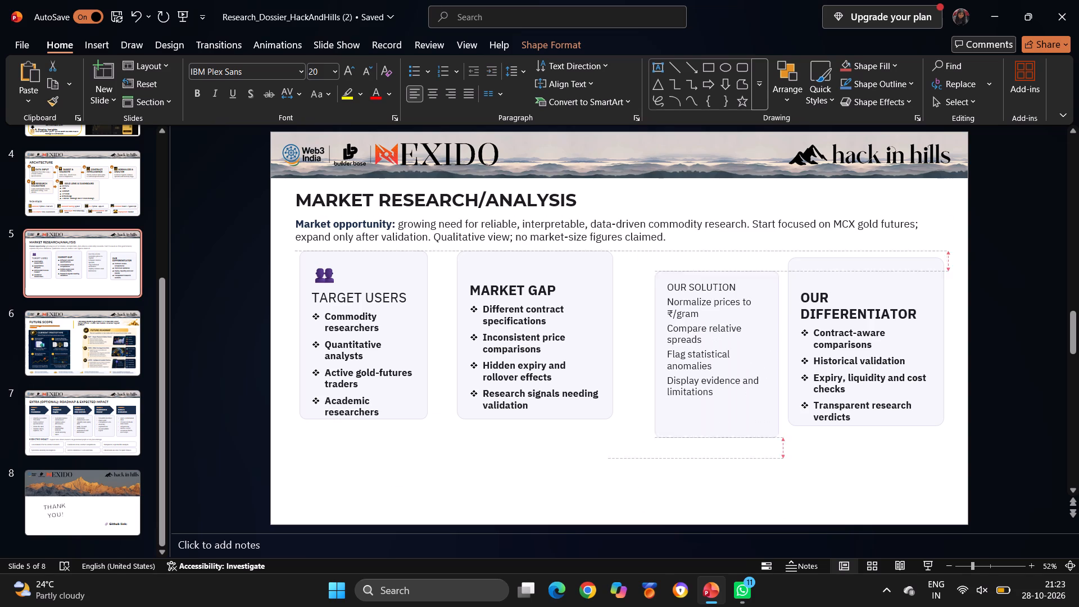
pyautogui.moveTo(664, 298); pyautogui.dragTo(649, 283)
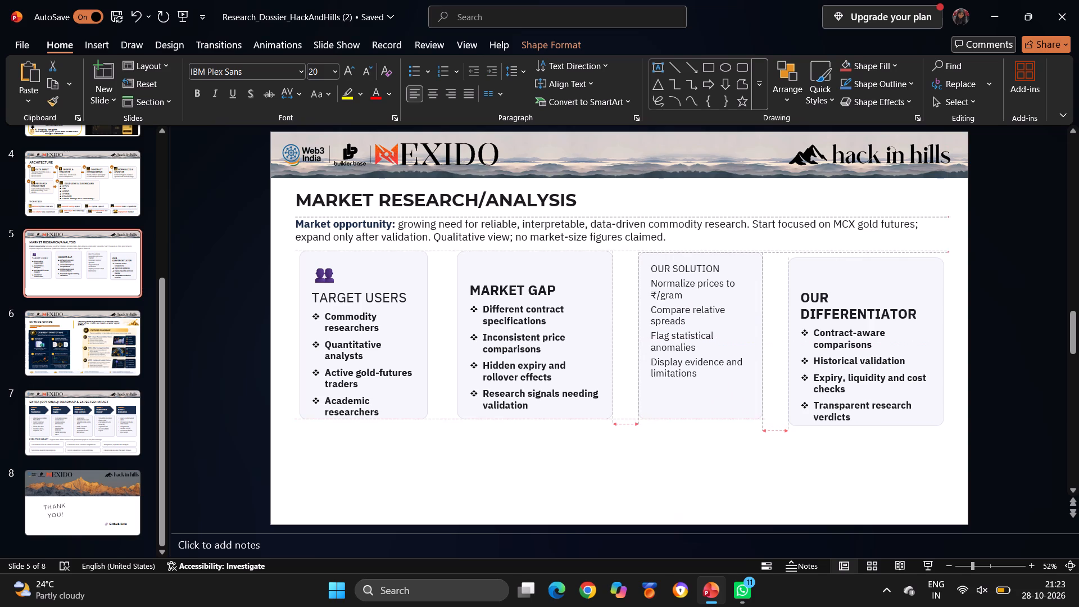
pyautogui.moveTo(649, 283); pyautogui.dragTo(646, 280)
# Make the four points under "OUR SOLUTION" bold and give them four-diamond bullets.
pyautogui.click(668, 301)
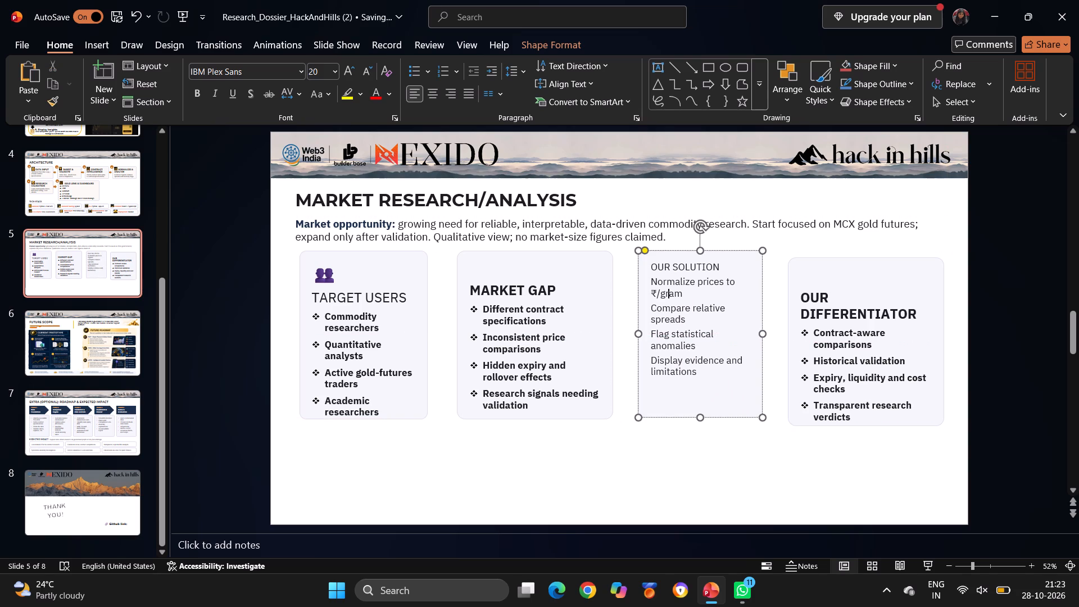
pyautogui.moveTo(652, 280); pyautogui.dragTo(714, 373)
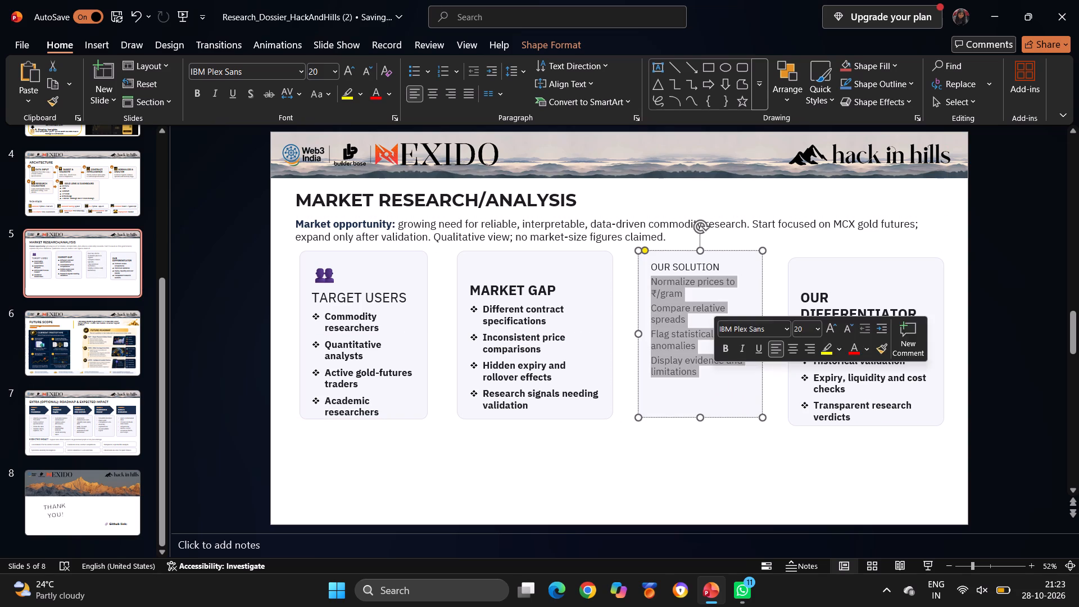
pyautogui.click(194, 92)
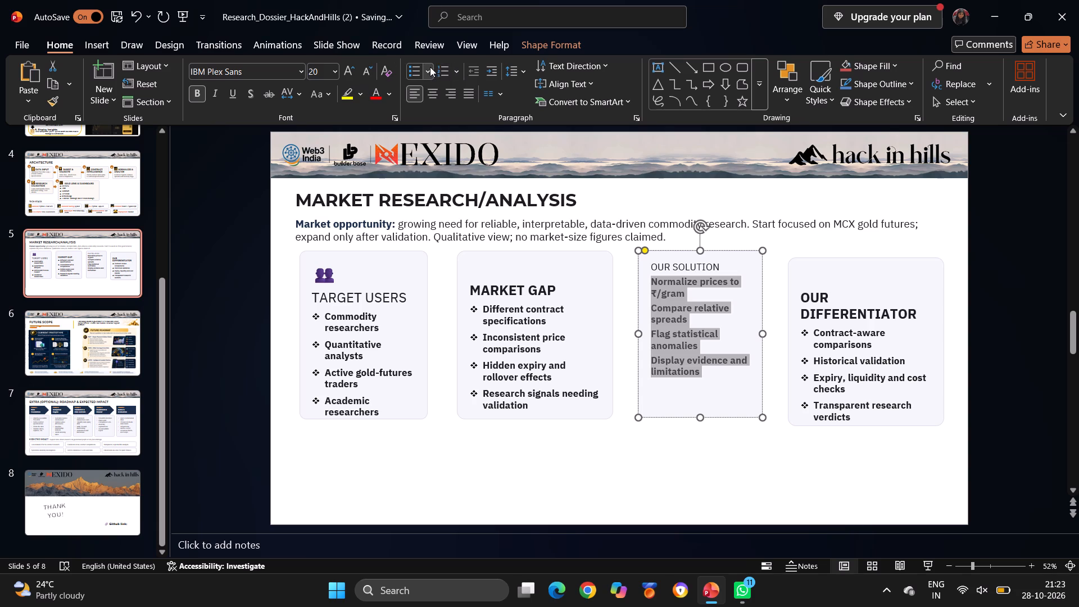
pyautogui.click(430, 66)
pyautogui.click(549, 188)
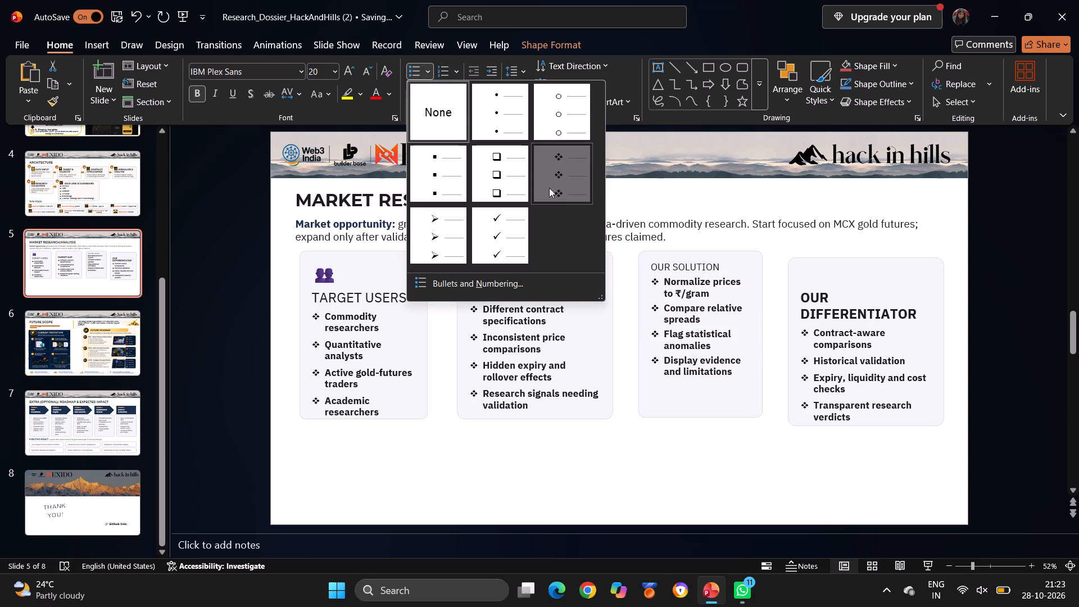
# Set the "OUR SOLUTION" heading to font size 28 and bold.
pyautogui.click(654, 269)
pyautogui.moveTo(654, 269); pyautogui.dragTo(717, 268)
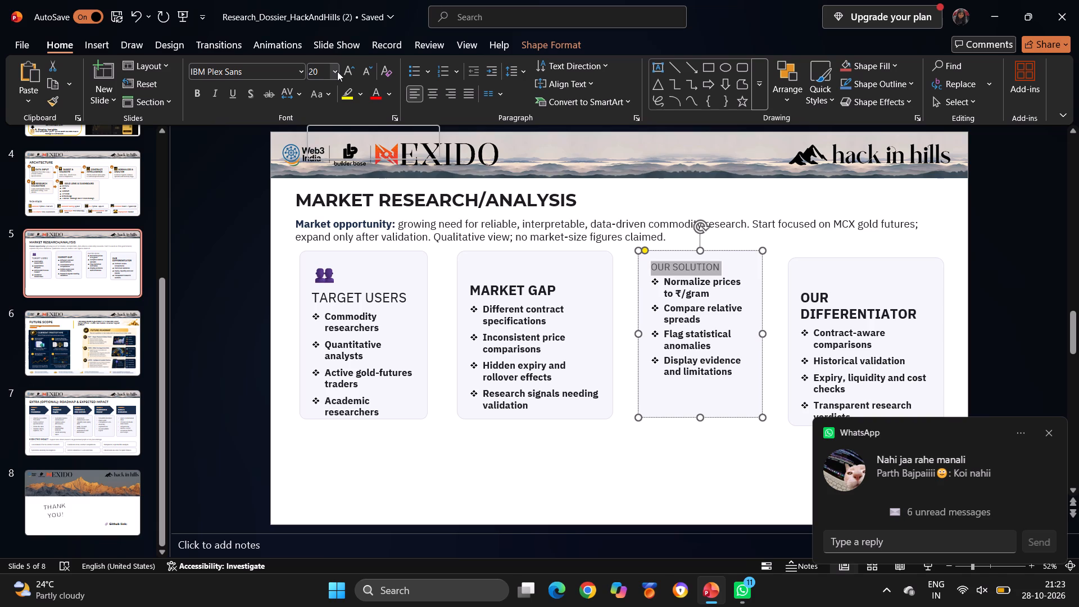
pyautogui.click(337, 71)
pyautogui.click(328, 271)
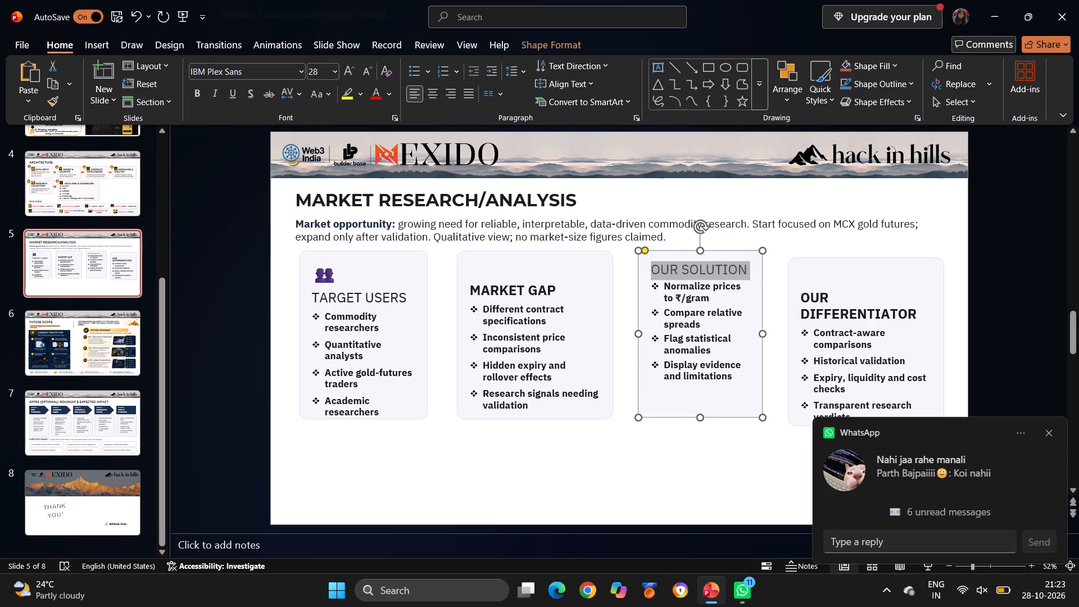
pyautogui.click(199, 91)
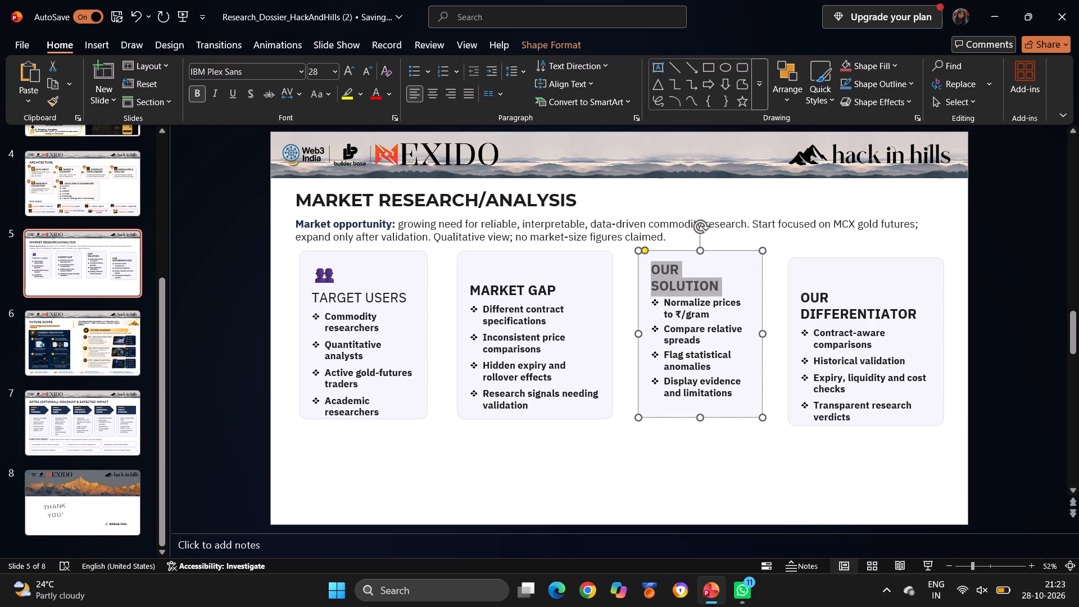
pyautogui.click(727, 291)
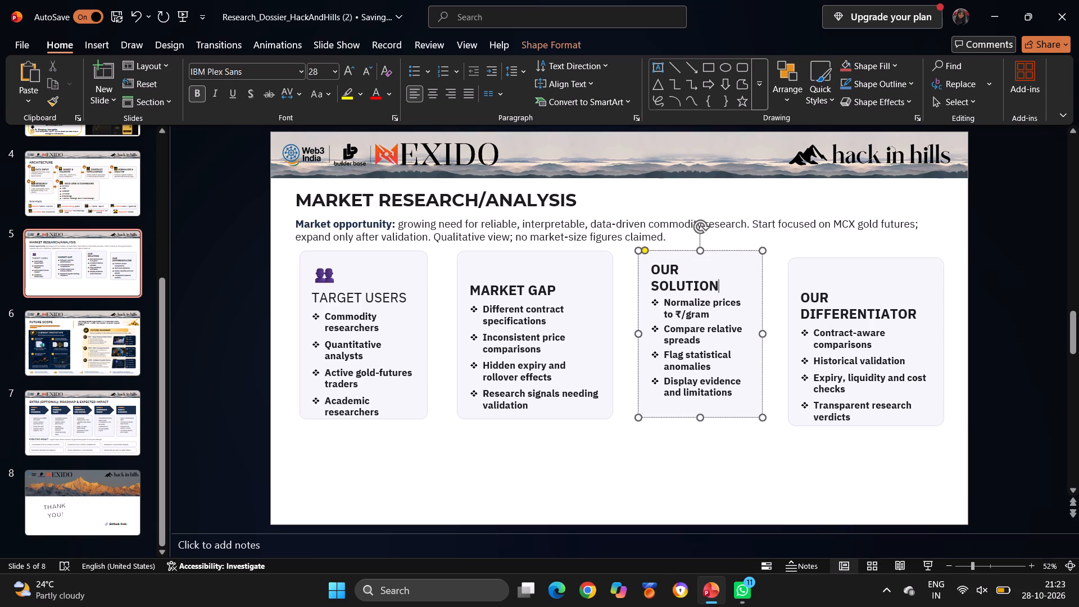
# Insert a blank line above the "OUR SOLUTION" heading in the third card.
pyautogui.click(654, 274)
pyautogui.press('Return')
pyautogui.click(654, 268)
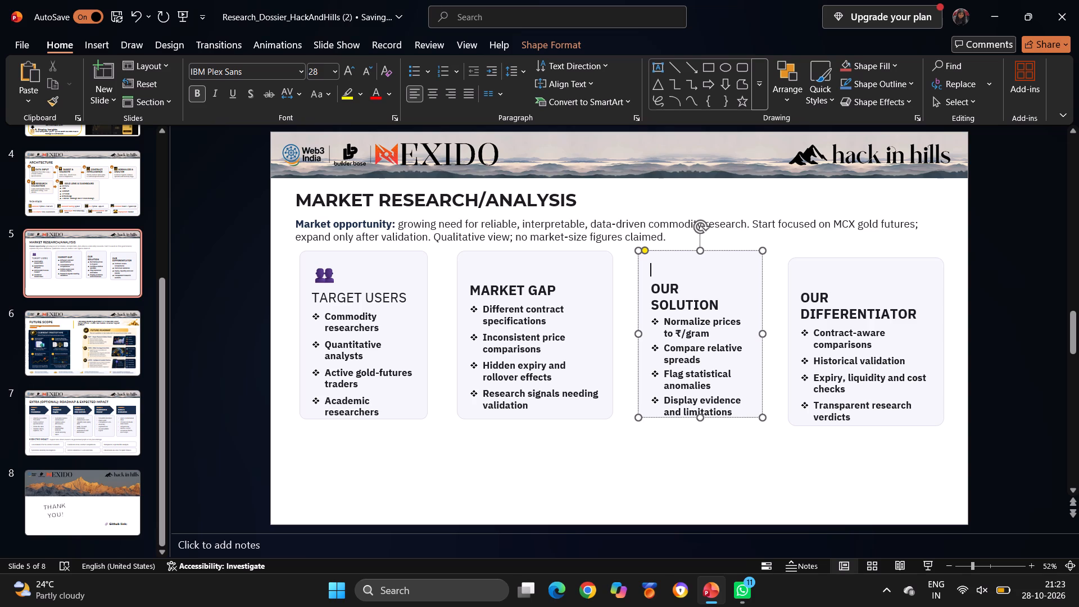
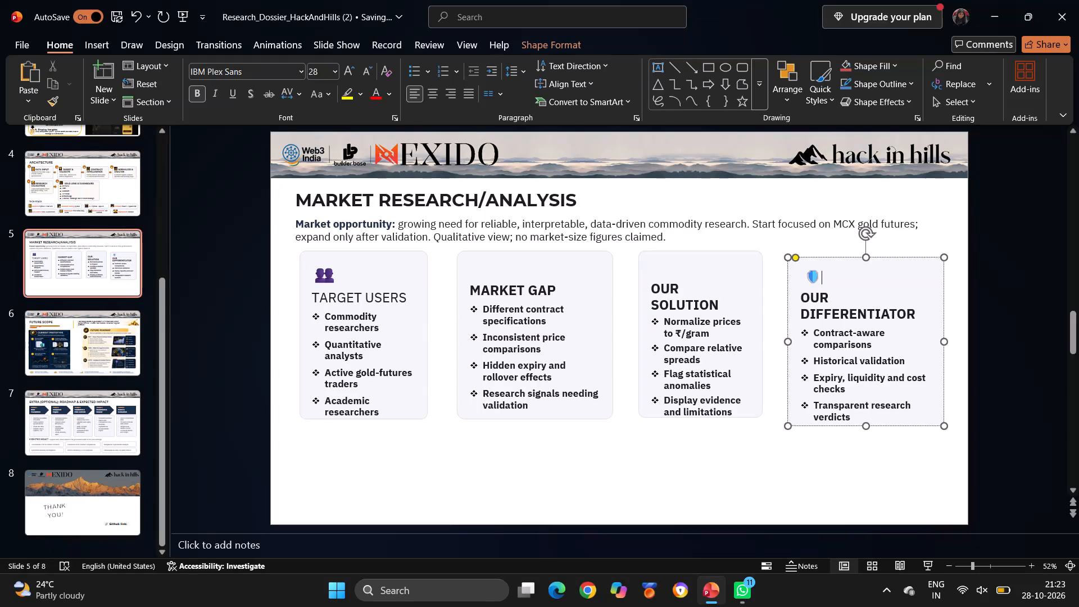
# Set the shield icon above the "OUR DIFFERENTIATOR" heading in the fourth card to font size 44.
pyautogui.moveTo(808, 278); pyautogui.dragTo(827, 278)
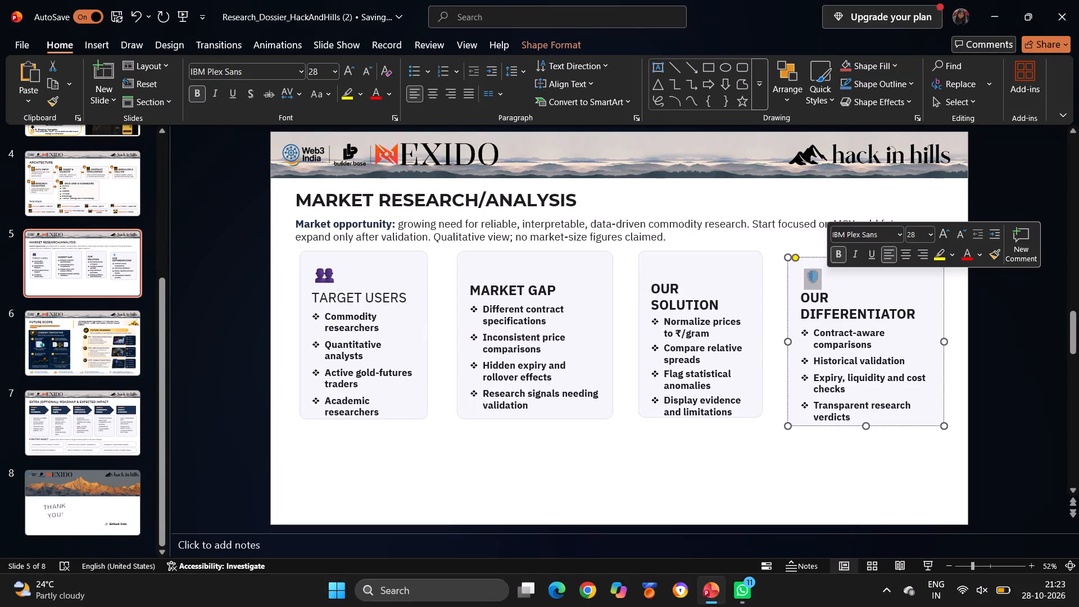
pyautogui.click(335, 72)
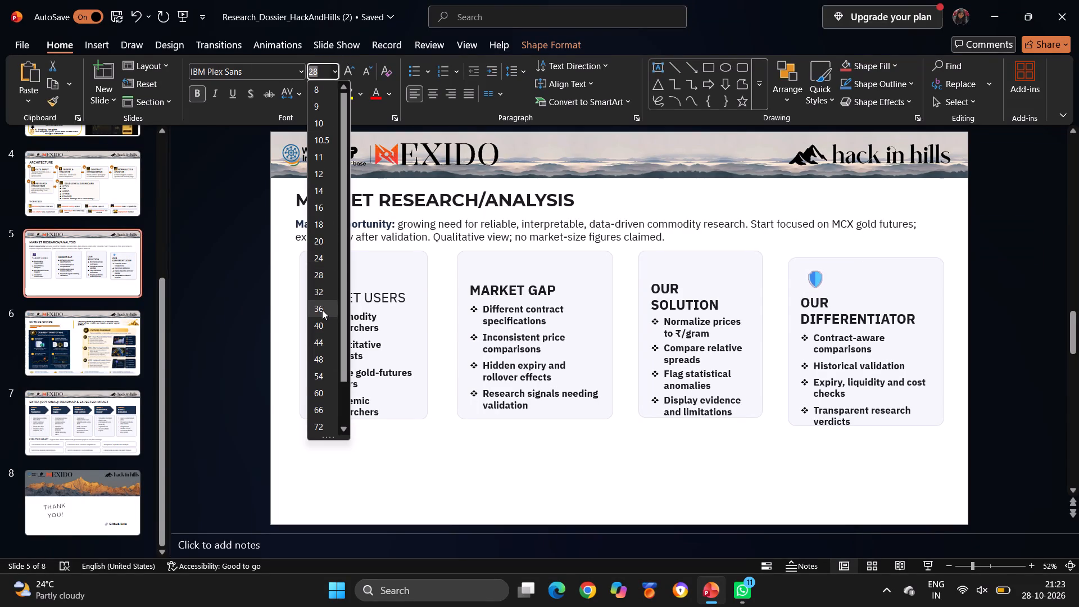
pyautogui.click(321, 349)
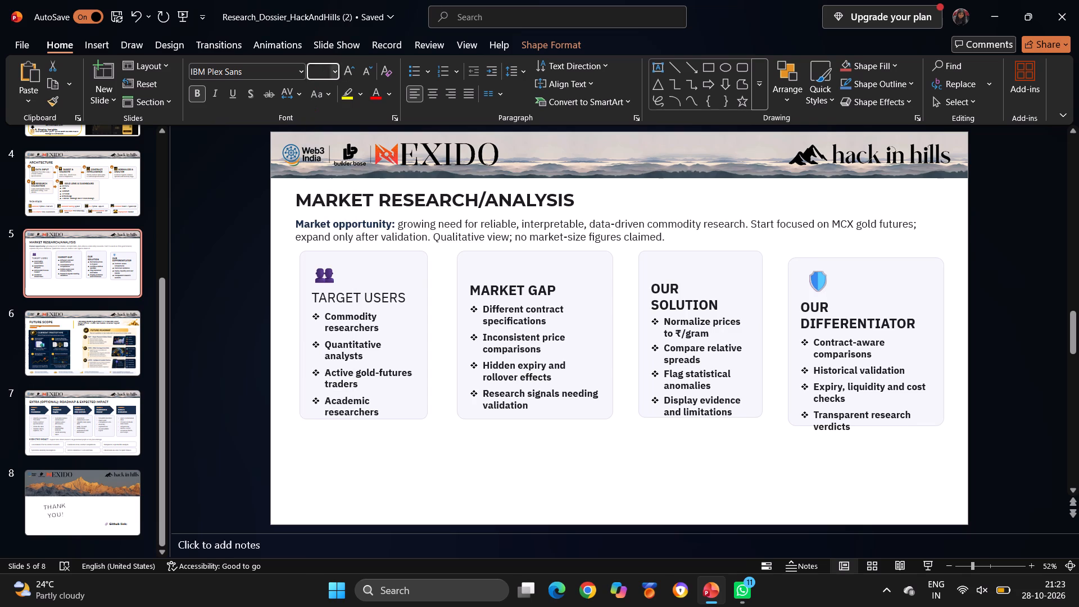
pyautogui.click(861, 306)
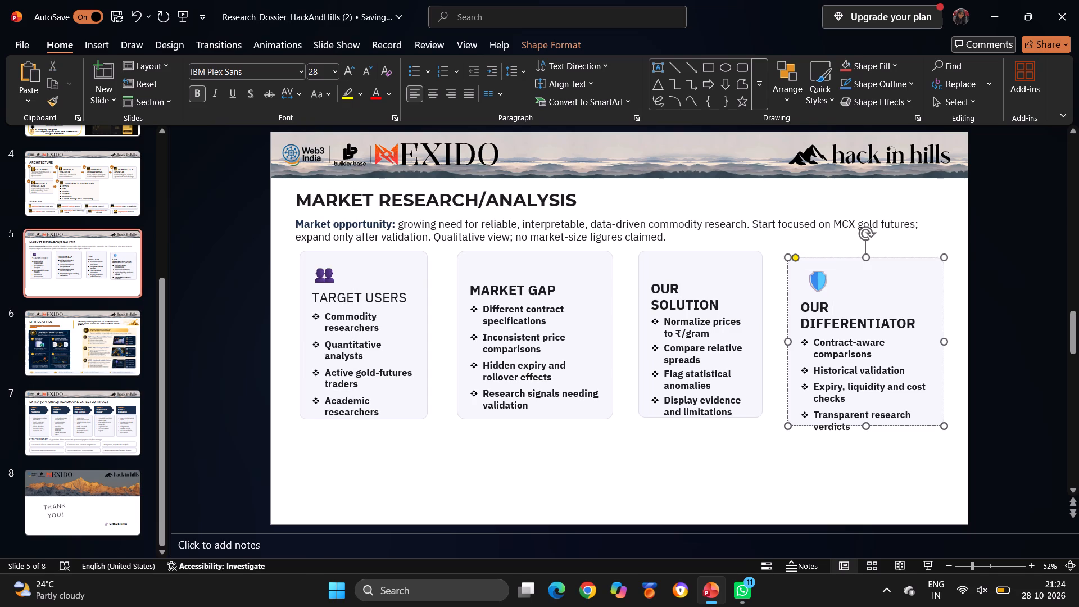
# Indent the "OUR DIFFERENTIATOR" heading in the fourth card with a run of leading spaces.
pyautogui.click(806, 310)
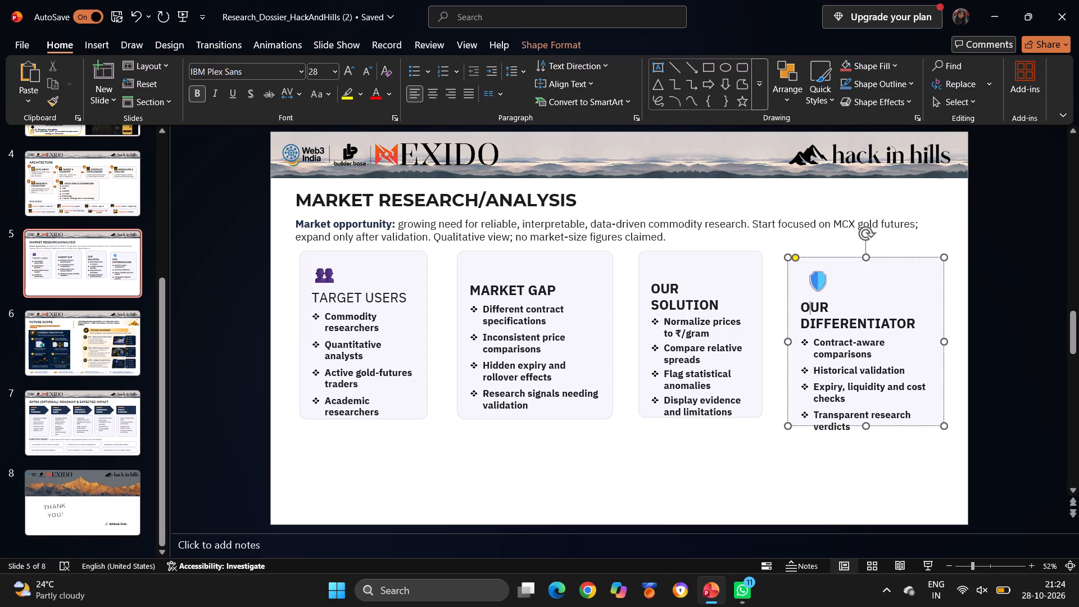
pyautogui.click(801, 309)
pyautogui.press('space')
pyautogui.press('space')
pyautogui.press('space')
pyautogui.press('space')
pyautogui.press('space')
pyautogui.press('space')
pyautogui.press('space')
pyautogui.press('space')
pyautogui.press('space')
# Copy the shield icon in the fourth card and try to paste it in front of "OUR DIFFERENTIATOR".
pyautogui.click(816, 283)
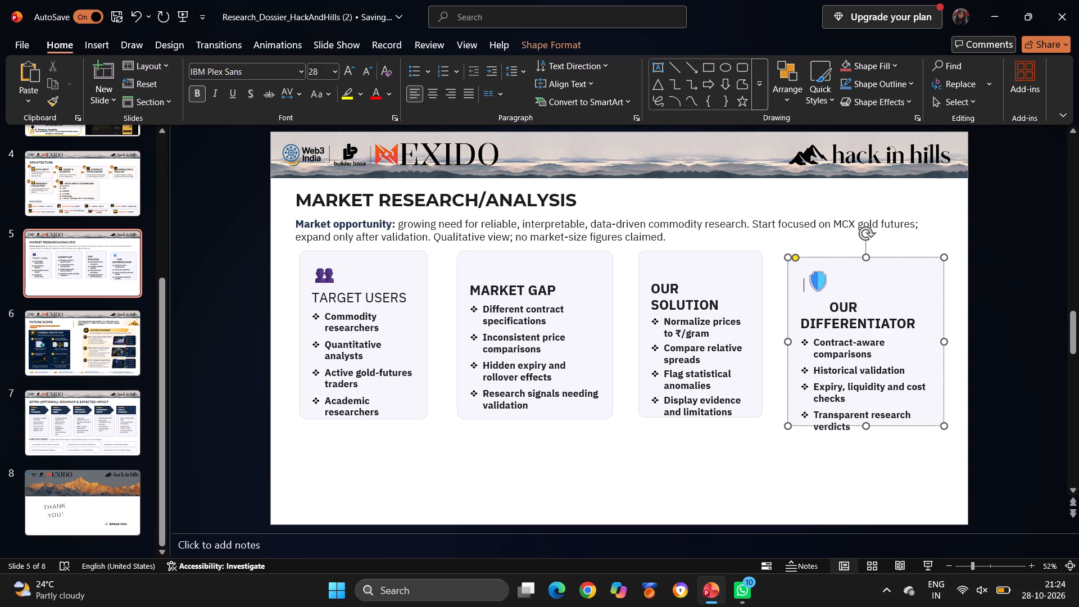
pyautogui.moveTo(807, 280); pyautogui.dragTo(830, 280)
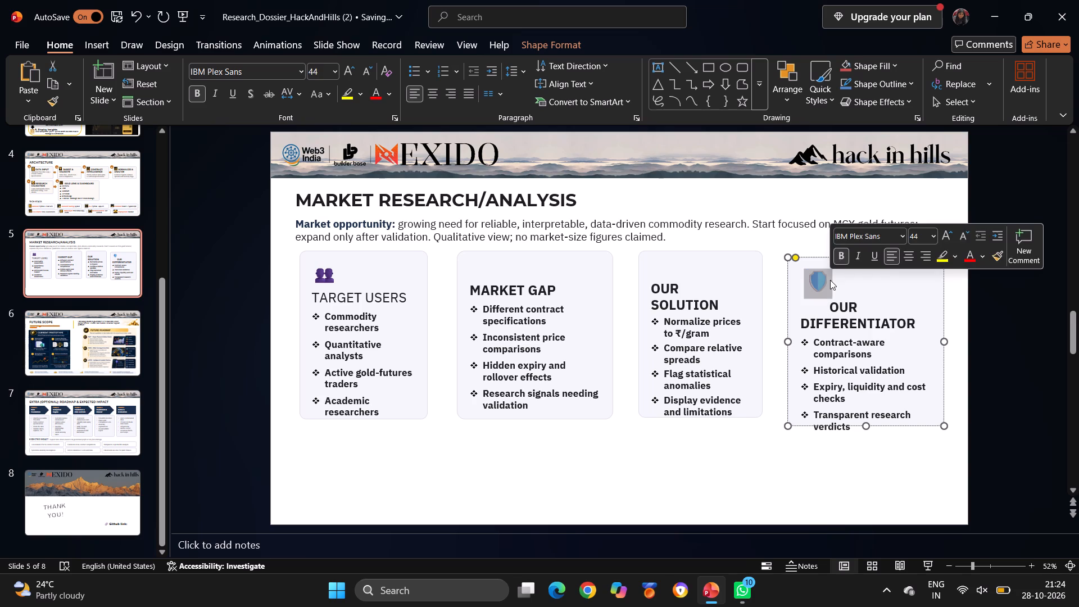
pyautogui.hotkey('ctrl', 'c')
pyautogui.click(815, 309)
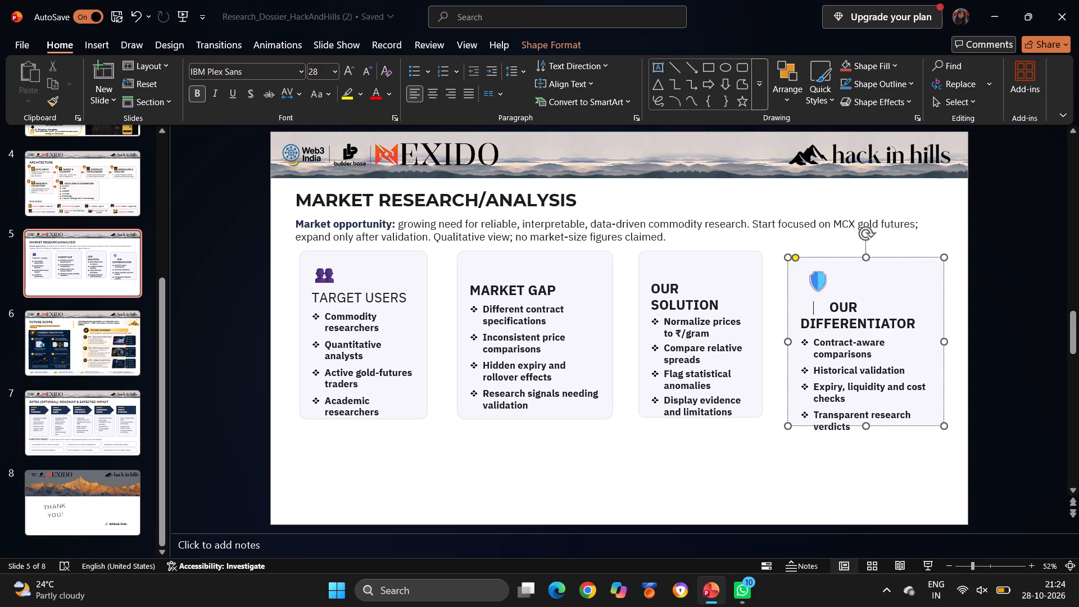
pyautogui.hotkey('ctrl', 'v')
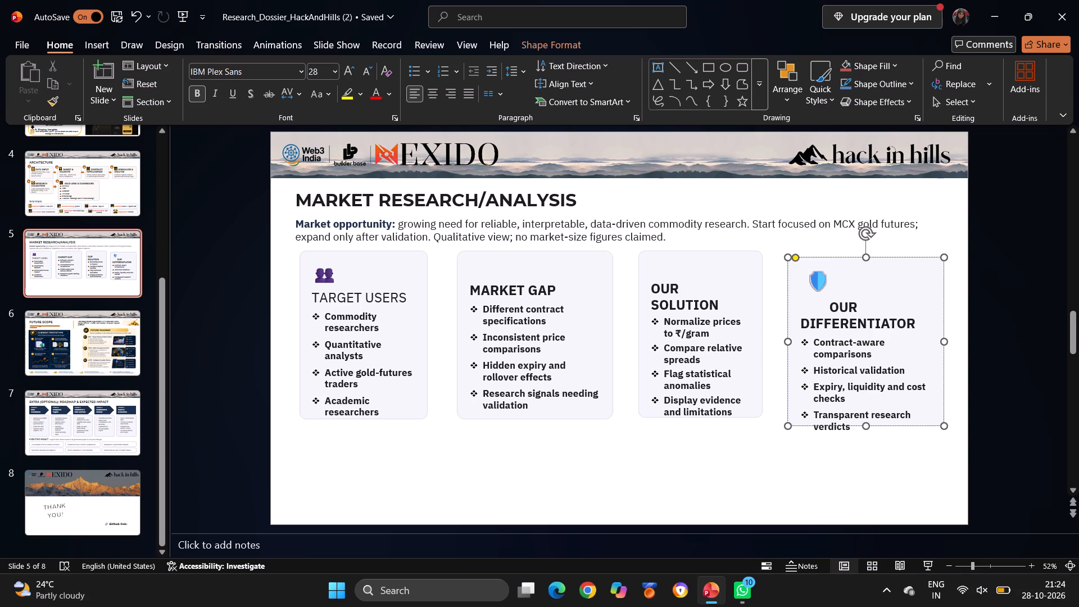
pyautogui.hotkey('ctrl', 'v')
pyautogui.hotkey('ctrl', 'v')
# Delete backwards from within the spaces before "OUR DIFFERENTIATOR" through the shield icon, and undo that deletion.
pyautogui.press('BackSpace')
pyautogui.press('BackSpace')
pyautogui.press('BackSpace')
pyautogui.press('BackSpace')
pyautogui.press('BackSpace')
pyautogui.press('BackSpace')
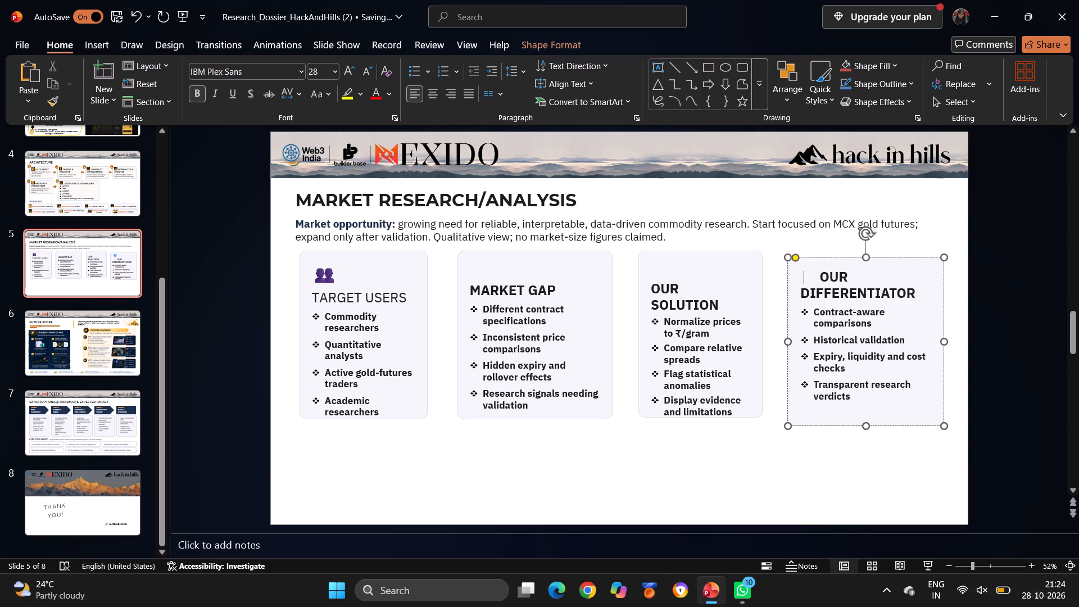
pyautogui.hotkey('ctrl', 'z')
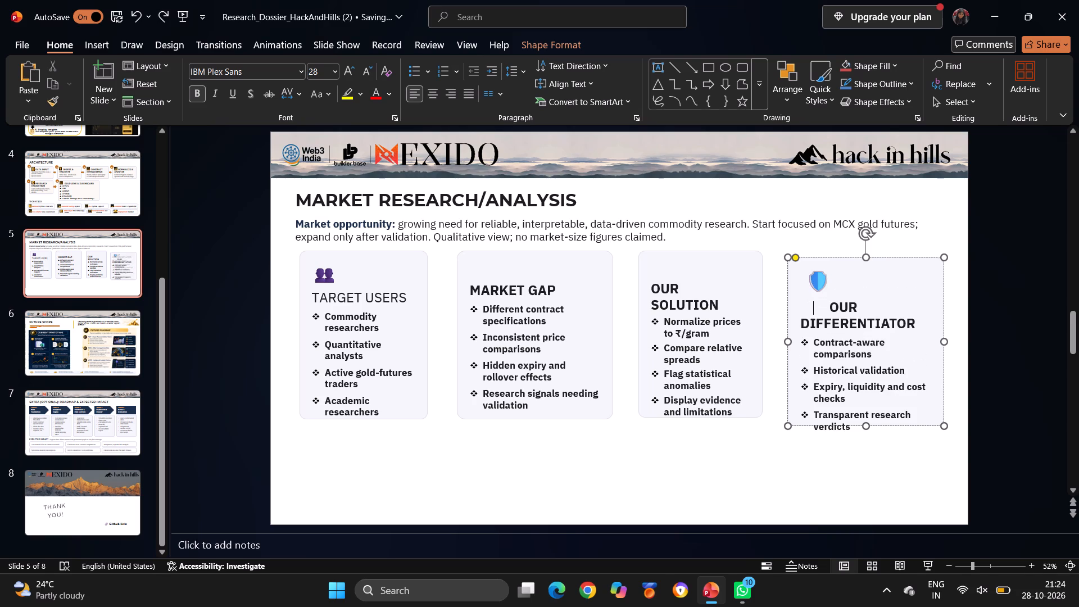
# Remove the spaces and line break before "OUR DIFFERENTIATOR" so the heading starts on the shield icon's line.
pyautogui.click(829, 307)
pyautogui.press('BackSpace')
pyautogui.press('BackSpace')
pyautogui.press('BackSpace')
pyautogui.press('BackSpace')
pyautogui.press('BackSpace')
pyautogui.press('BackSpace')
pyautogui.press('BackSpace')
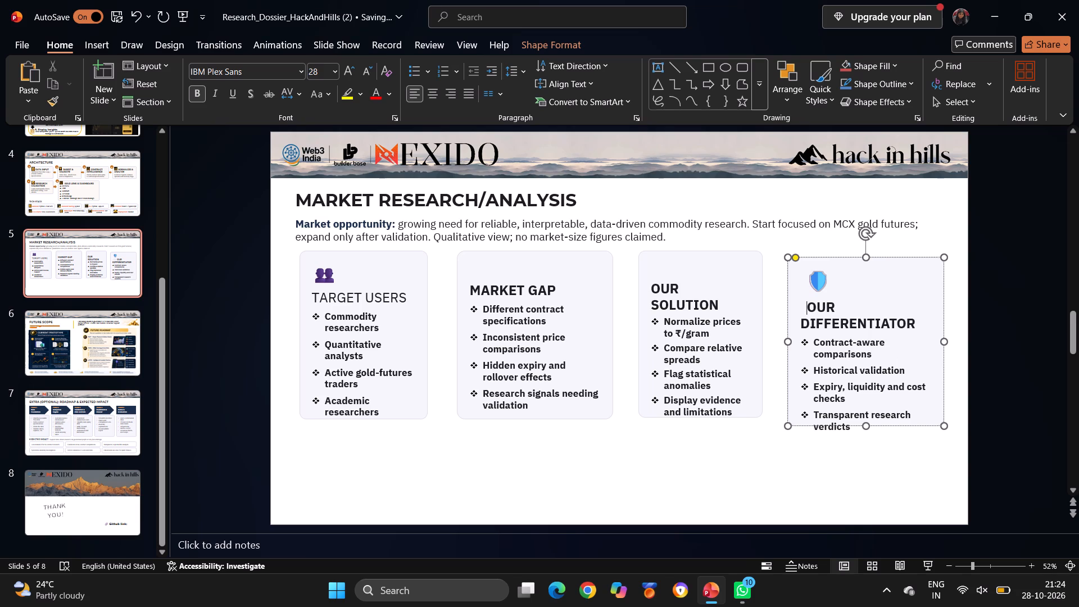
pyautogui.press('BackSpace')
pyautogui.press('BackSpace')
pyautogui.press('BackSpace')
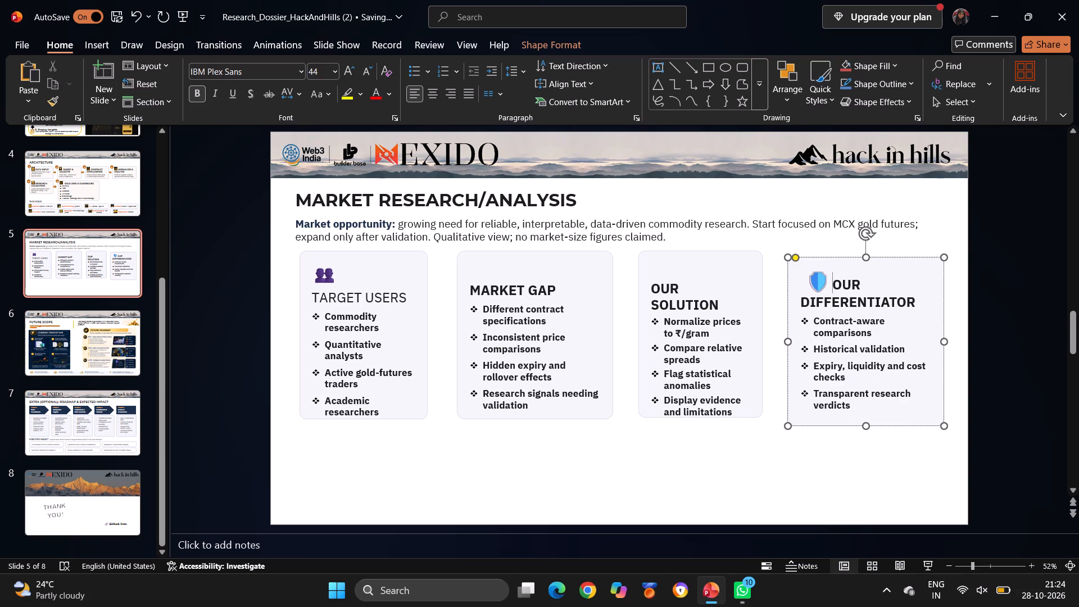
# Remove the leading space in front of the shield icon in the fourth card.
pyautogui.click(810, 284)
pyautogui.press('BackSpace')
pyautogui.press('BackSpace')
pyautogui.press('BackSpace')
pyautogui.press('BackSpace')
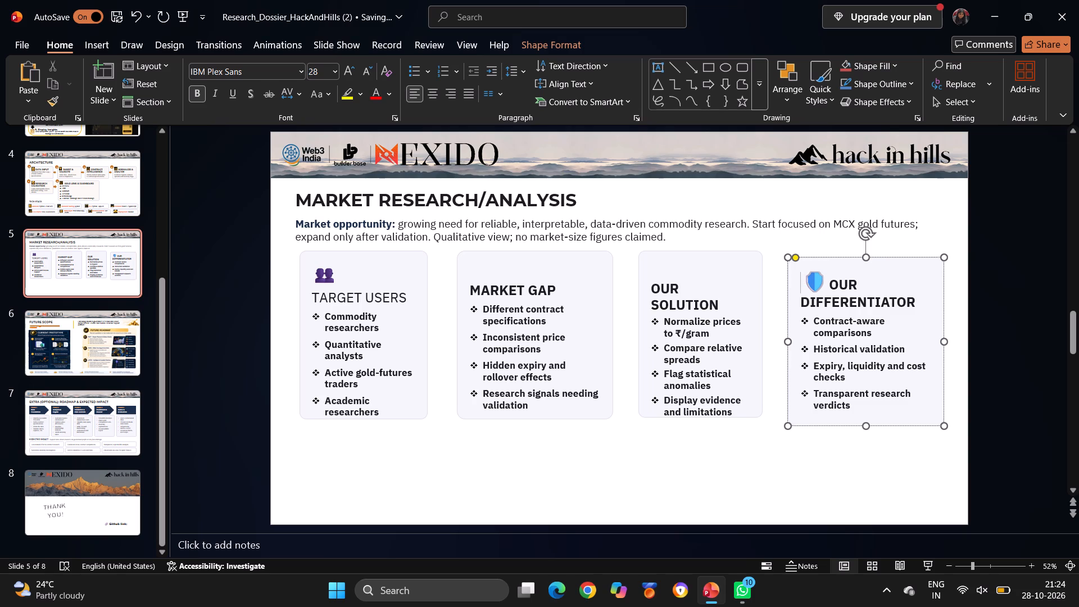
# Shorten the "OUR DIFFERENTIATOR" card so its bottom edge lines up with the "OUR SOLUTION" card.
pyautogui.moveTo(865, 426); pyautogui.dragTo(865, 418)
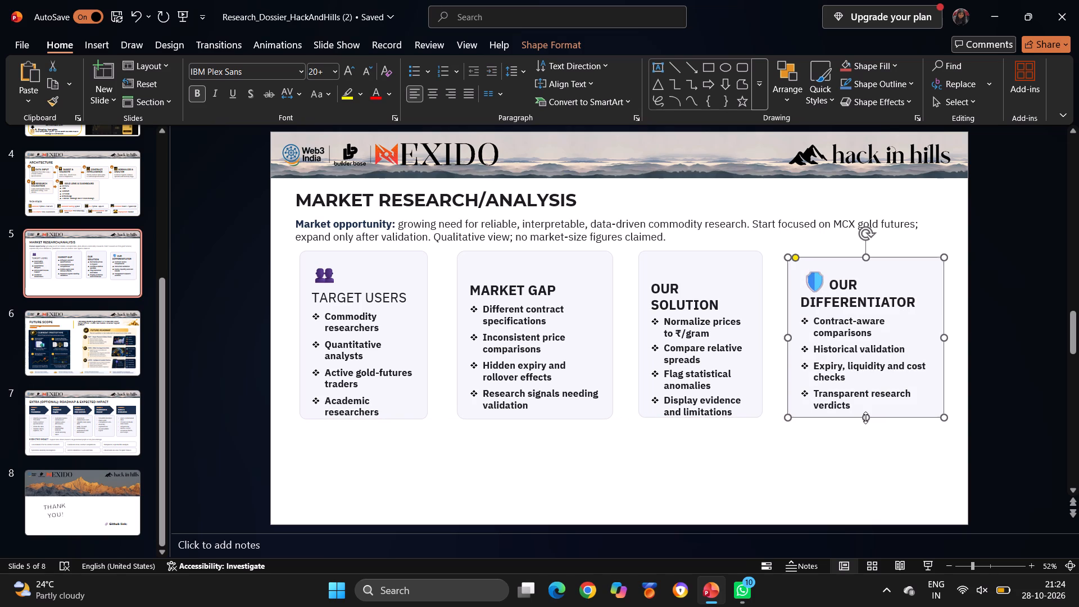
pyautogui.click(895, 312)
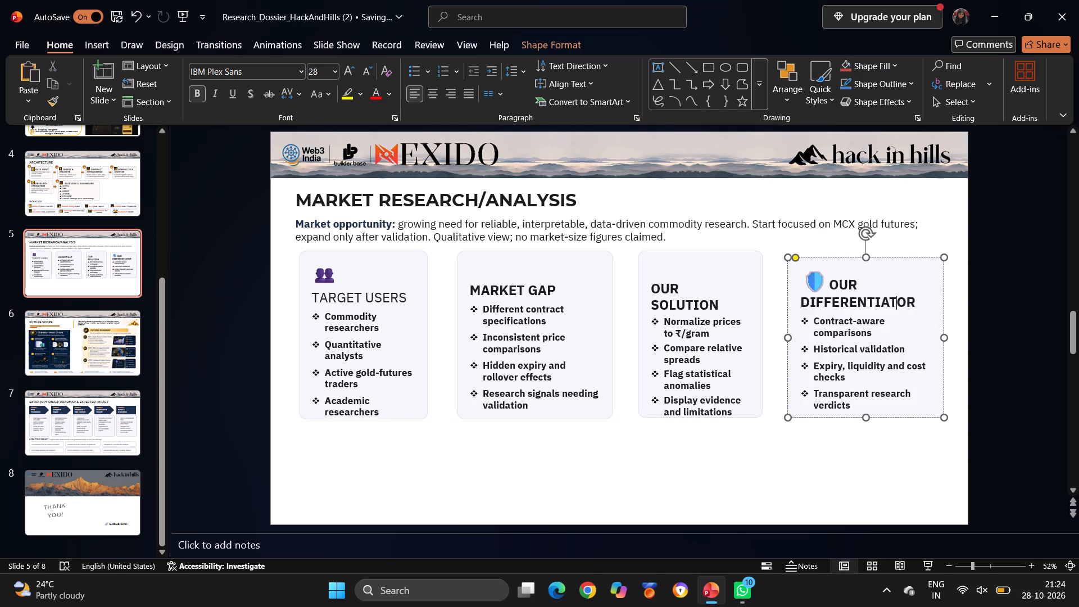
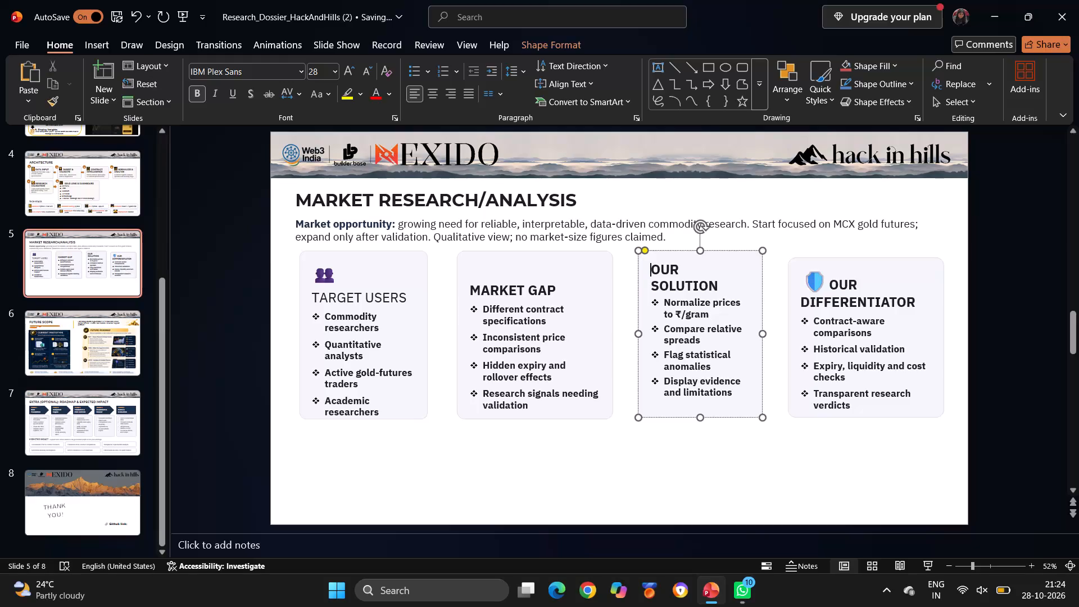
# Paste the copied bar chart icon in front of the "OUR SOLUTION" heading in the third card.
pyautogui.hotkey('ctrl', 'v')
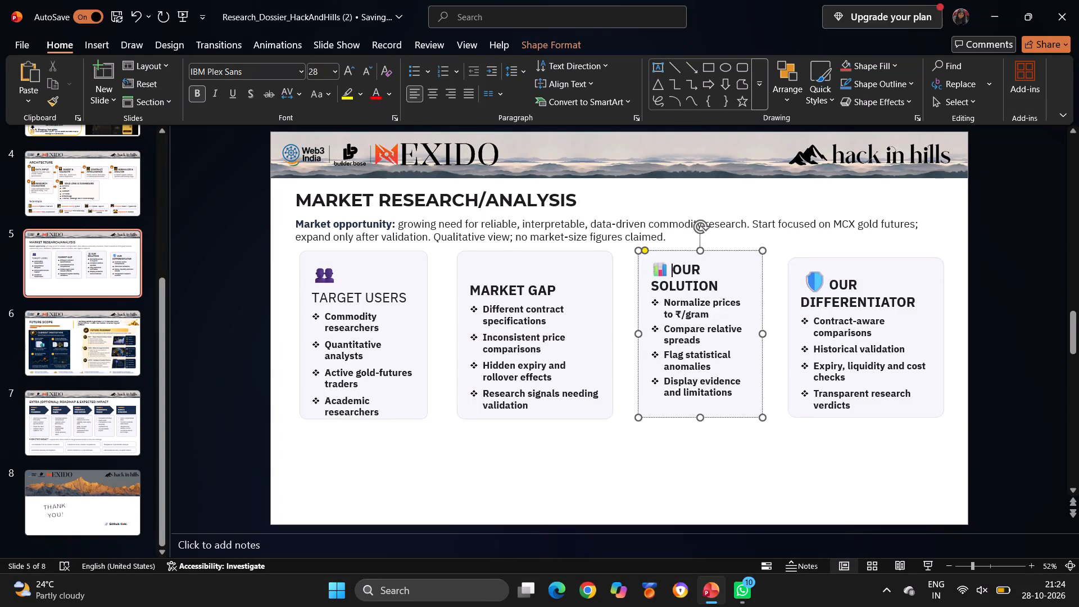
# Set the font size of the bar chart icon beside "OUR SOLUTION" to 40.
pyautogui.click(810, 284)
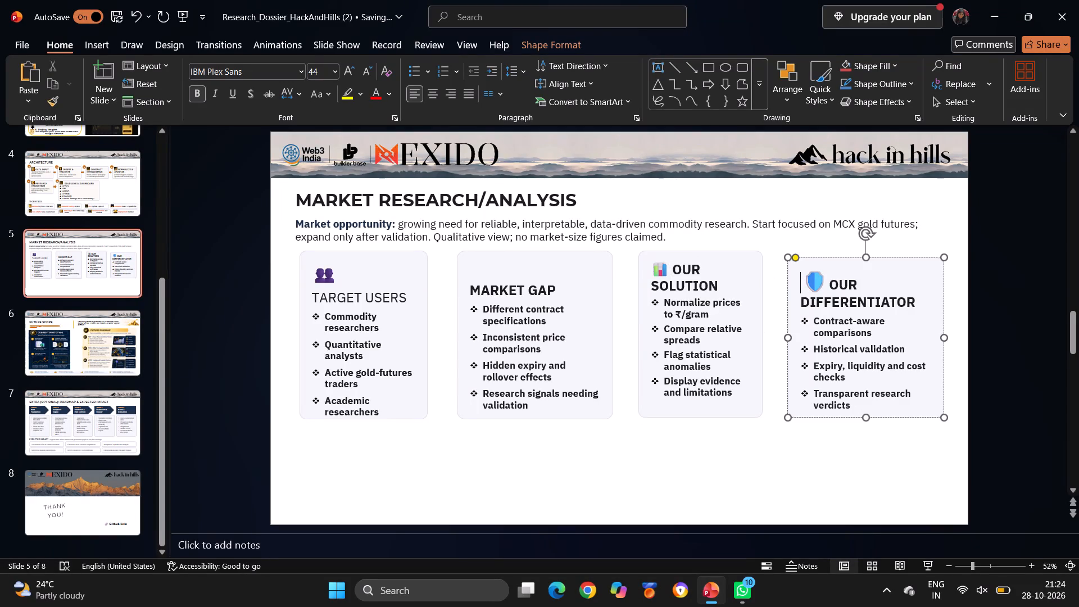
pyautogui.click(656, 278)
pyautogui.moveTo(671, 270); pyautogui.dragTo(652, 267)
pyautogui.click(332, 66)
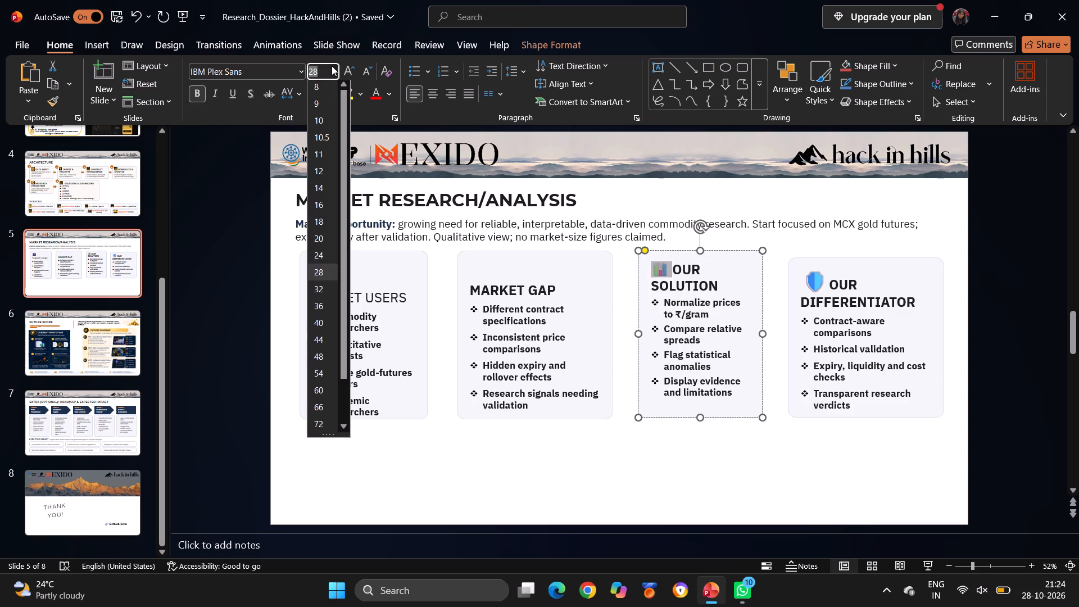
pyautogui.click(320, 329)
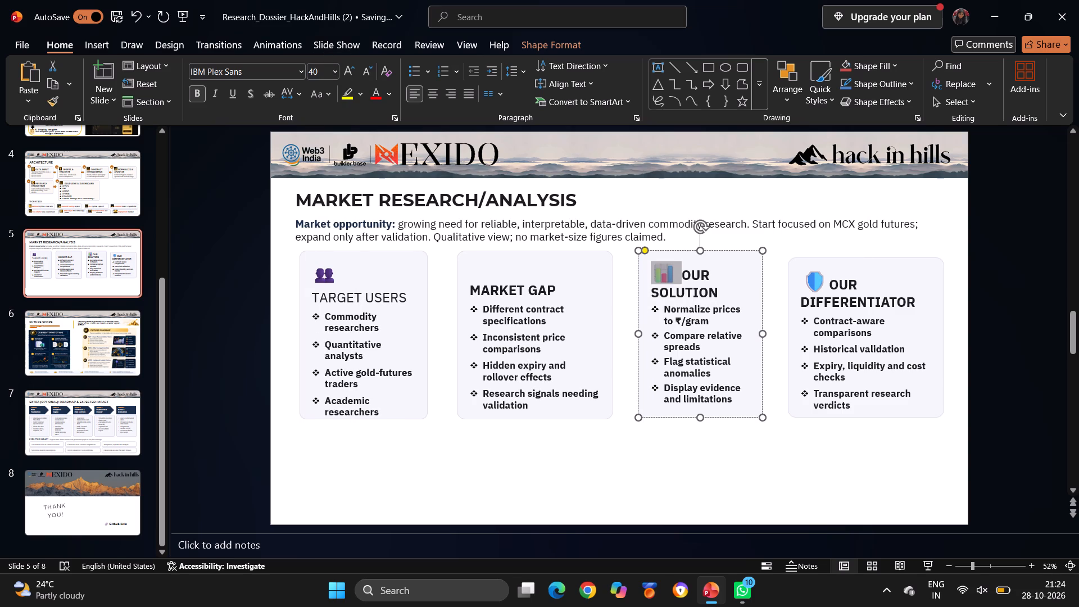
# Set the font size of the shield icon beside "OUR DIFFERENTIATOR" to 40.
pyautogui.click(812, 288)
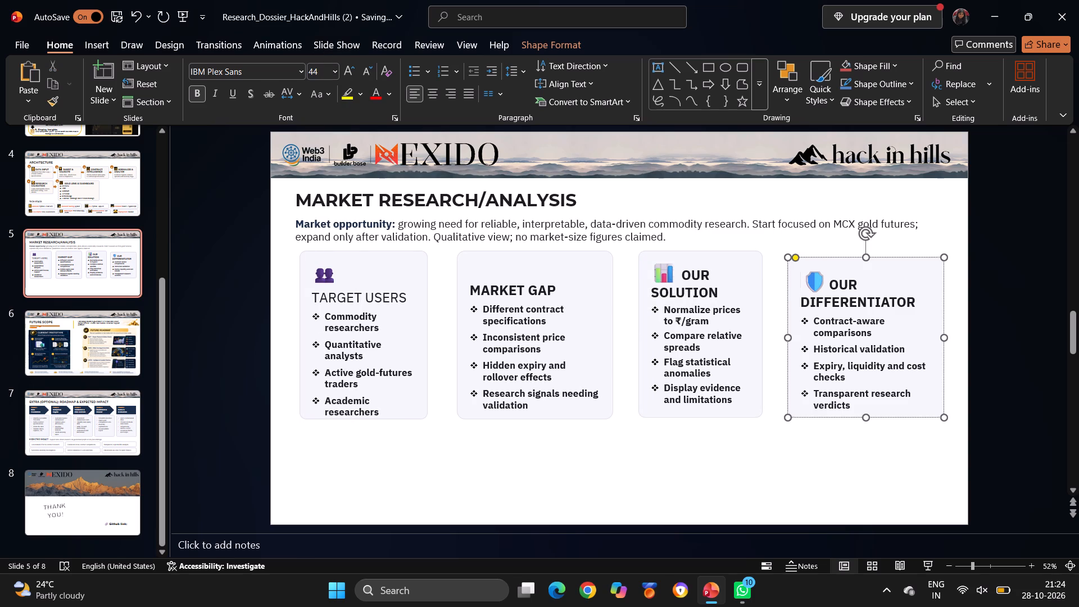
pyautogui.moveTo(827, 281); pyautogui.dragTo(808, 281)
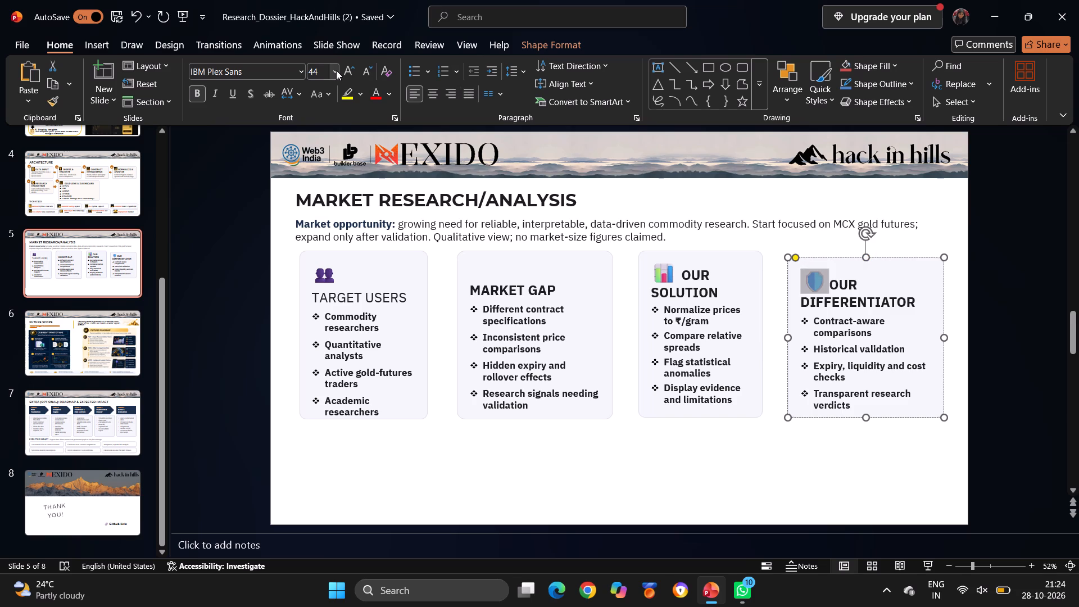
pyautogui.click(336, 70)
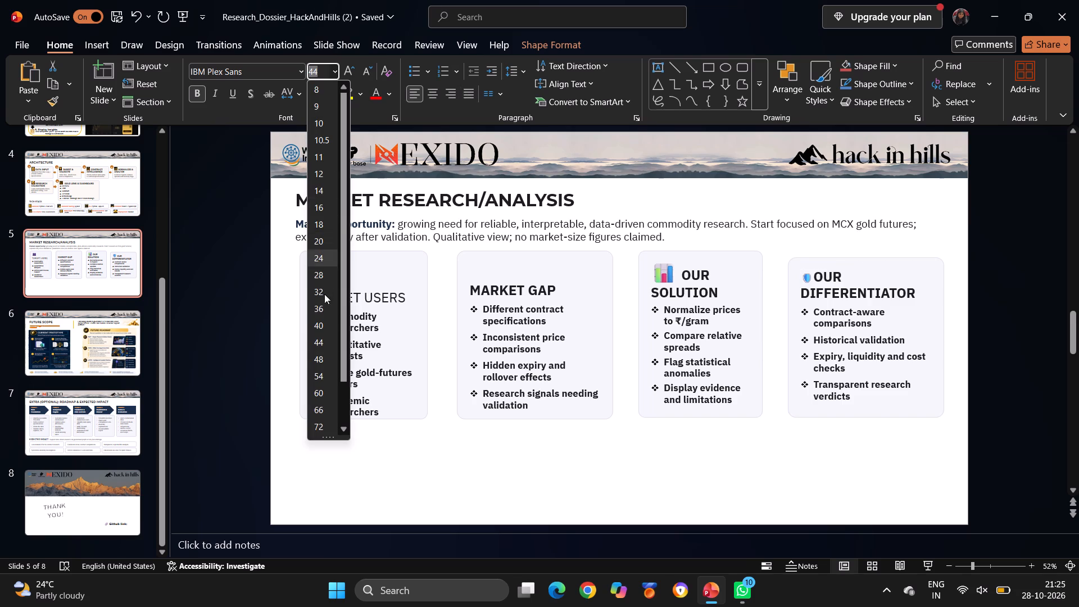
pyautogui.click(321, 320)
# Remove the empty line above the "MARKET GAP" heading so it starts at the top of its card.
pyautogui.click(519, 337)
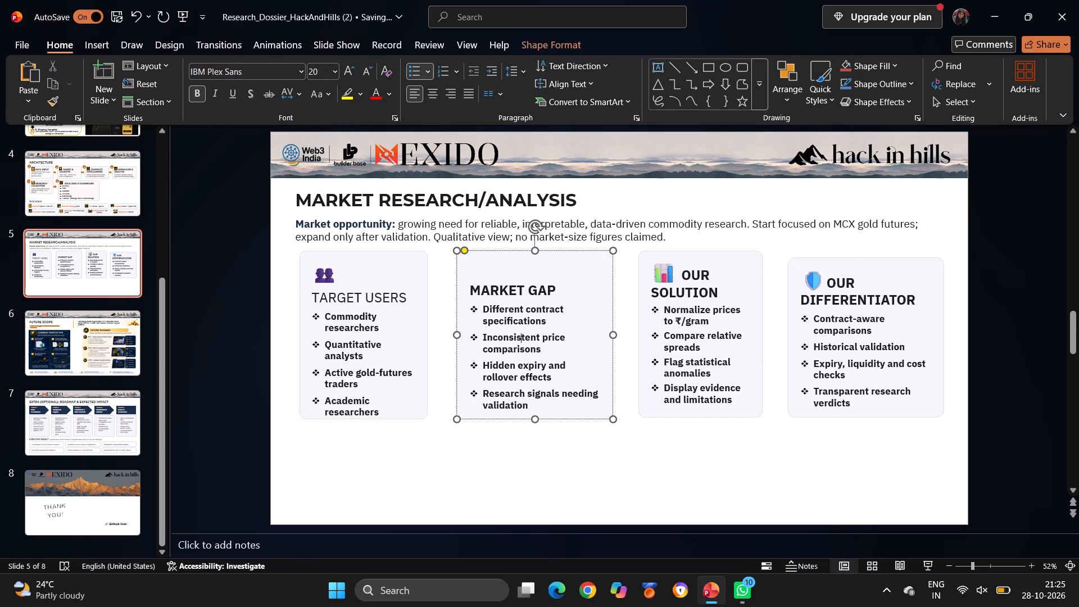
pyautogui.click(471, 292)
pyautogui.press('BackSpace')
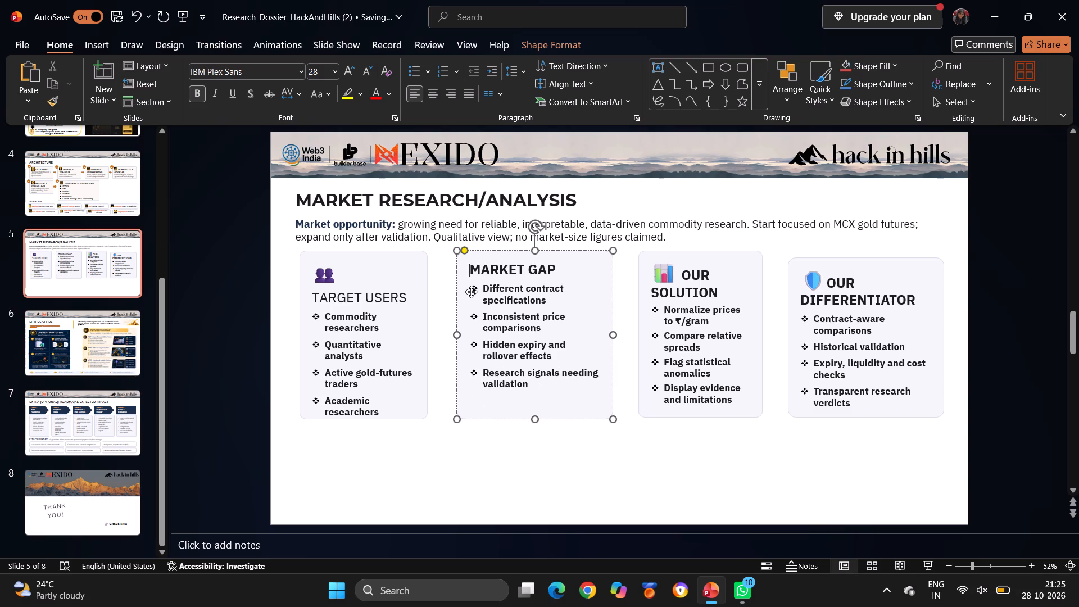
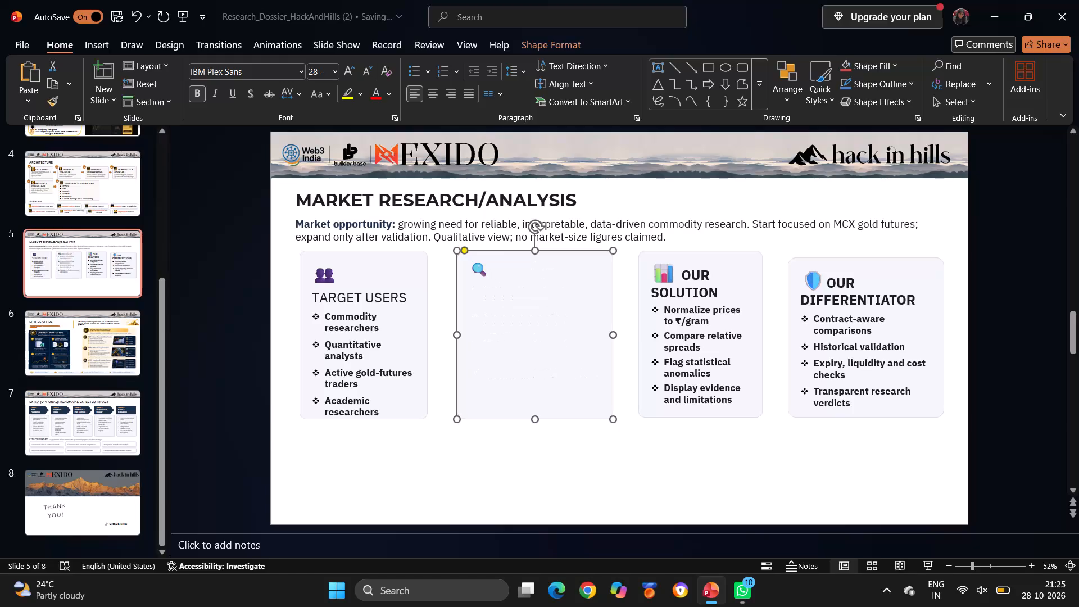
# Undo the paste that replaced the second card's text and paste the magnifying glass icon in front of its "MARKET GAP" heading.
pyautogui.hotkey('ctrl', 'z')
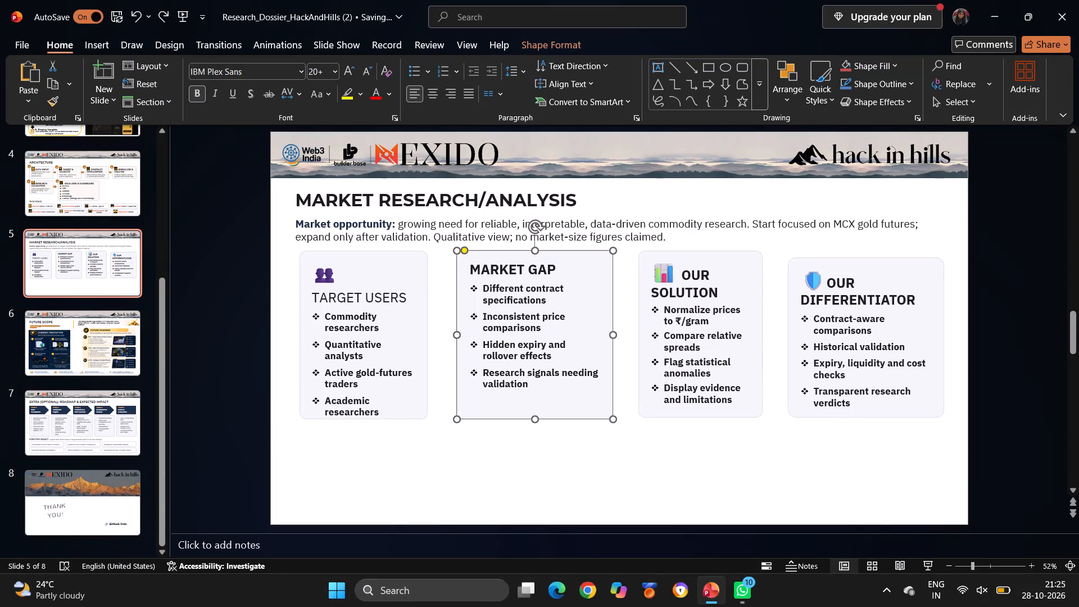
pyautogui.click(473, 269)
pyautogui.hotkey('ctrl', 'v')
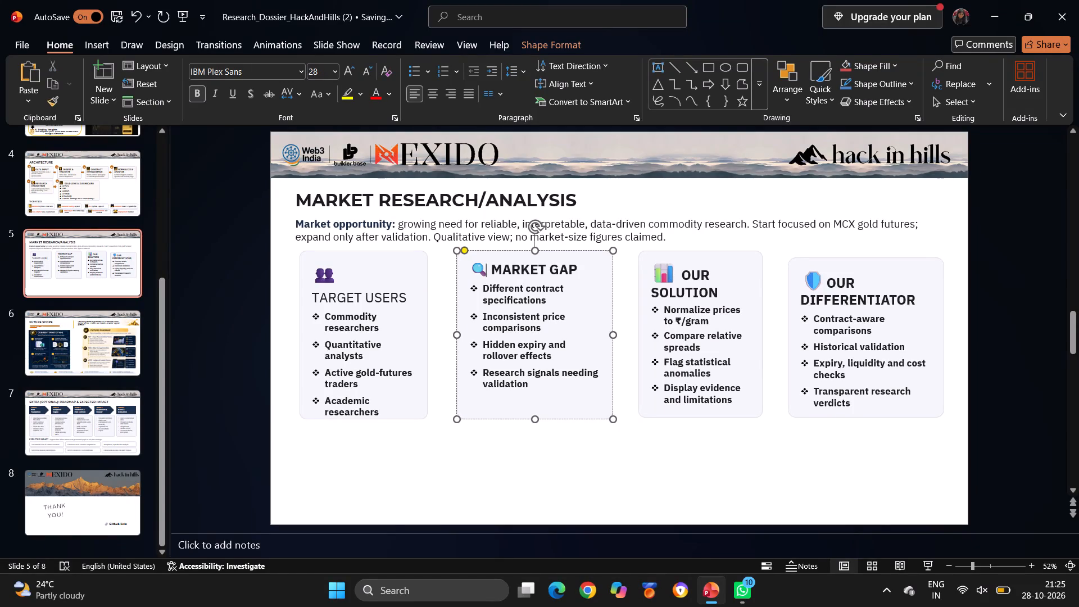
# Set the font size of the magnifying glass icon beside "MARKET GAP" to 40.
pyautogui.moveTo(486, 269); pyautogui.dragTo(474, 268)
pyautogui.moveTo(474, 268); pyautogui.dragTo(470, 268)
pyautogui.click(332, 70)
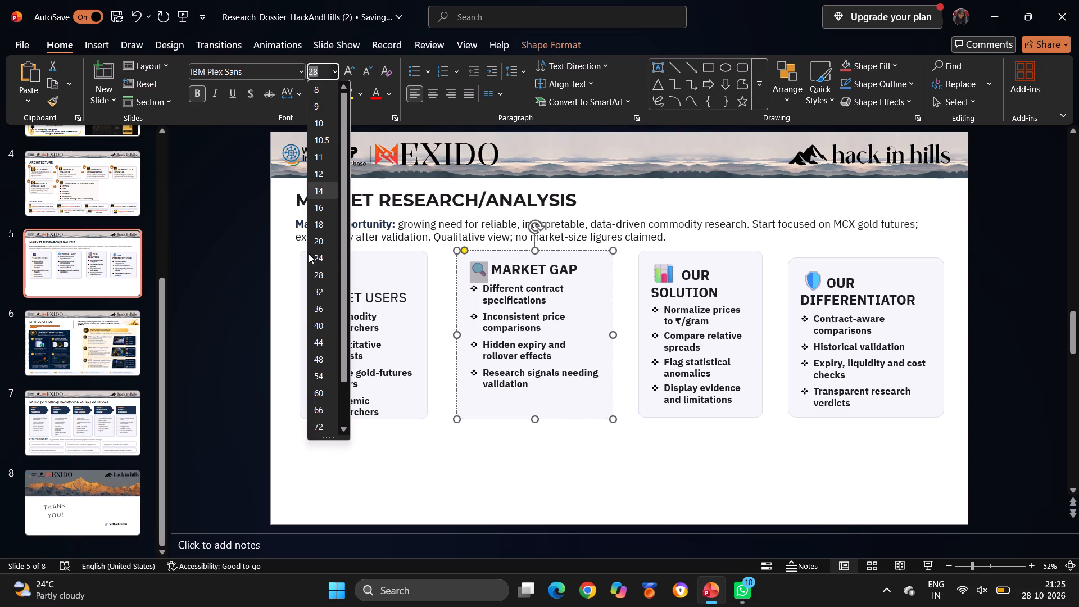
pyautogui.click(314, 322)
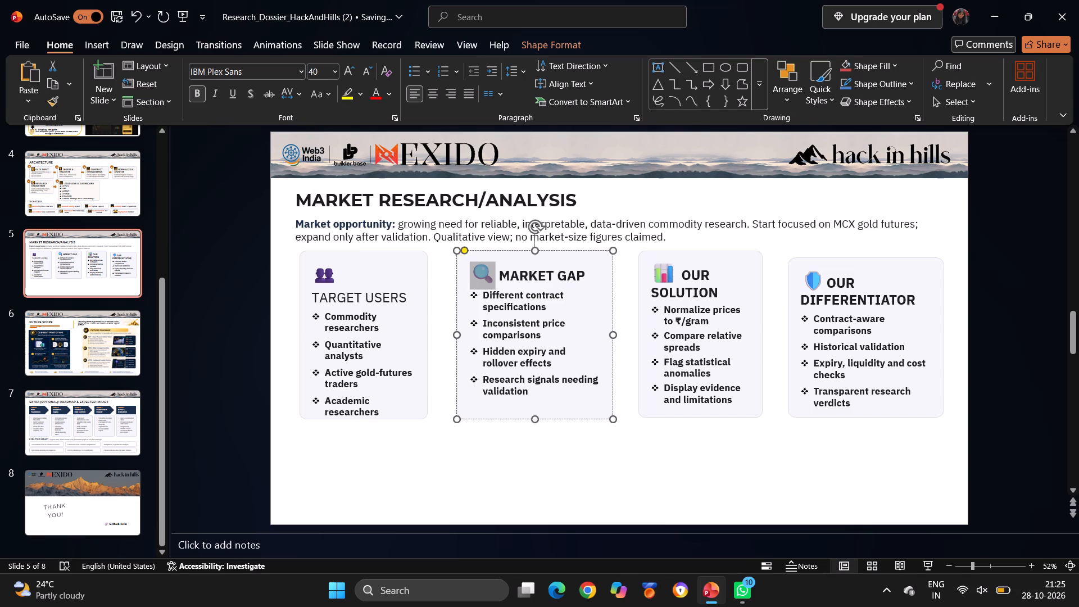
# Remove the line break before "TARGET USERS" so the heading starts on the same line as its people icon.
pyautogui.click(333, 272)
pyautogui.moveTo(333, 272); pyautogui.dragTo(320, 273)
pyautogui.click(356, 270)
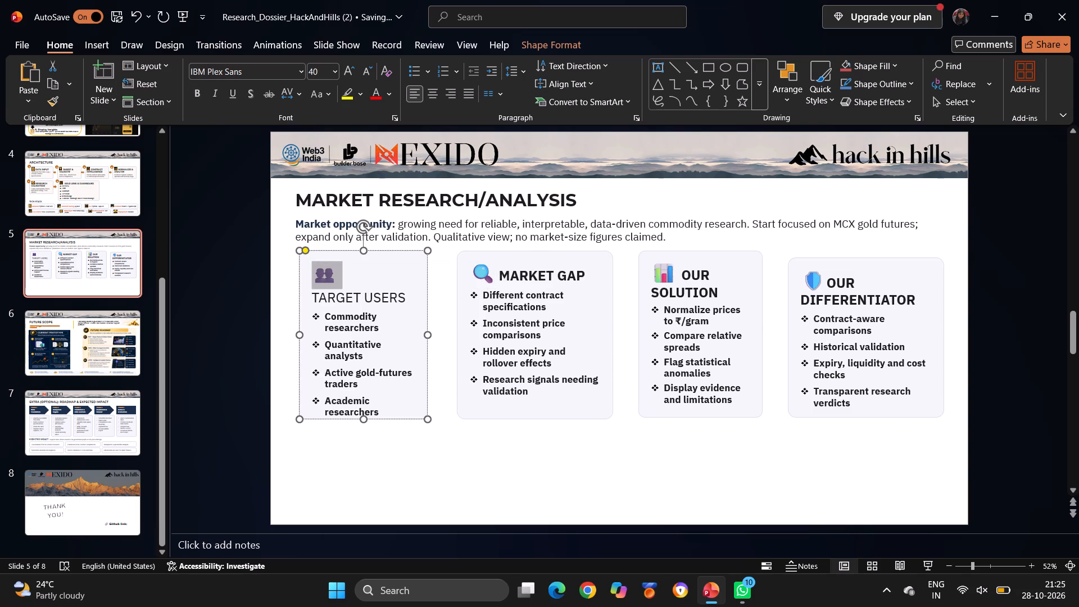
pyautogui.click(312, 298)
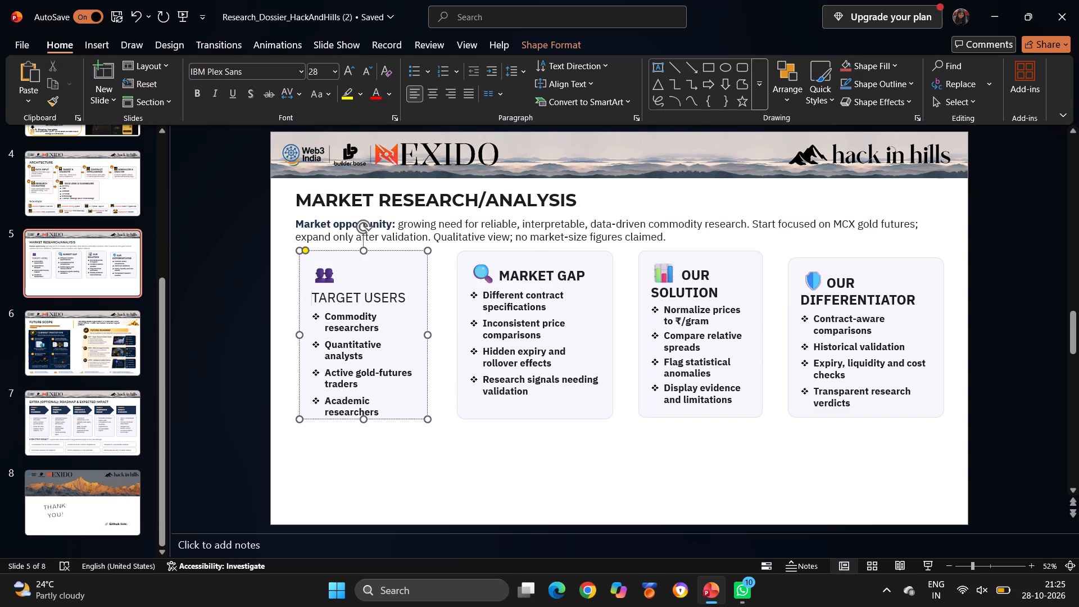
pyautogui.press('BackSpace')
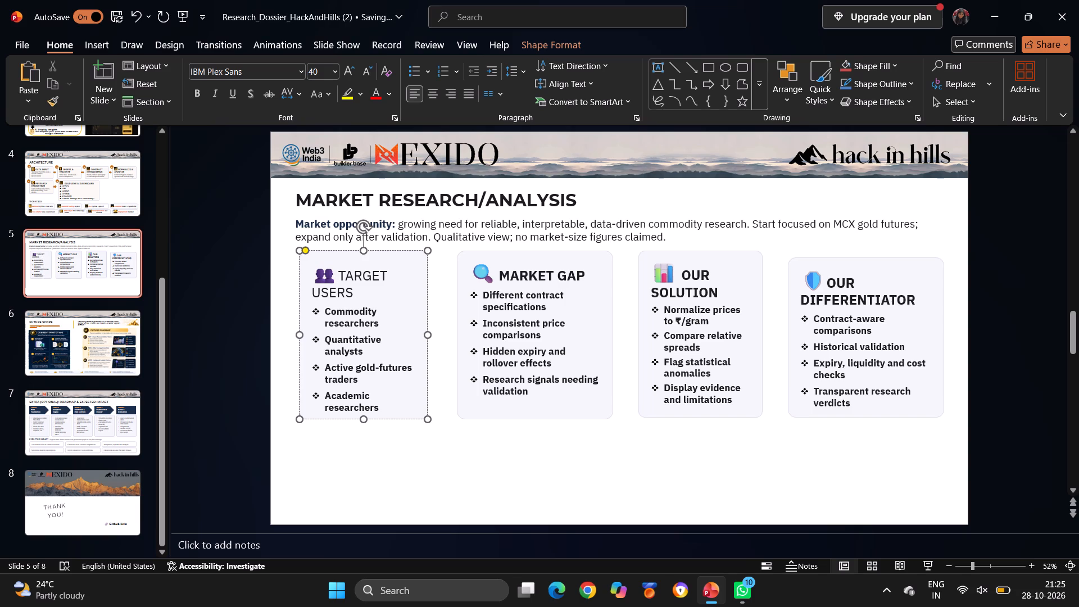
# Make the "TARGET USERS" heading in the first card bold.
pyautogui.moveTo(338, 274); pyautogui.dragTo(357, 290)
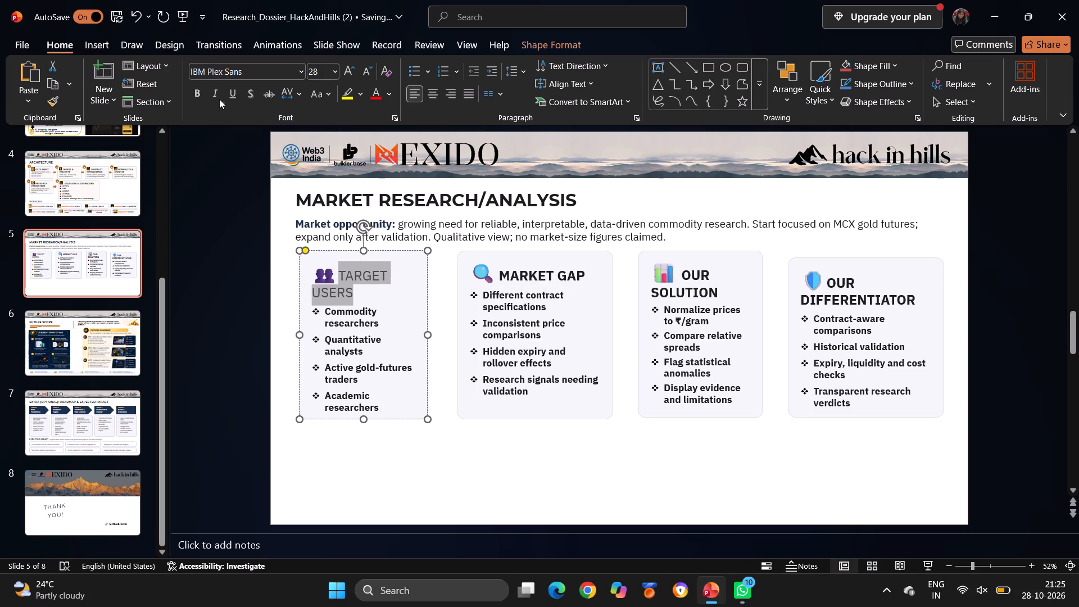
pyautogui.click(197, 88)
pyautogui.click(446, 473)
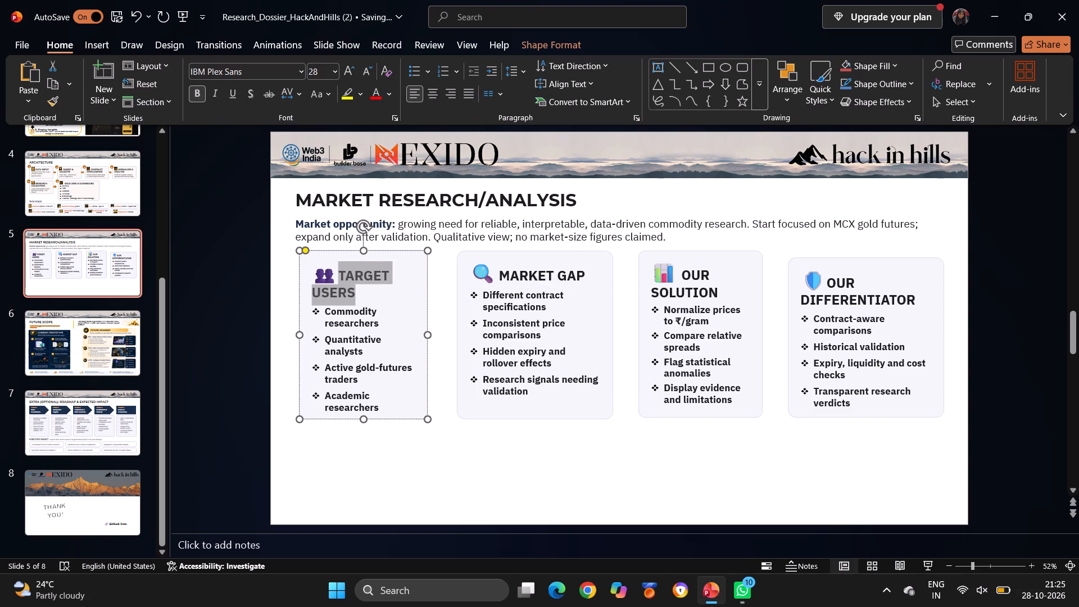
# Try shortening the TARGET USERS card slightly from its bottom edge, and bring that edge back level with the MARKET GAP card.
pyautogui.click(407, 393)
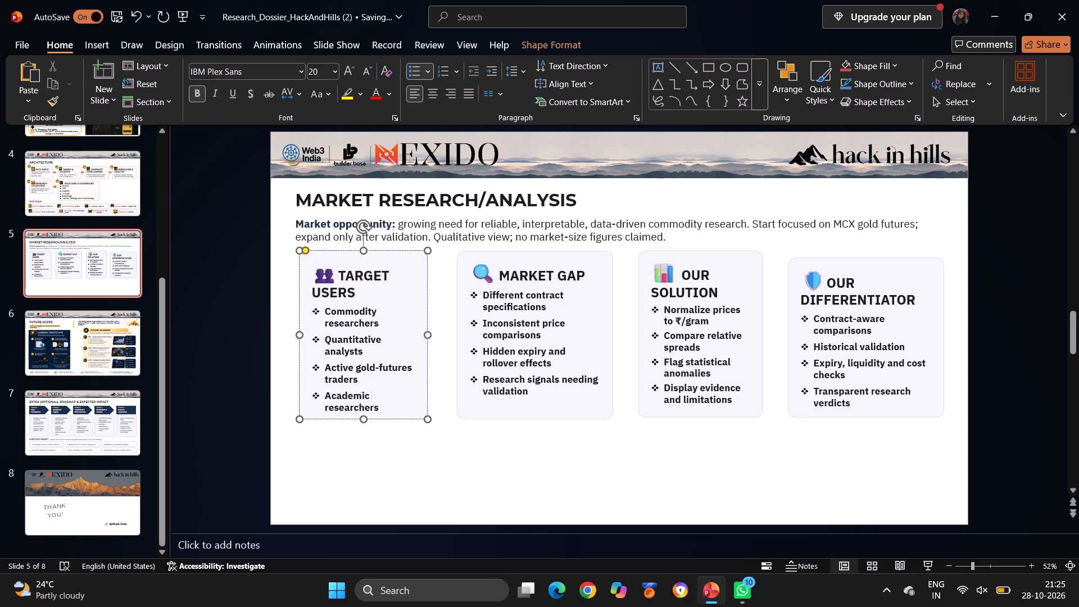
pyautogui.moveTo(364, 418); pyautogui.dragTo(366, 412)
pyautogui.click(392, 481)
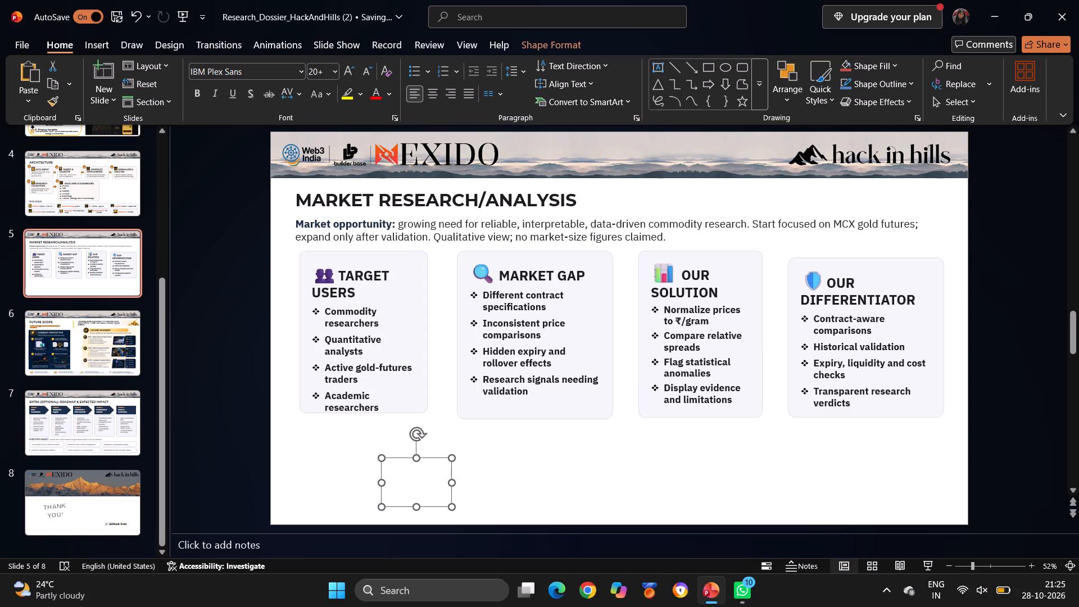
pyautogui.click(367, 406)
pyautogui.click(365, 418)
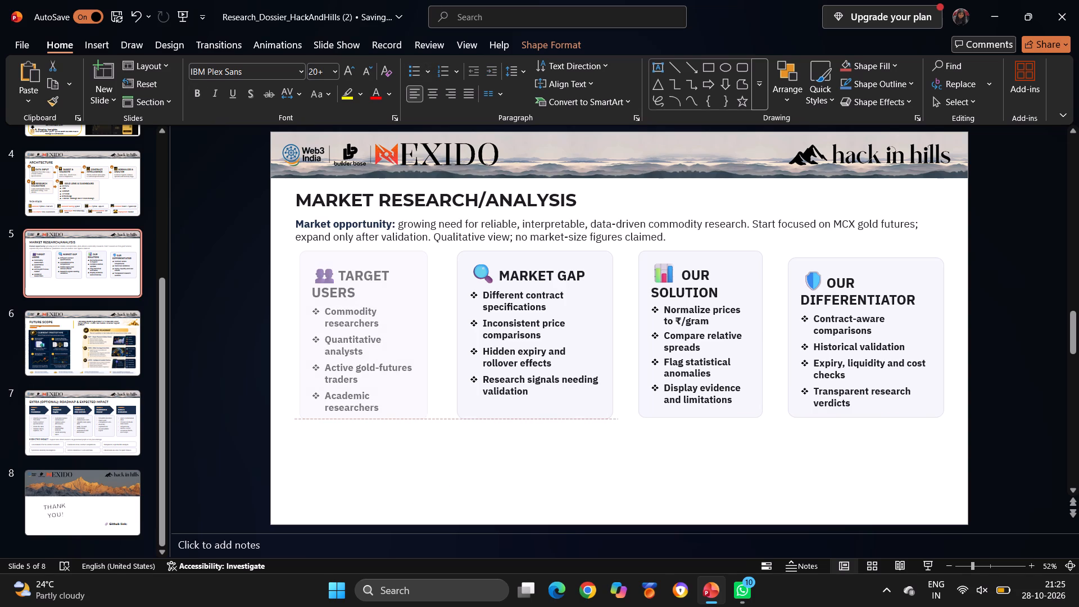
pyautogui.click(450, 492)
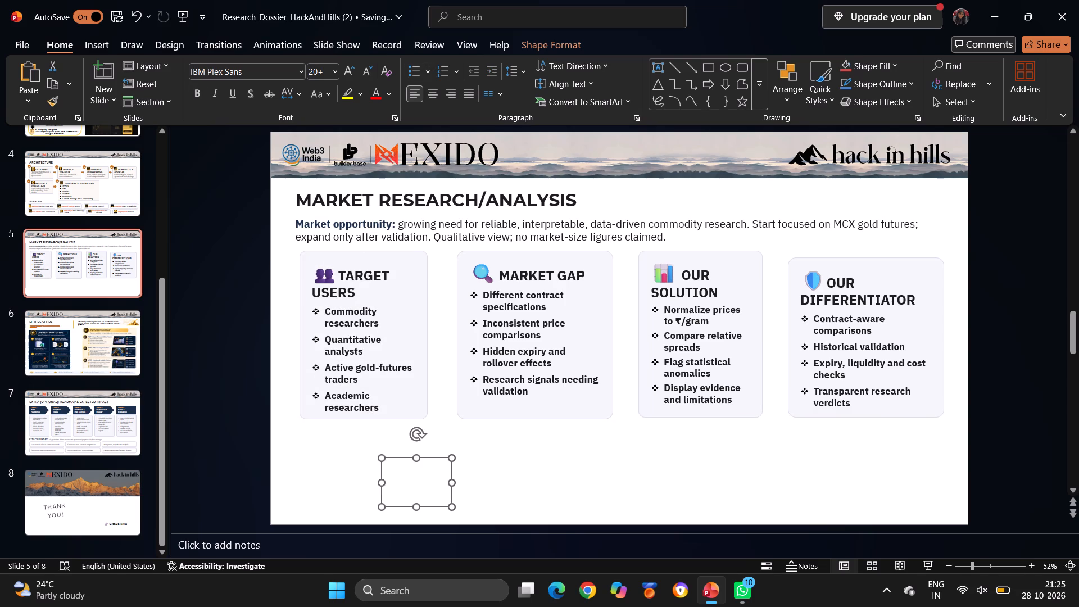
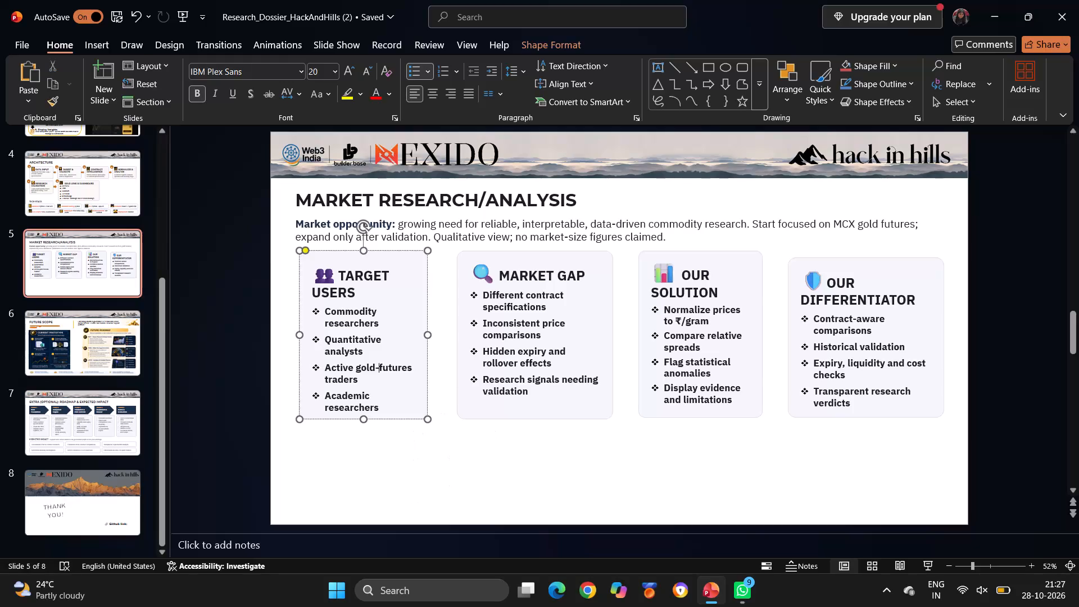
# Narrow the MARKET GAP card from its left side, and reshape TARGET USERS wider and shorter so each bullet fits on one line.
pyautogui.click(498, 379)
pyautogui.moveTo(457, 334); pyautogui.dragTo(569, 332)
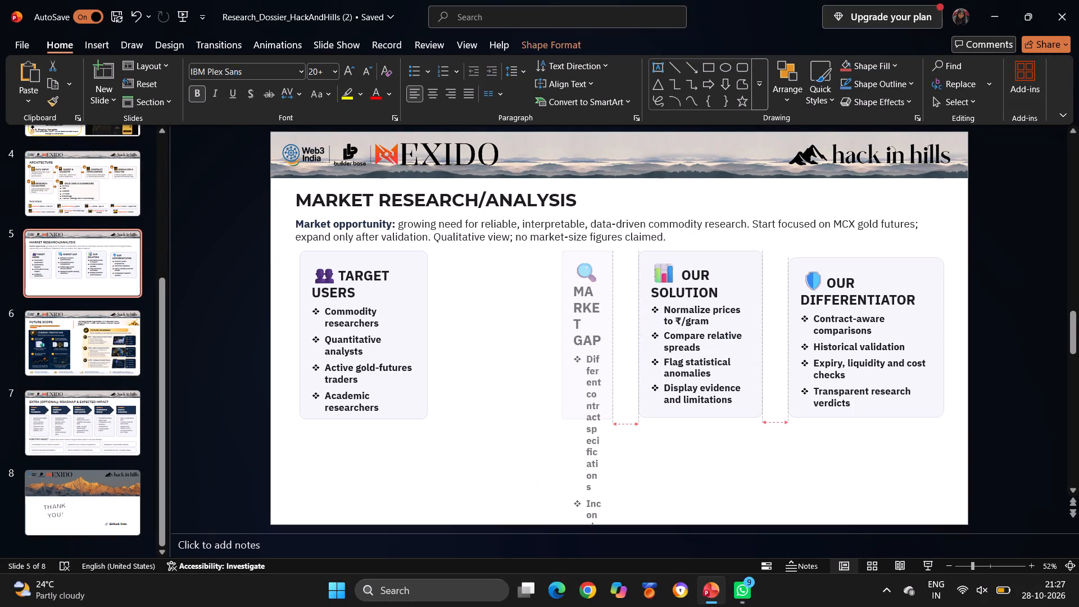
pyautogui.moveTo(569, 332); pyautogui.dragTo(570, 332)
pyautogui.click(395, 348)
pyautogui.moveTo(430, 332); pyautogui.dragTo(478, 319)
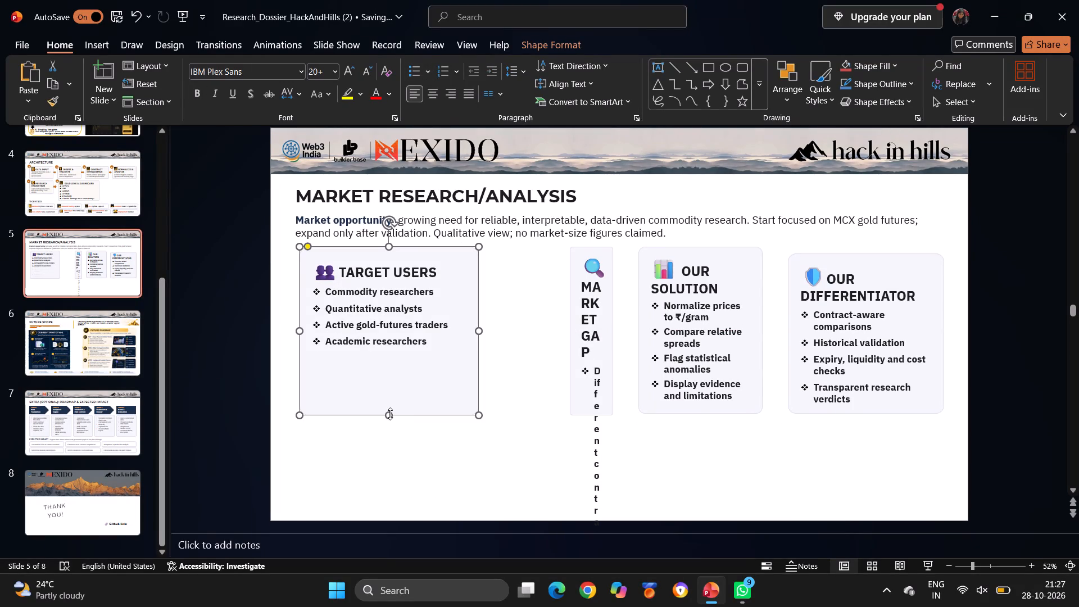
pyautogui.moveTo(390, 414); pyautogui.dragTo(387, 351)
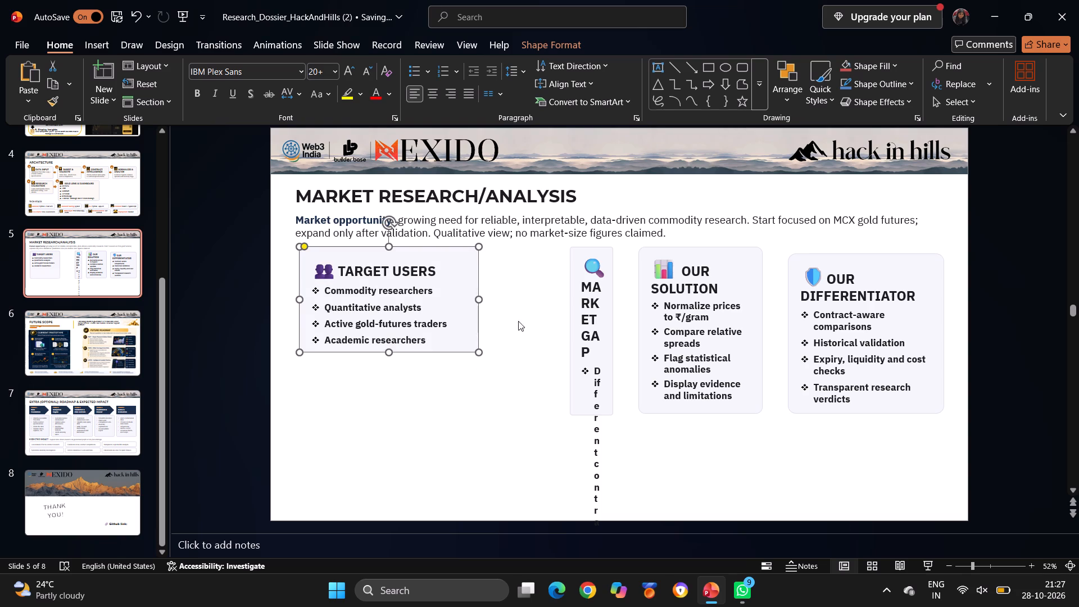
# Reshape MARKET GAP into a wider, shorter card with a small gap beside TARGET USERS, moving the OUR SOLUTION card out of its way.
pyautogui.click(611, 314)
pyautogui.moveTo(571, 333); pyautogui.dragTo(502, 335)
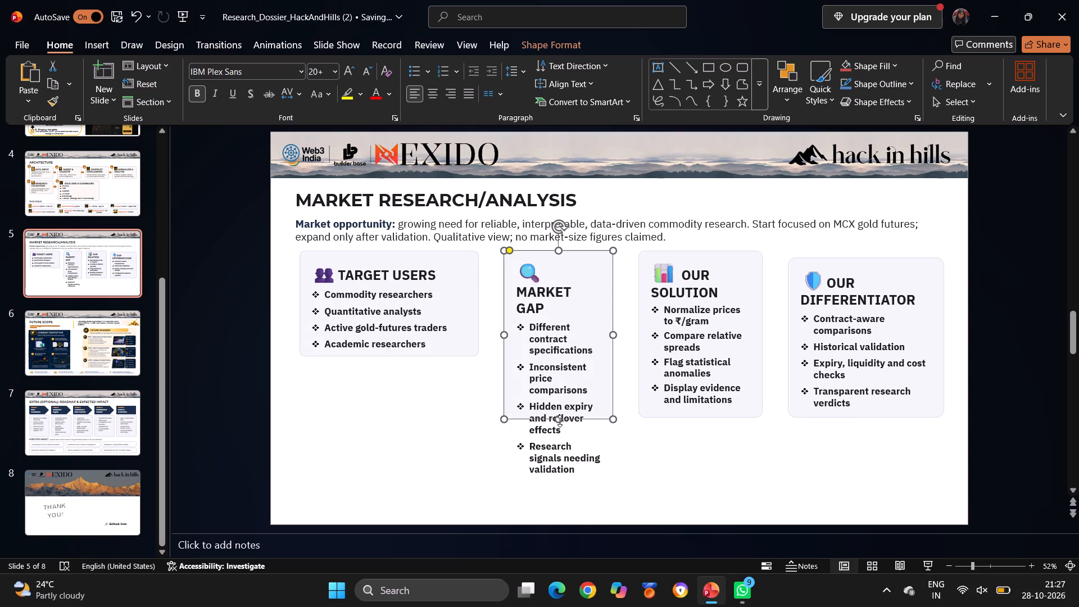
pyautogui.moveTo(560, 421); pyautogui.dragTo(557, 366)
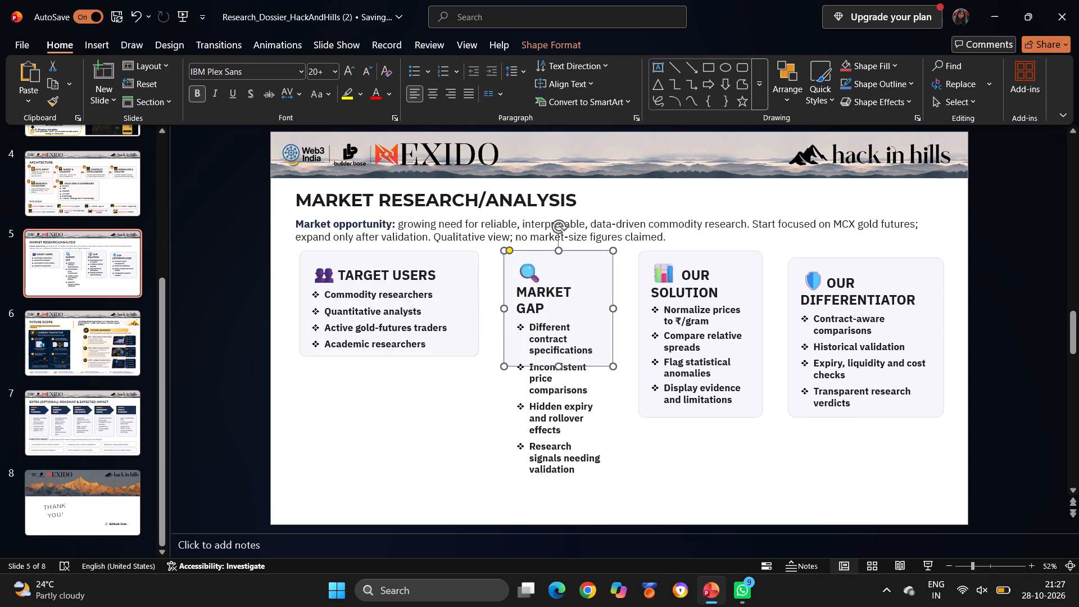
pyautogui.moveTo(678, 251); pyautogui.dragTo(735, 306)
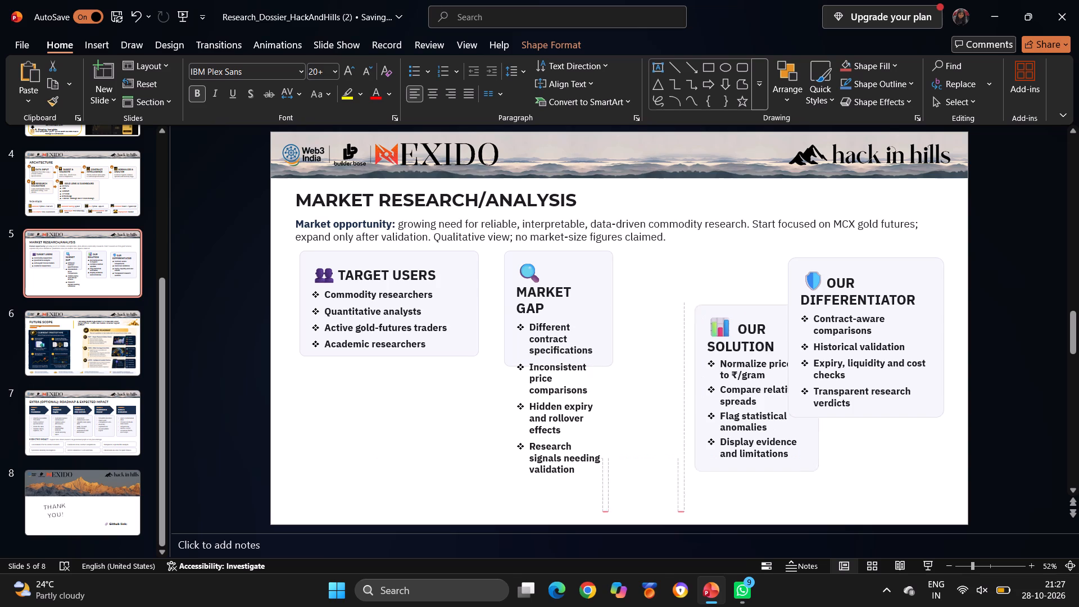
pyautogui.moveTo(735, 306); pyautogui.dragTo(777, 319)
pyautogui.click(616, 339)
pyautogui.click(579, 334)
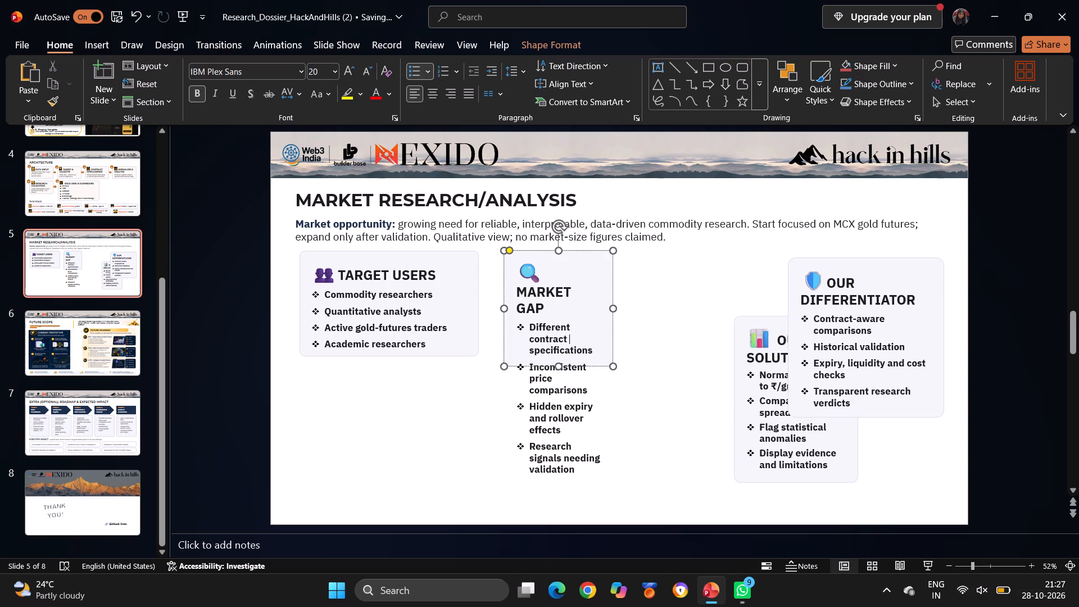
pyautogui.moveTo(611, 307); pyautogui.dragTo(670, 318)
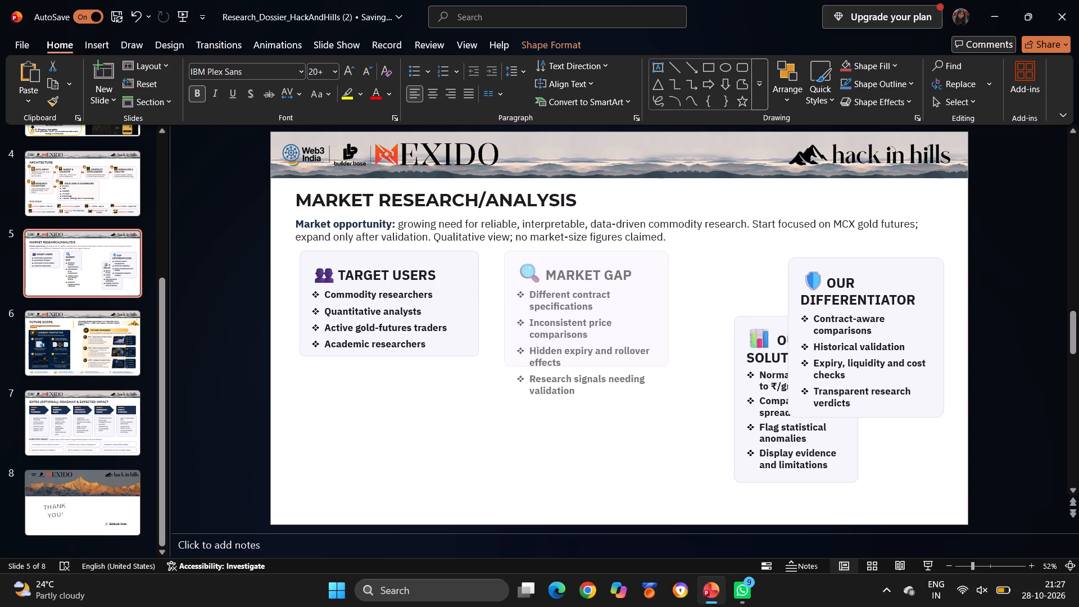
pyautogui.moveTo(670, 318); pyautogui.dragTo(697, 344)
pyautogui.click(616, 250)
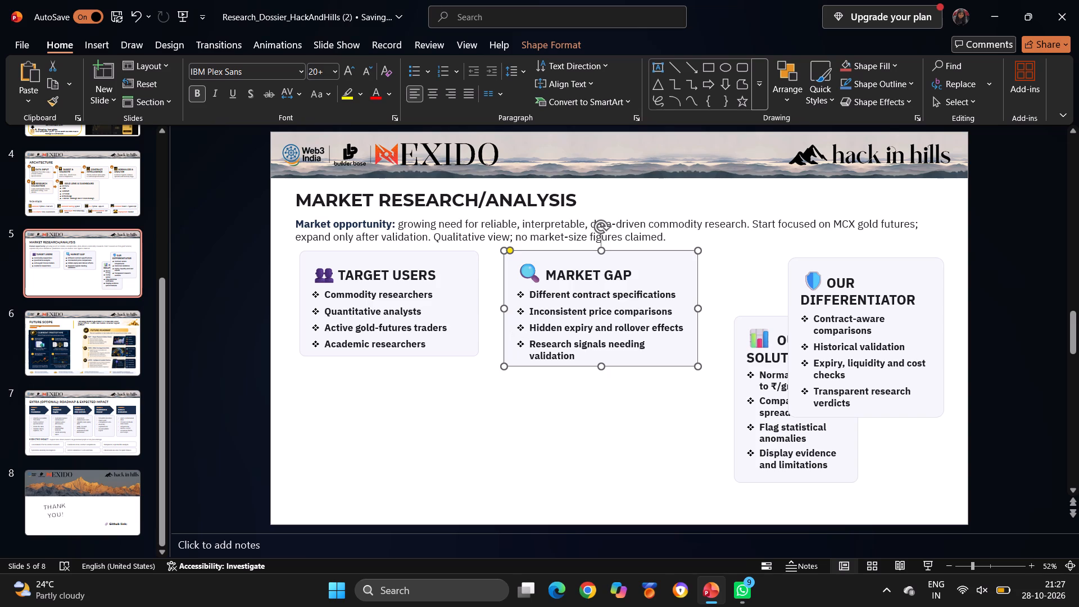
# Shorten the OUR SOLUTION card from its bottom edge and widen it so its heading fits on one line.
pyautogui.click(628, 417)
pyautogui.click(743, 376)
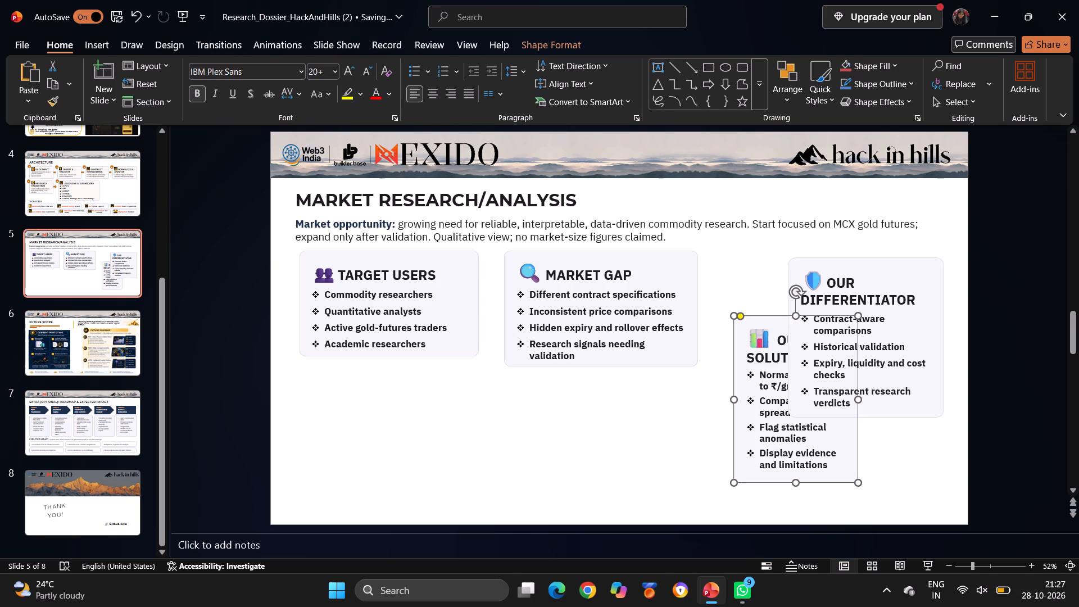
pyautogui.moveTo(743, 376); pyautogui.dragTo(456, 396)
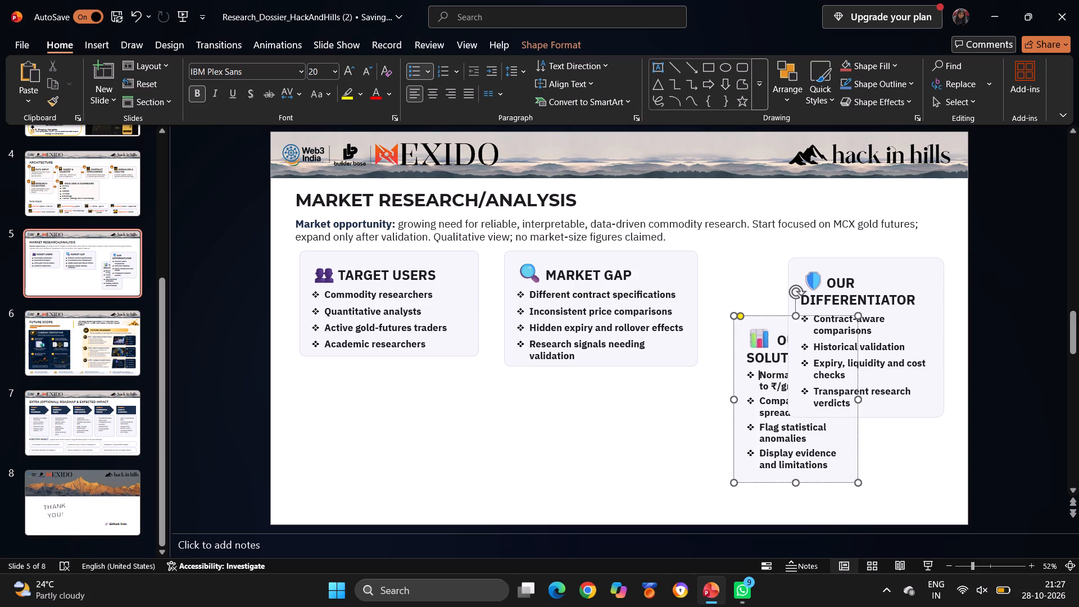
pyautogui.click(768, 316)
pyautogui.moveTo(797, 481); pyautogui.dragTo(798, 432)
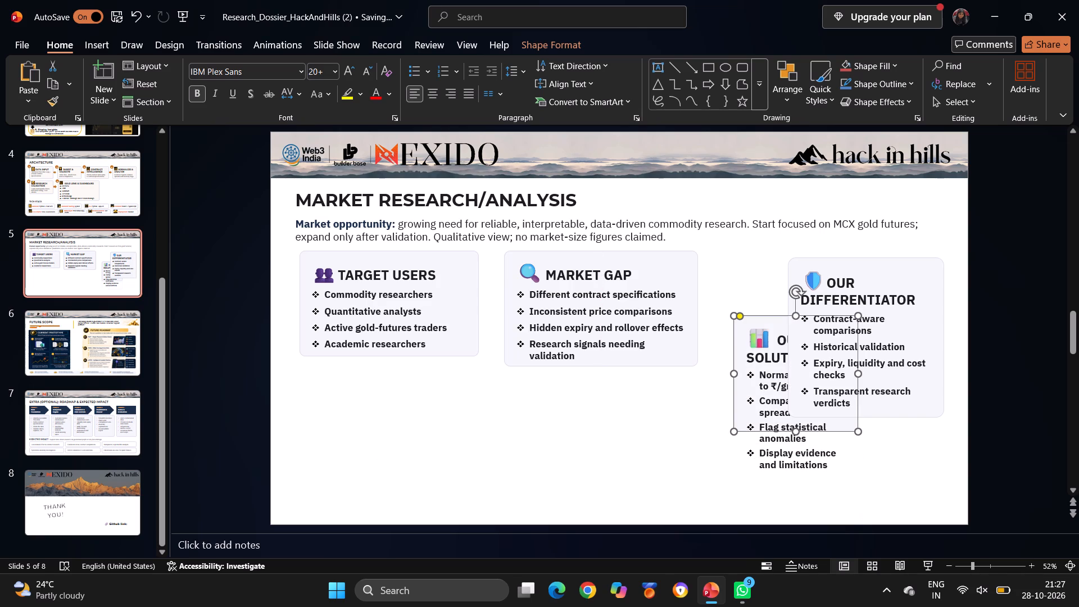
pyautogui.moveTo(858, 375); pyautogui.dragTo(903, 374)
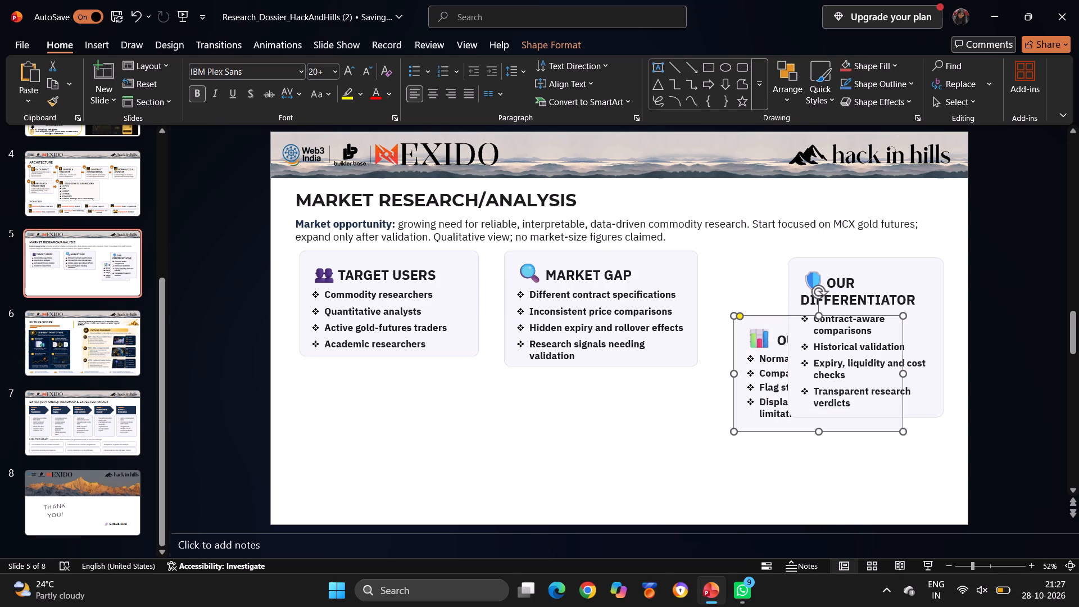
# Move the OUR SOLUTION card directly below TARGET USERS, with their left edges aligned.
pyautogui.moveTo(762, 316); pyautogui.dragTo(357, 373)
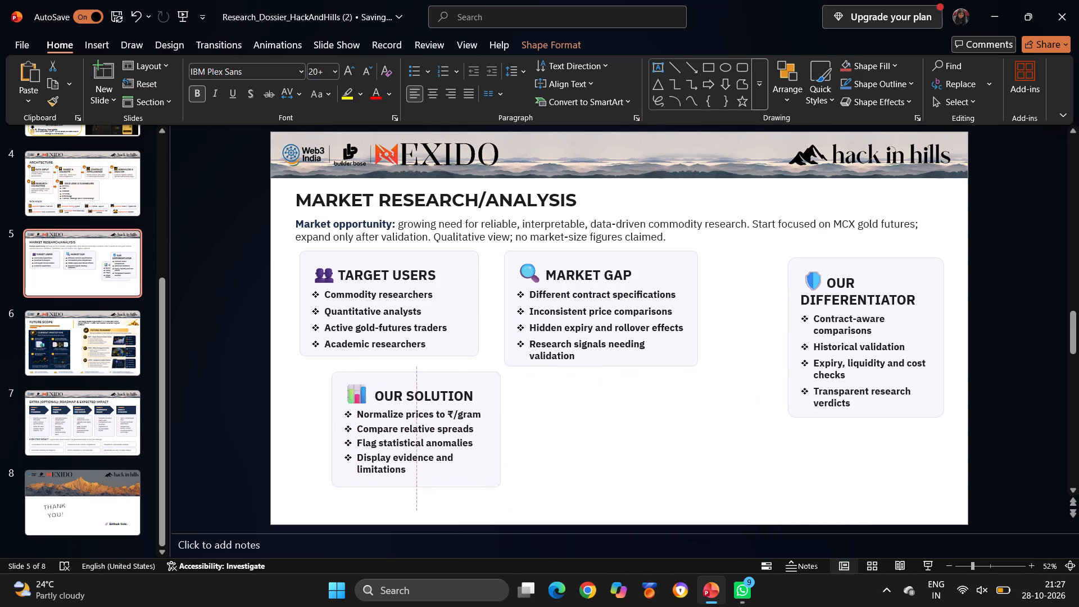
pyautogui.moveTo(357, 373); pyautogui.dragTo(330, 372)
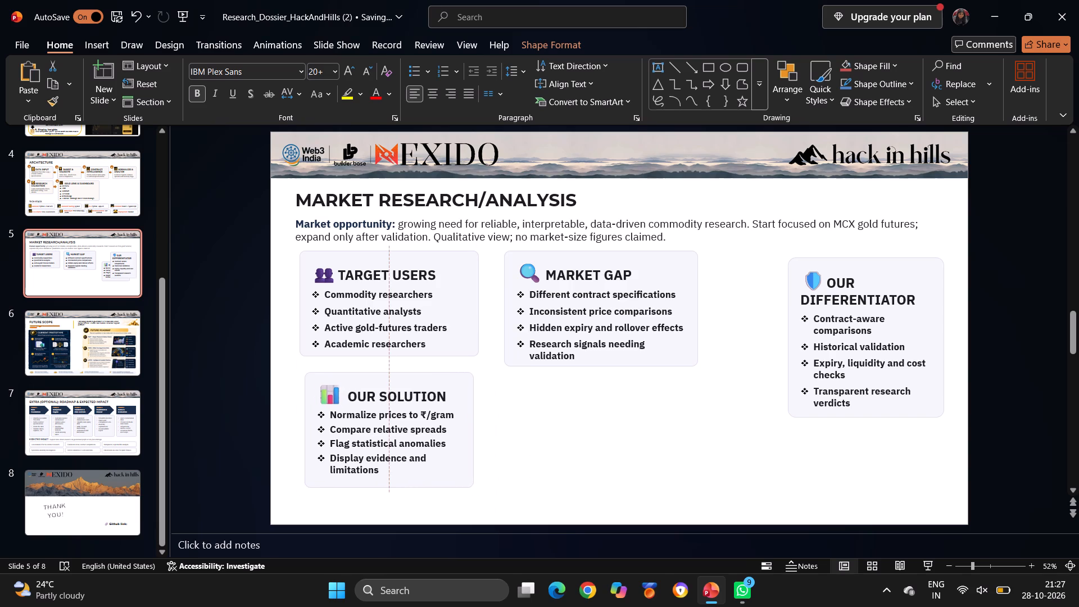
pyautogui.moveTo(330, 372); pyautogui.dragTo(328, 372)
# Widen the OUR DIFFERENTIATOR card to the slide's right edge and move it below MARKET GAP with their left edges aligned.
pyautogui.click(809, 311)
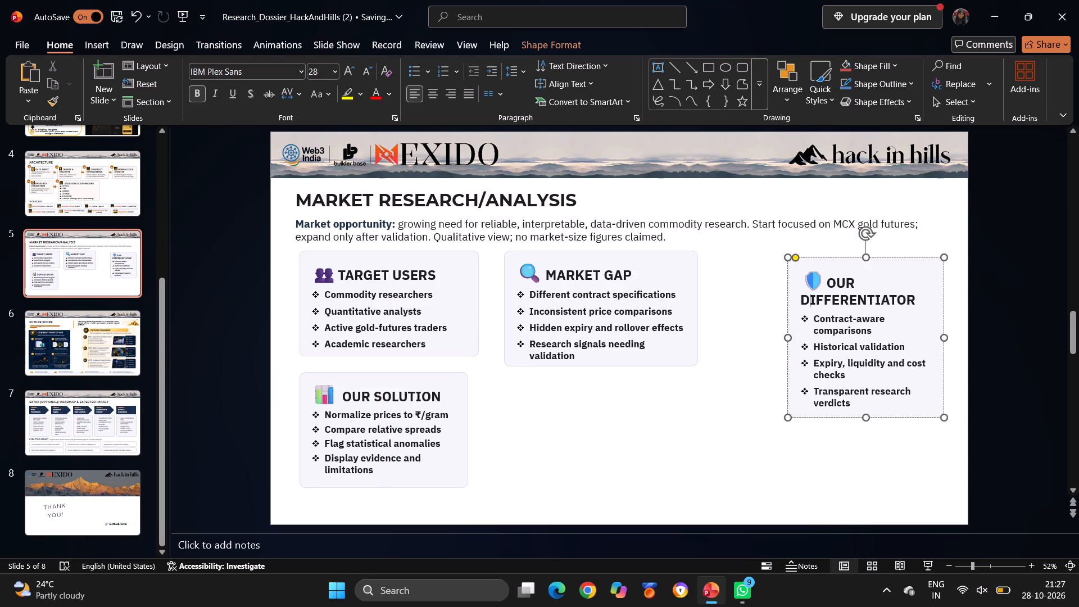
pyautogui.moveTo(944, 336); pyautogui.dragTo(963, 329)
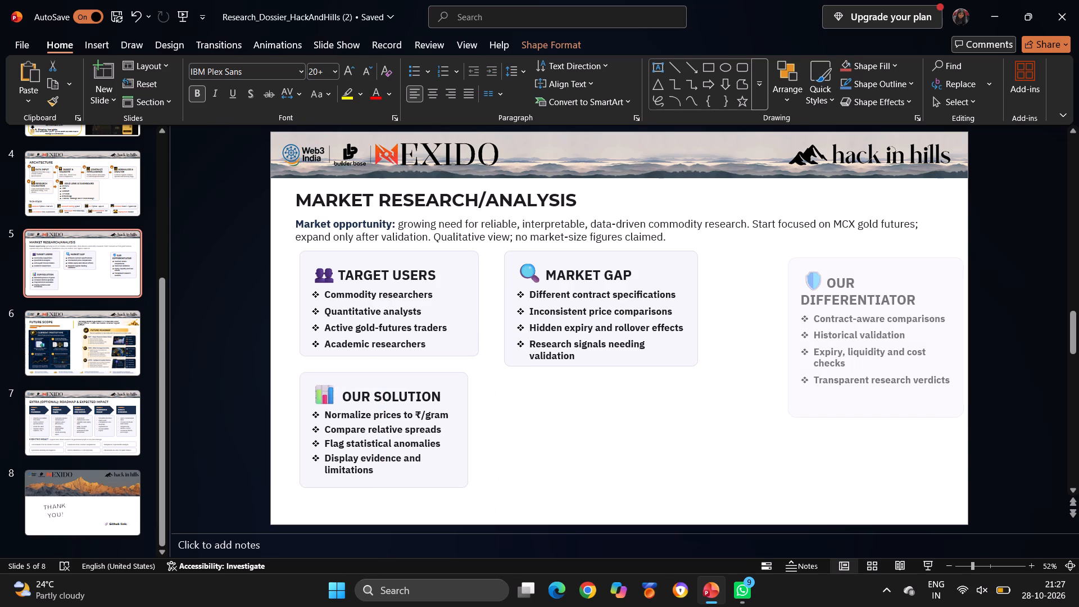
pyautogui.moveTo(963, 329); pyautogui.dragTo(965, 328)
pyautogui.moveTo(891, 258); pyautogui.dragTo(877, 264)
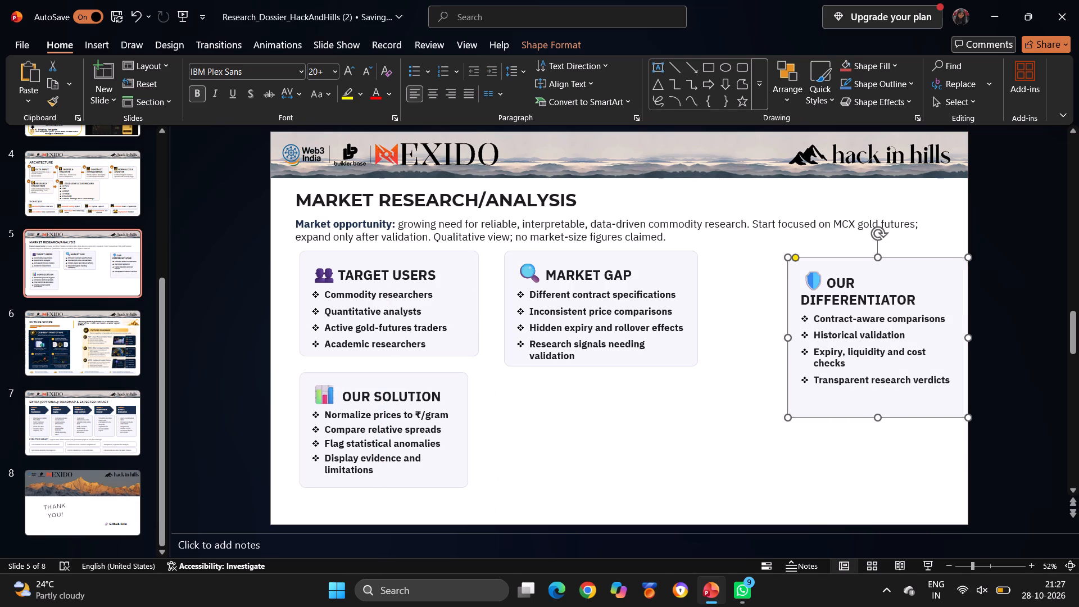
pyautogui.moveTo(877, 264); pyautogui.dragTo(609, 364)
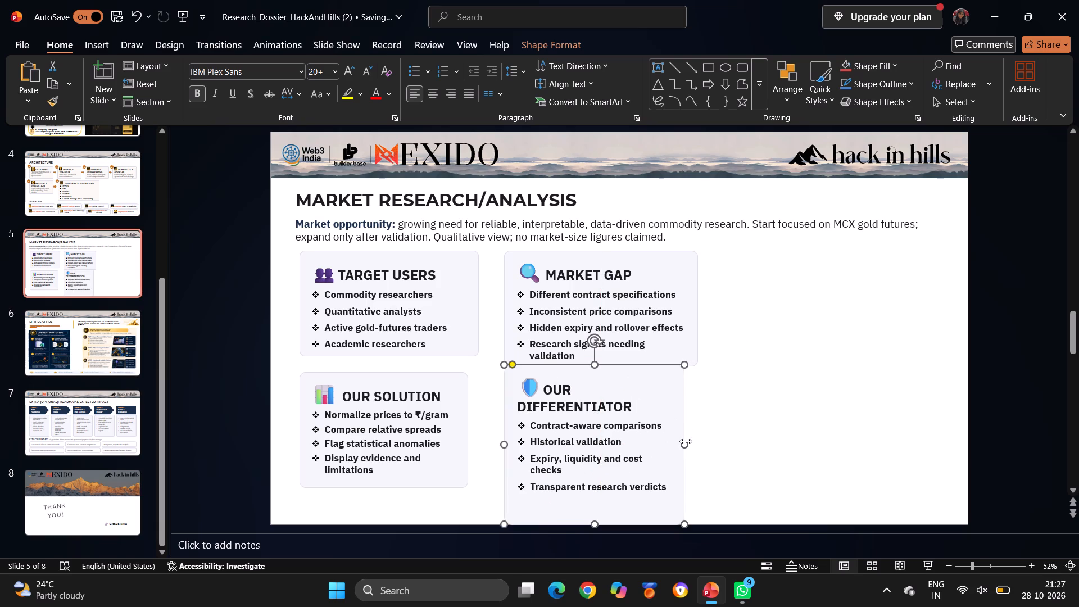
# Widen OUR DIFFERENTIATOR so its heading fits on one line, and align its top and bottom edges with the OUR SOLUTION card.
pyautogui.moveTo(686, 442); pyautogui.dragTo(708, 436)
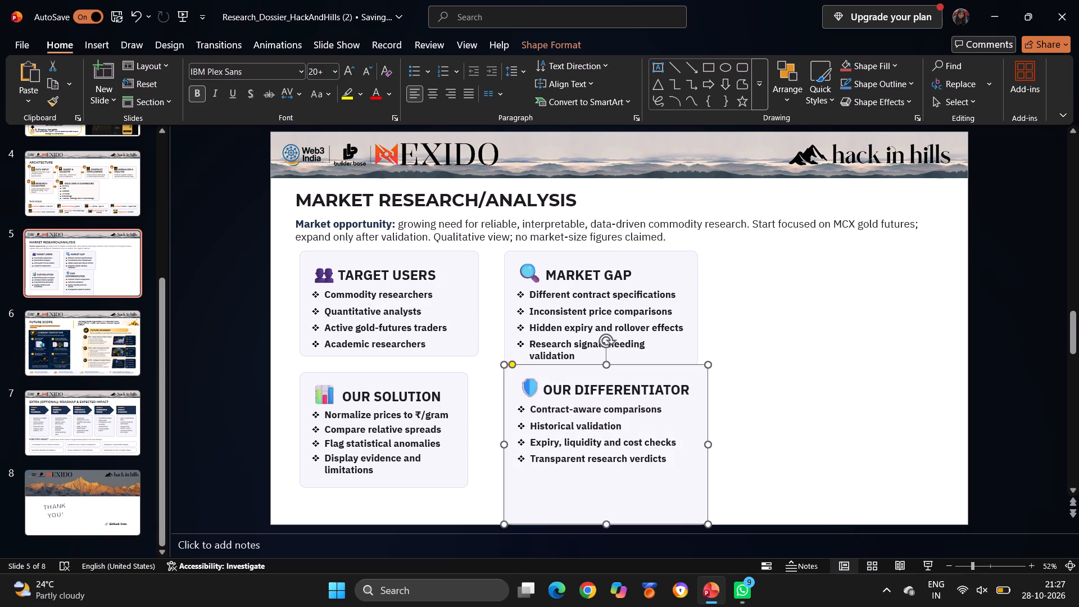
pyautogui.moveTo(607, 526); pyautogui.dragTo(610, 487)
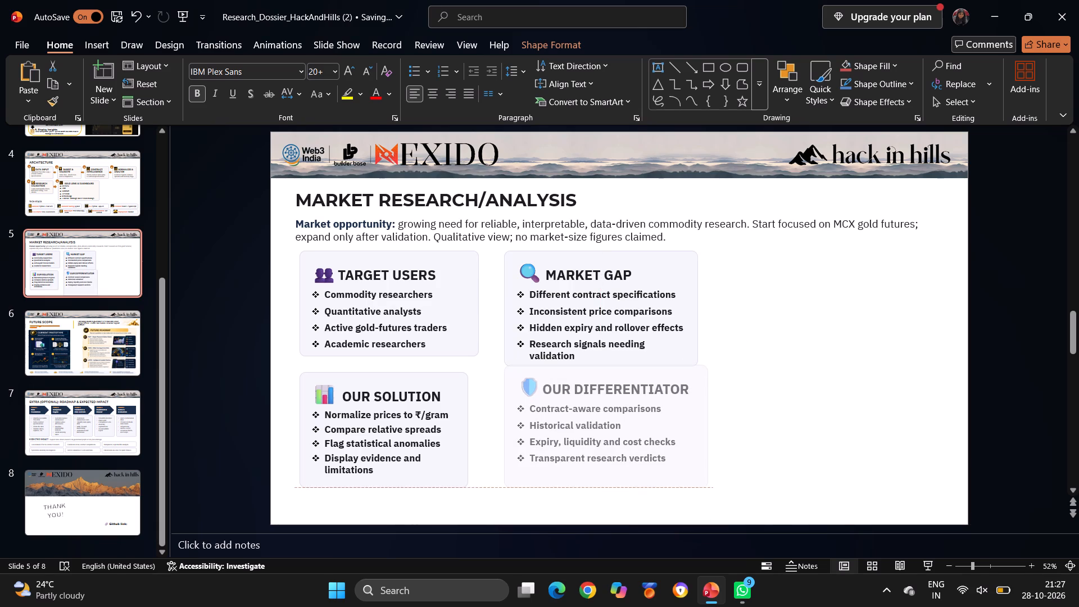
pyautogui.moveTo(610, 487); pyautogui.dragTo(610, 486)
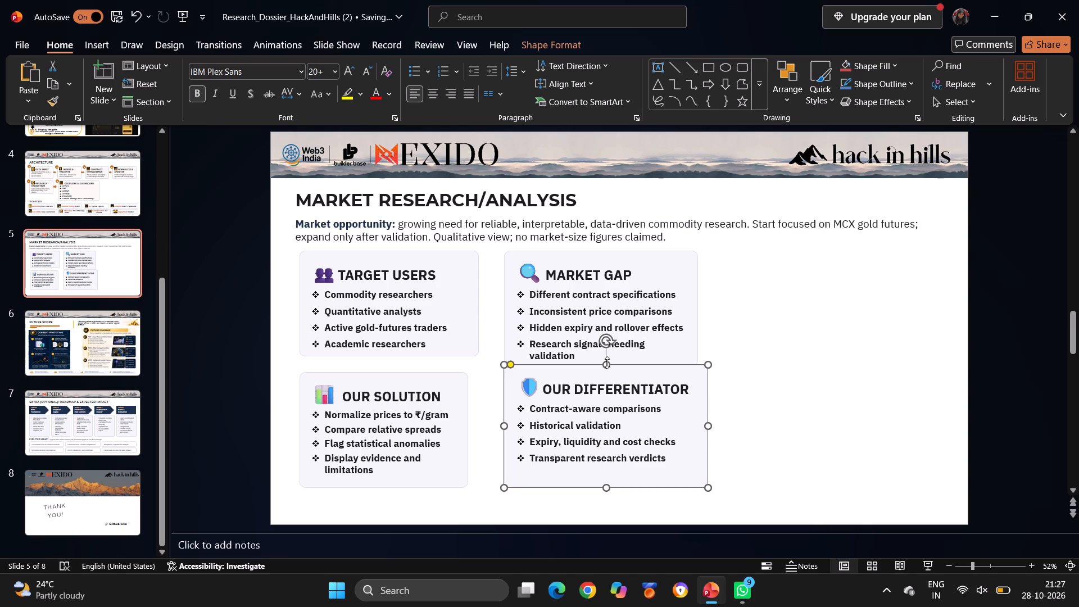
pyautogui.moveTo(606, 363); pyautogui.dragTo(606, 372)
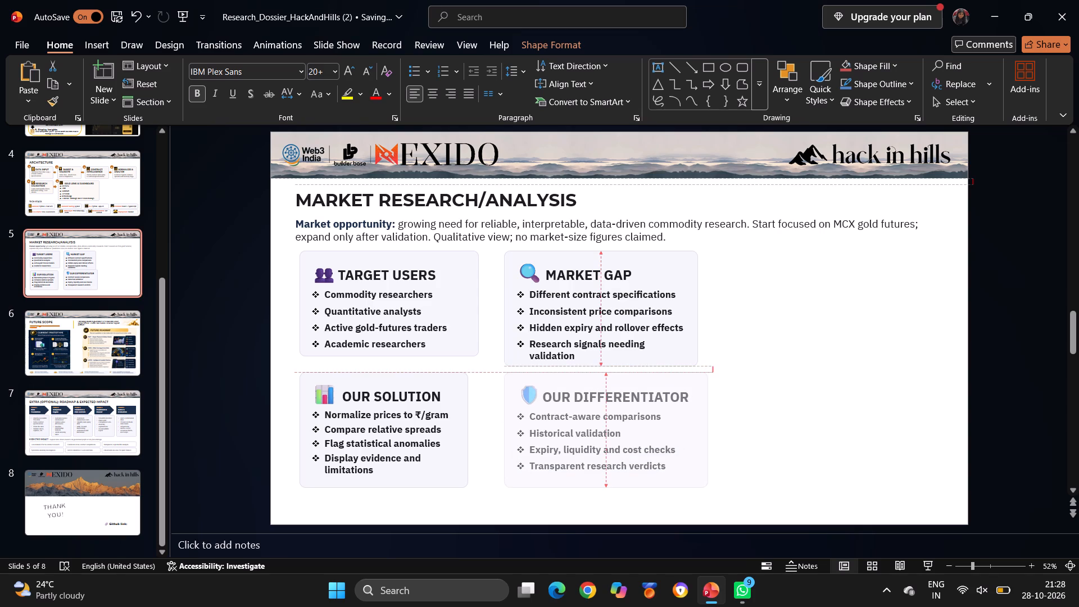
pyautogui.moveTo(606, 372); pyautogui.dragTo(606, 373)
pyautogui.click(826, 351)
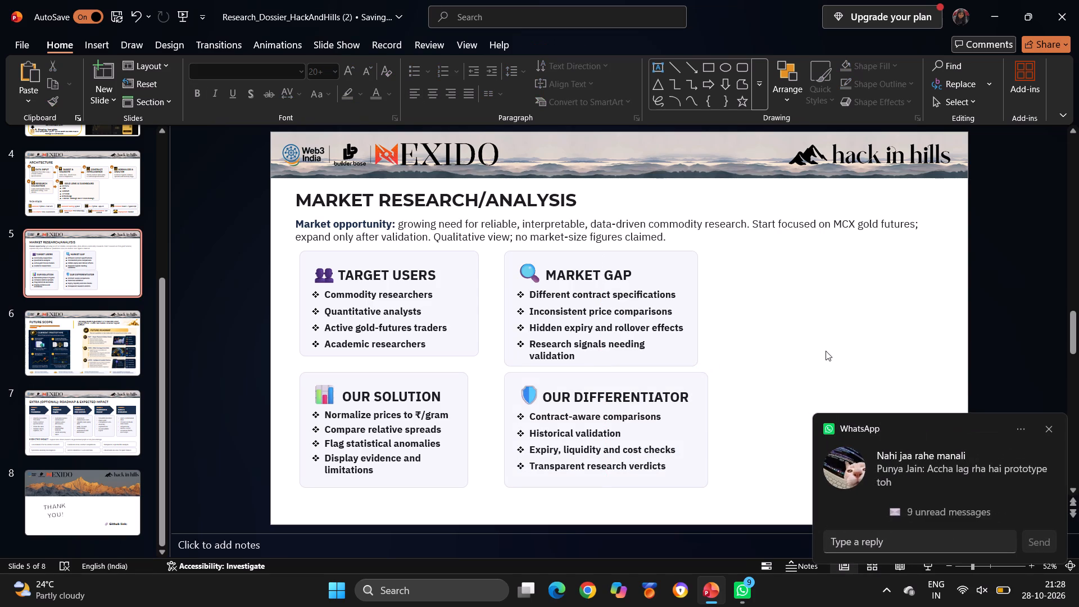
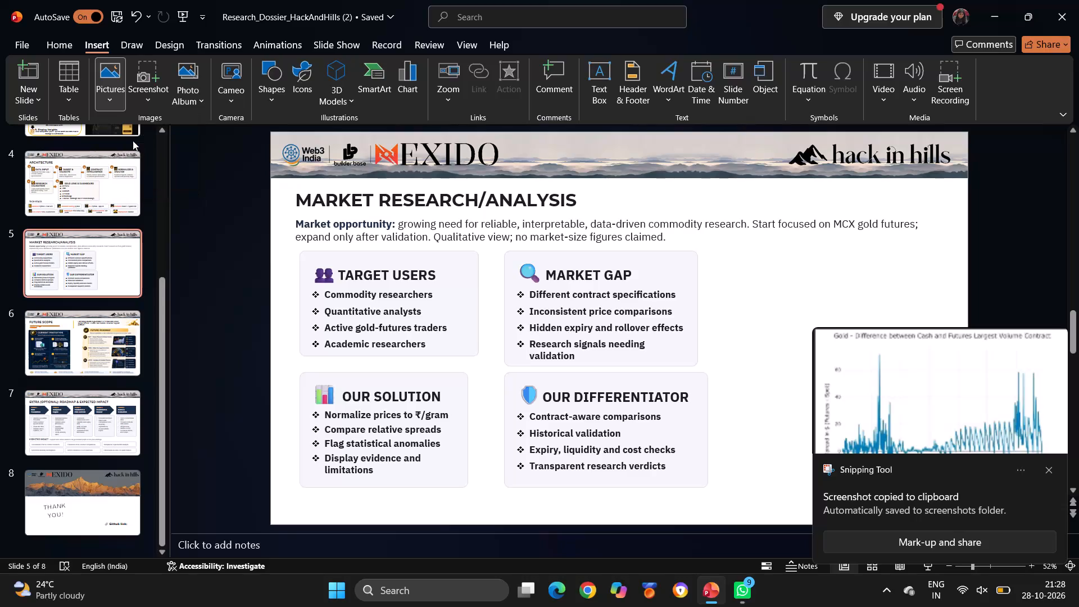
pyautogui.scroll(4, 47, 133)
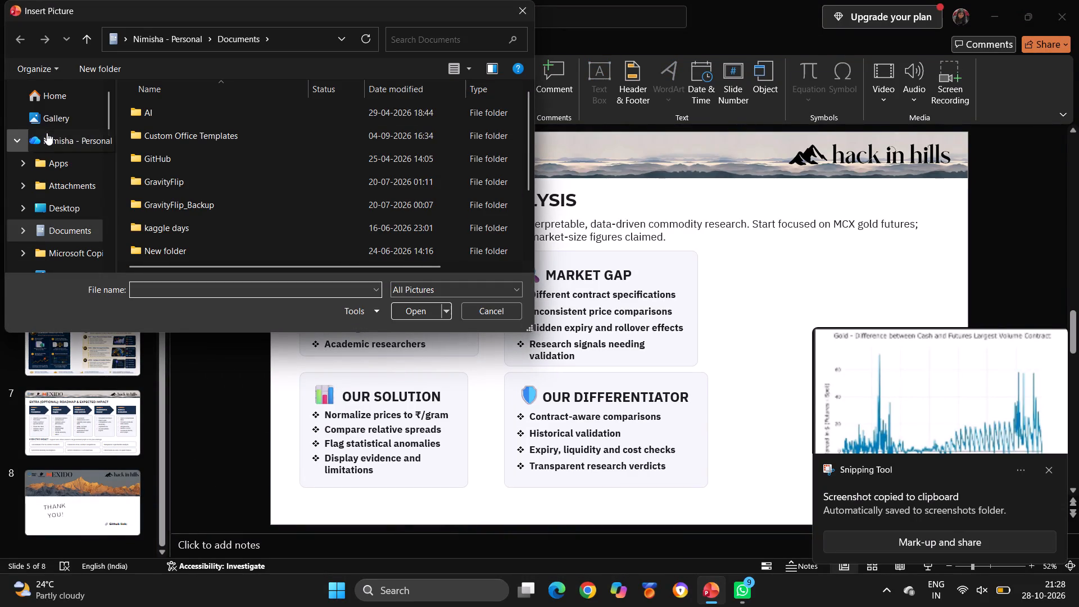
pyautogui.click(51, 123)
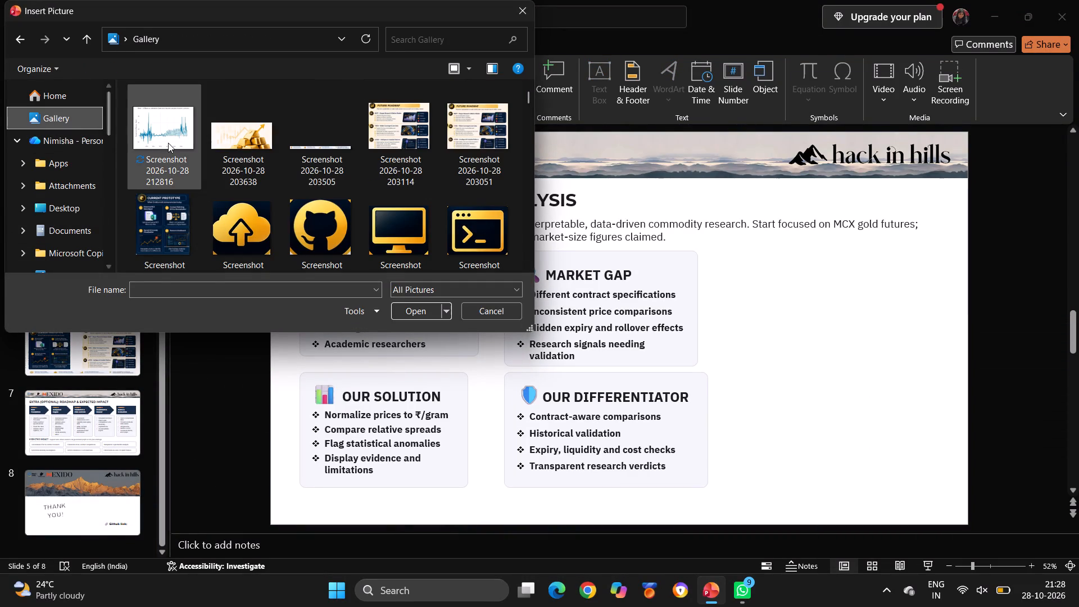
pyautogui.click(168, 143)
pyautogui.click(405, 304)
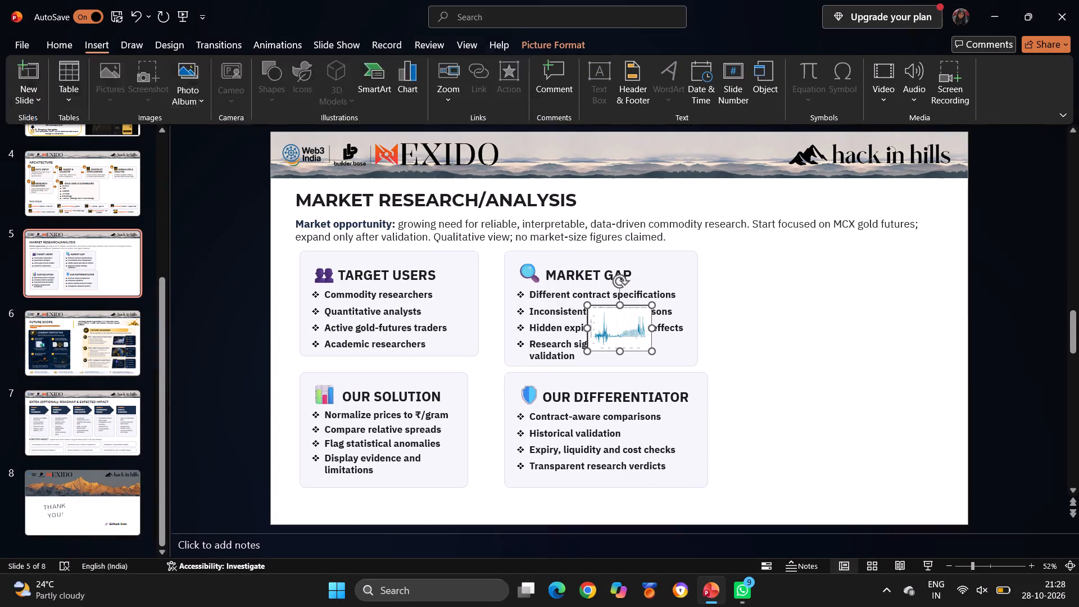
# Move the chart image into the empty area beside the MARKET GAP card and enlarge it to about 14.8 cm wide by 8.4 cm high.
pyautogui.moveTo(629, 326); pyautogui.dragTo(863, 355)
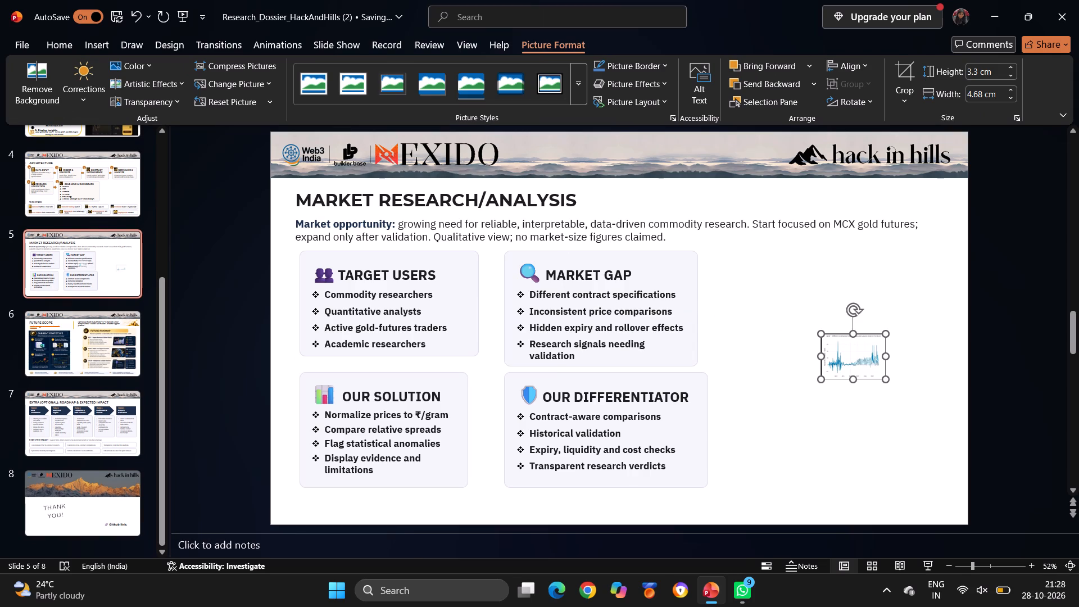
pyautogui.moveTo(821, 331); pyautogui.dragTo(743, 262)
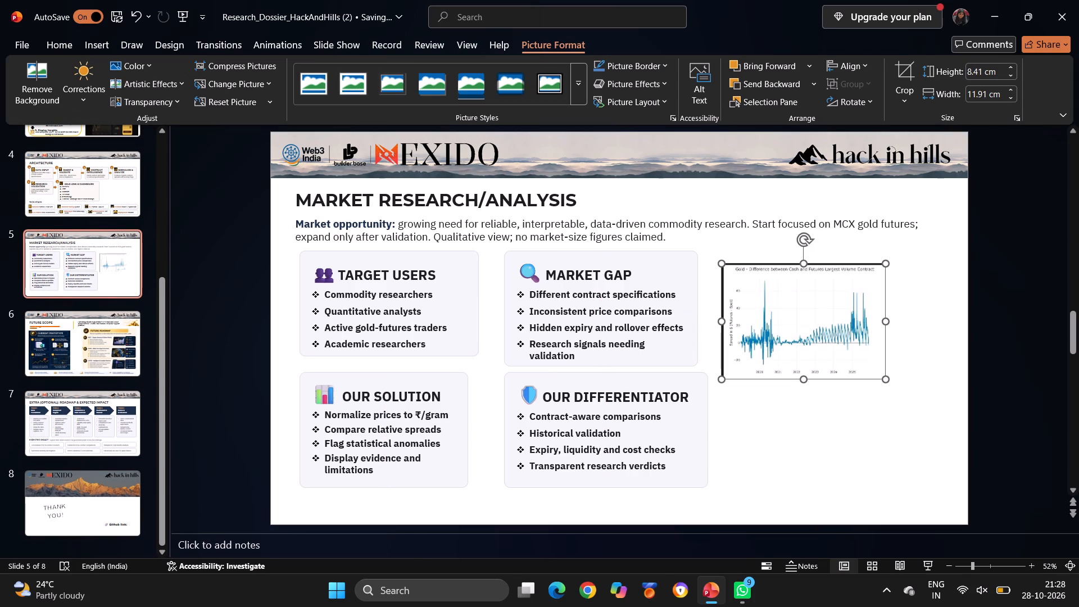
pyautogui.moveTo(886, 323); pyautogui.dragTo(928, 320)
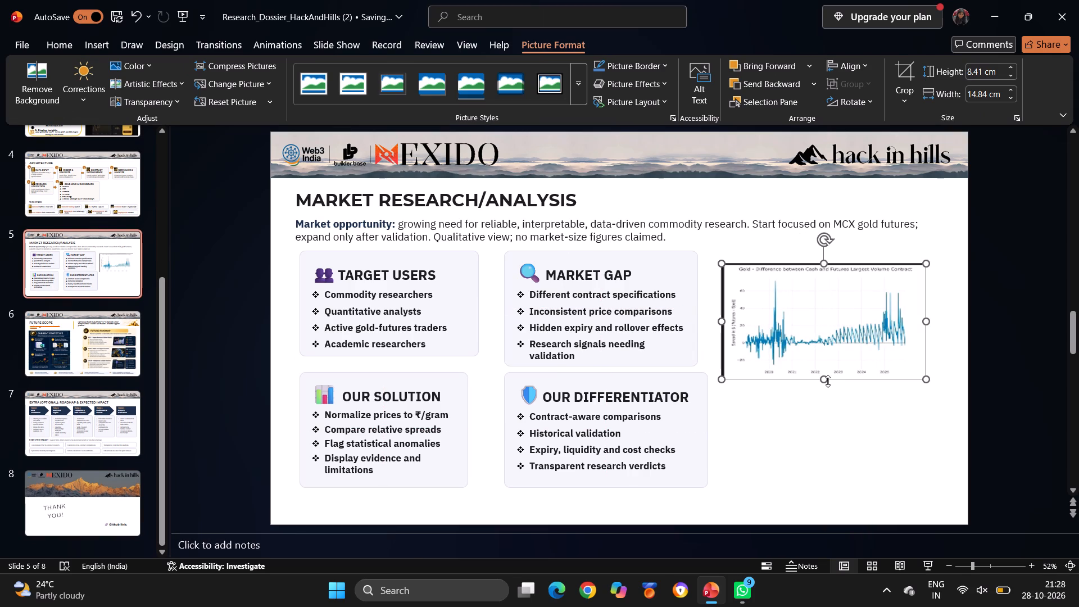
# Delete the gold cash-versus-futures chart image beside the MARKET GAP card.
pyautogui.click(843, 330)
pyautogui.press('Delete')
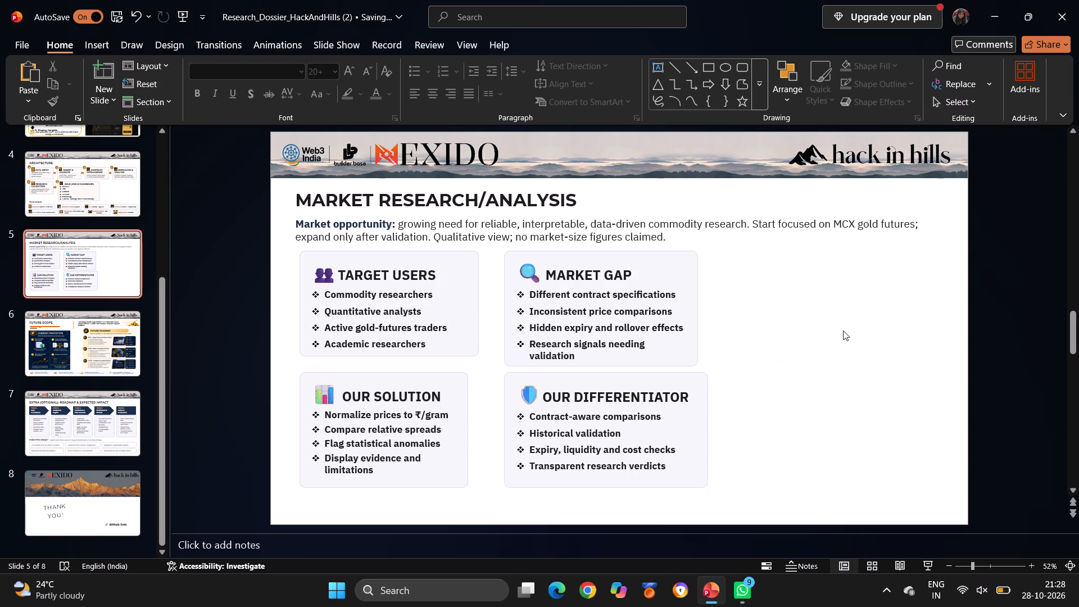
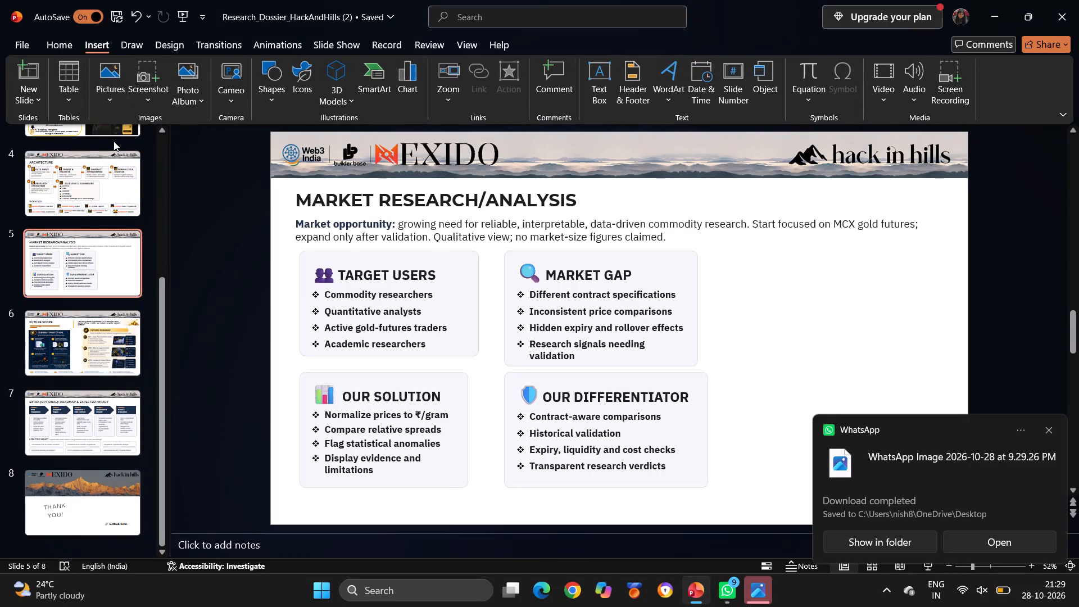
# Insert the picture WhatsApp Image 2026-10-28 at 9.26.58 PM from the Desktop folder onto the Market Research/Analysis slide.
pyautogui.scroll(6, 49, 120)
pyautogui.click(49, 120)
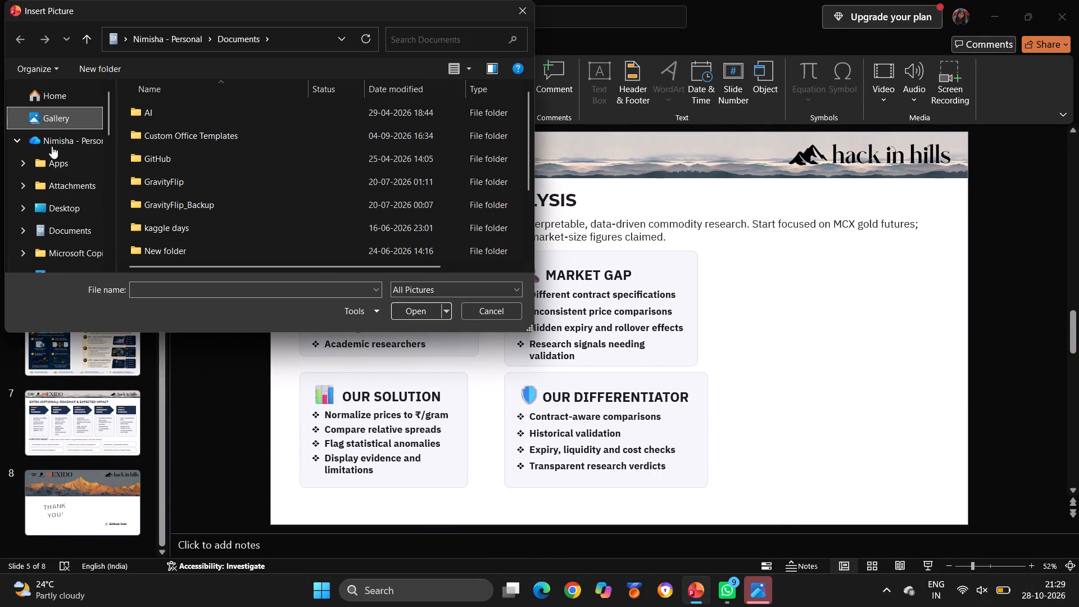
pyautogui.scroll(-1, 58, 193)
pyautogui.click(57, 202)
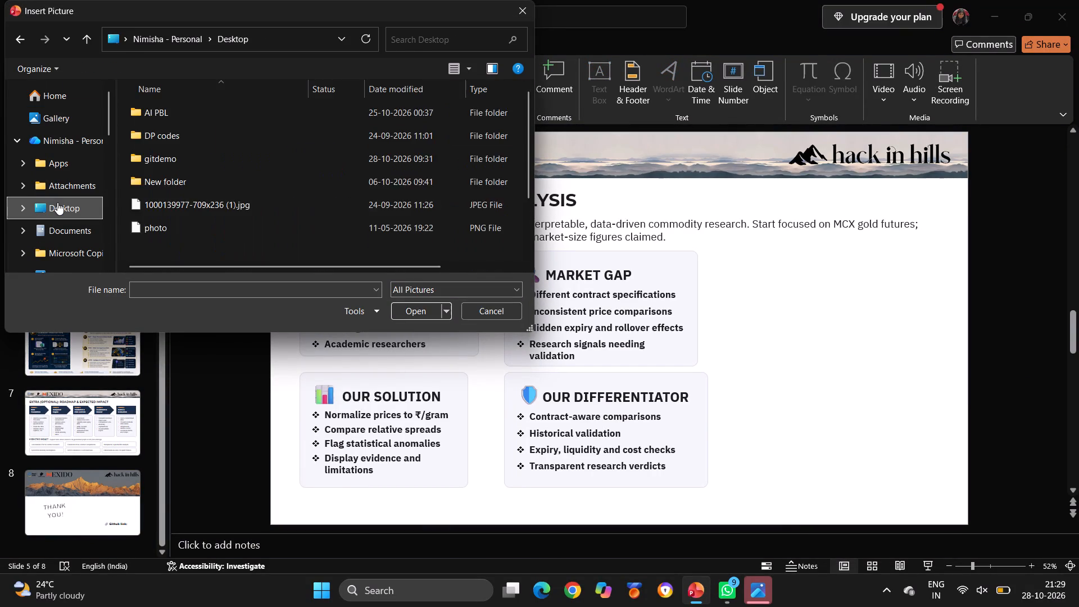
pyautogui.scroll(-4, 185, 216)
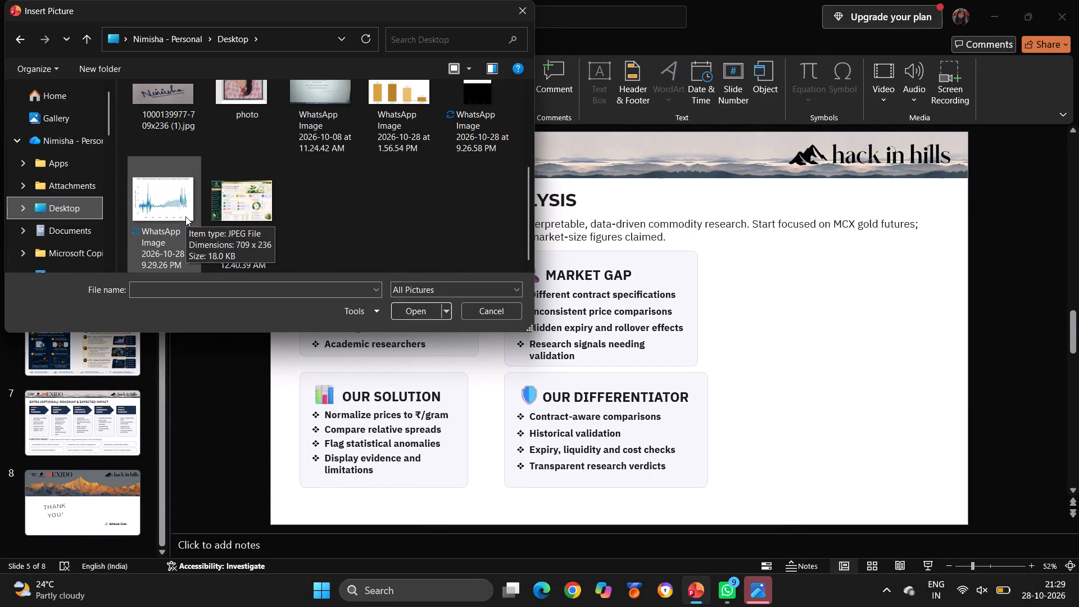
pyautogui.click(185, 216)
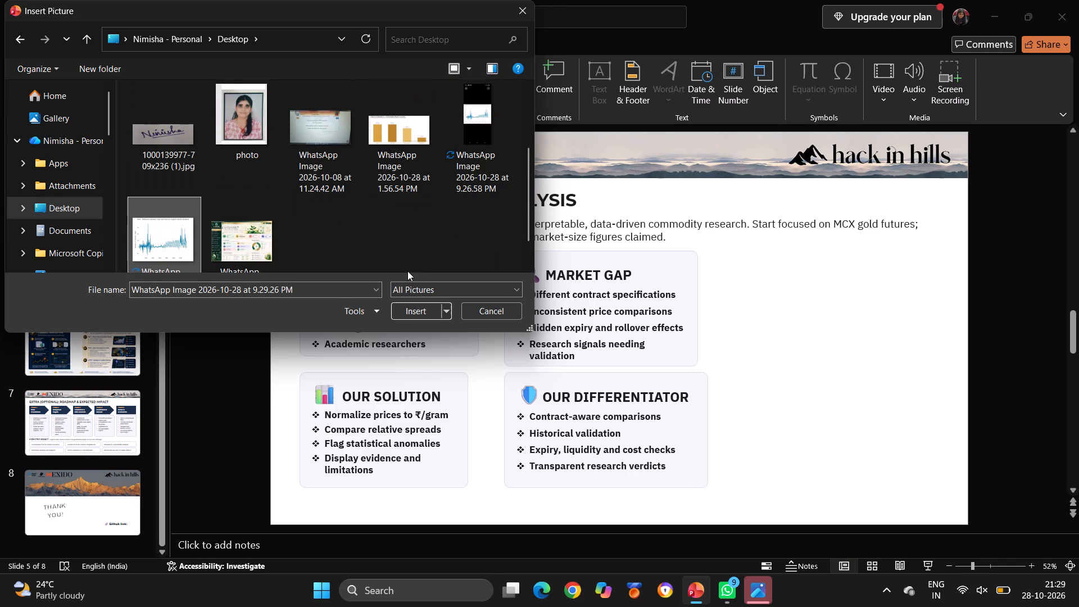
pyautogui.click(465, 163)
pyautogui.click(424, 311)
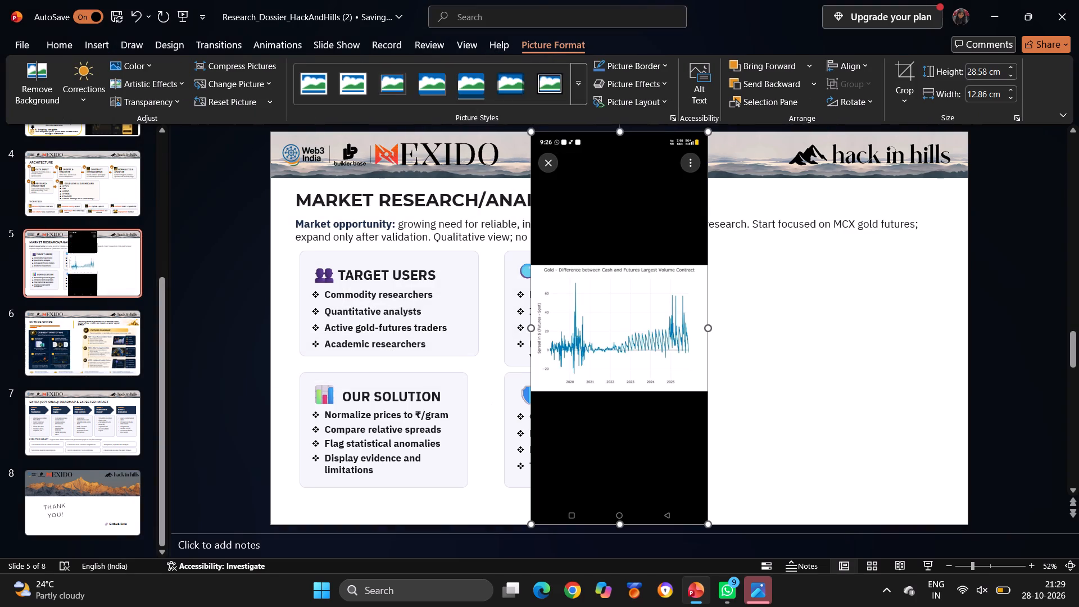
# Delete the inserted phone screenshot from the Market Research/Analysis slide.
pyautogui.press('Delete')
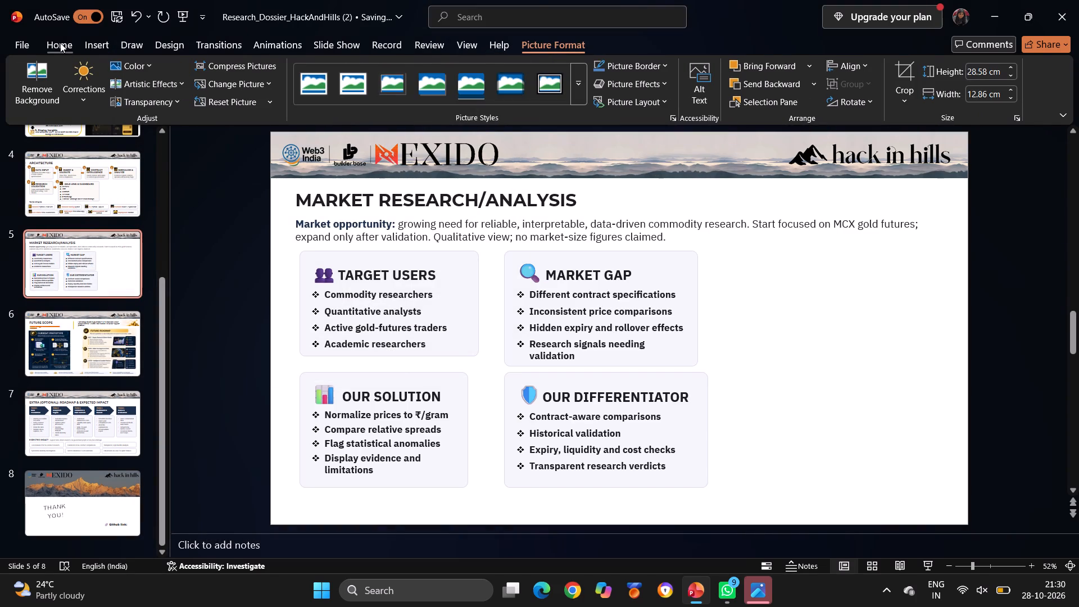
# Insert another picture from the Desktop folder onto the Market Research/Analysis slide.
pyautogui.click(60, 43)
pyautogui.click(80, 44)
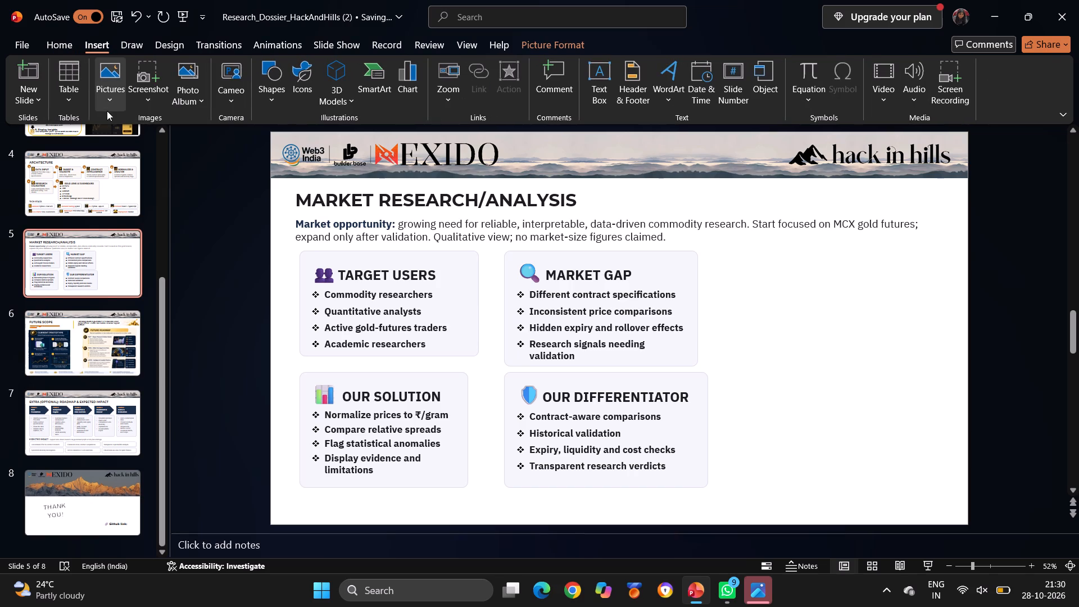
pyautogui.click(107, 111)
pyautogui.click(110, 142)
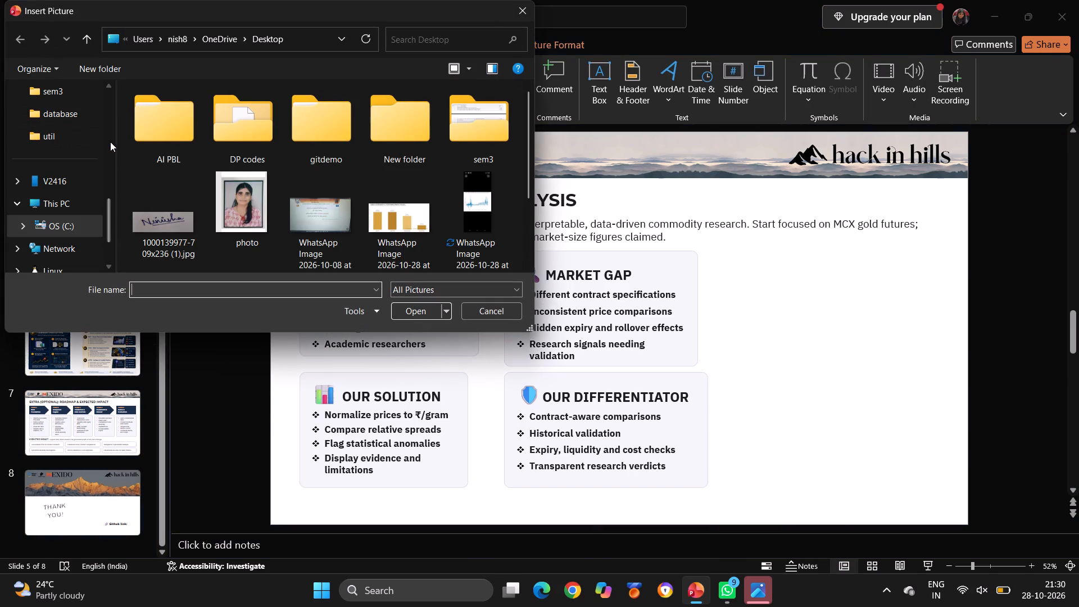
# Insert the gold cash-versus-futures difference chart, WhatsApp Image 2026-10-28 at 9.29.26 PM, from the Desktop onto the Market Research/Analysis slide.
pyautogui.scroll(2, 67, 136)
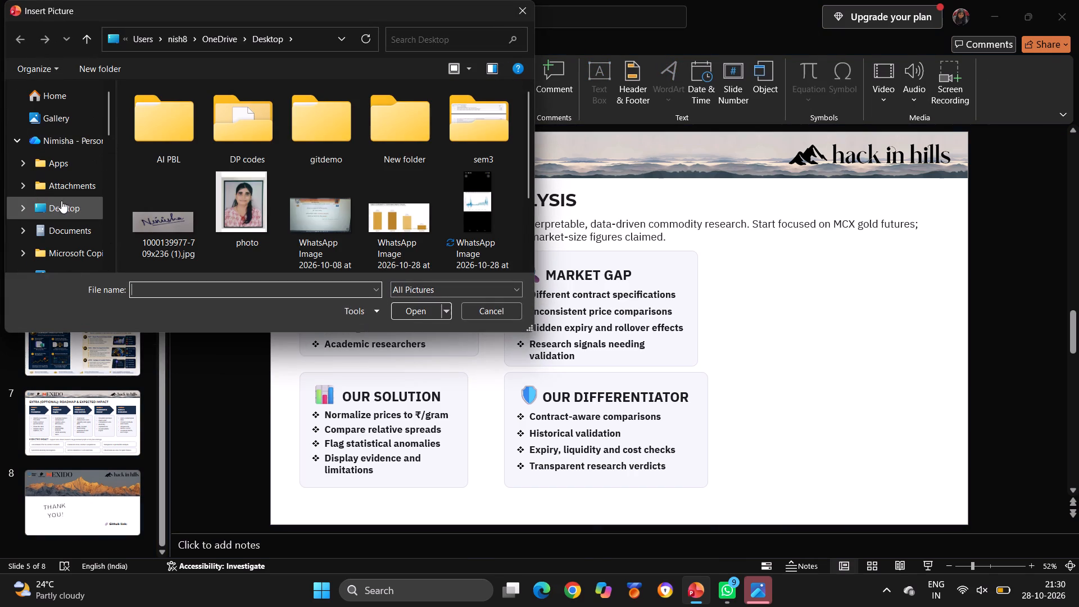
pyautogui.click(61, 202)
pyautogui.scroll(-14, 268, 143)
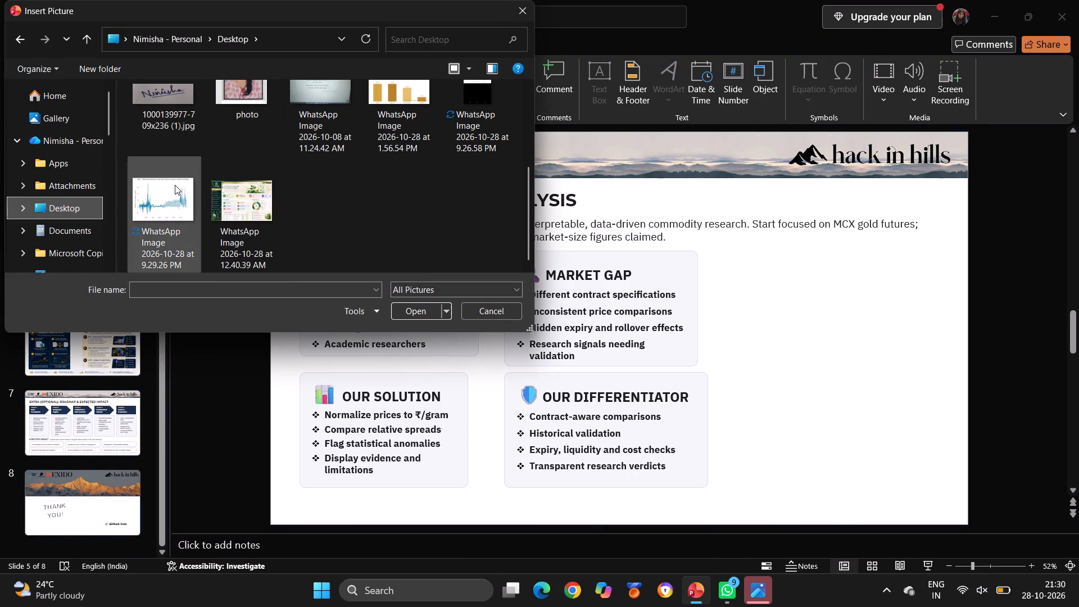
pyautogui.click(175, 185)
pyautogui.click(414, 309)
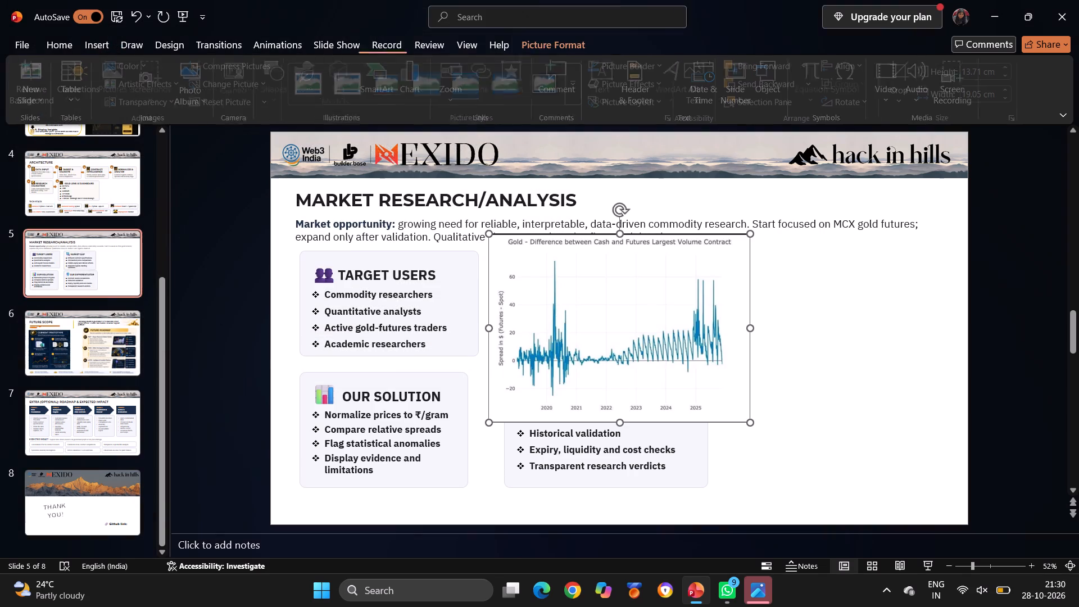
# Fit the chart image into the empty area beside the MARKET GAP and OUR DIFFERENTIATOR cards, about 16.2 cm wide by 14.2 cm high.
pyautogui.moveTo(530, 328); pyautogui.dragTo(705, 343)
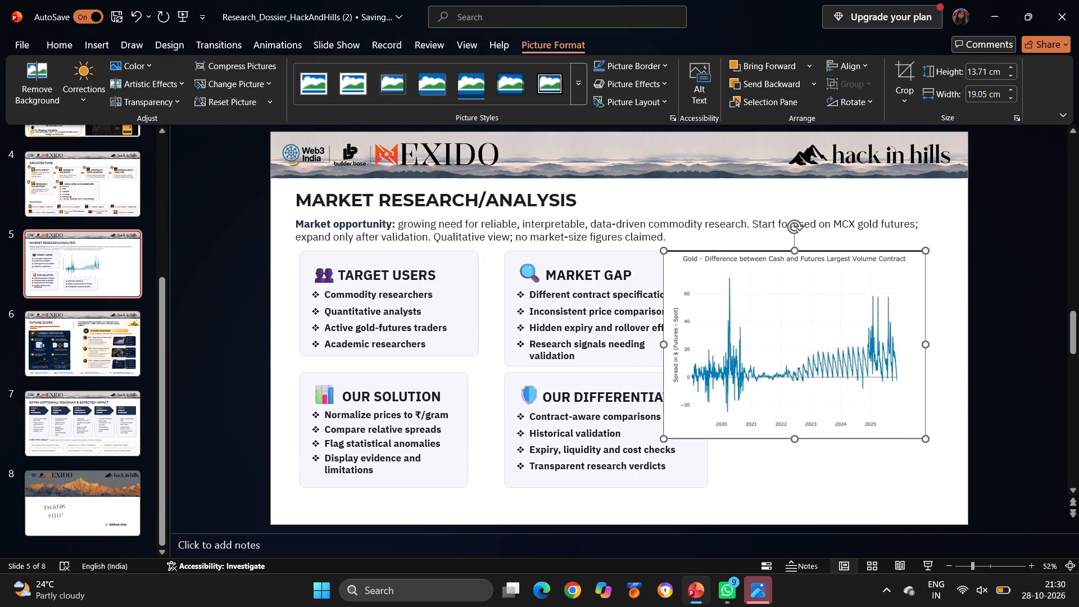
pyautogui.moveTo(665, 346); pyautogui.dragTo(718, 349)
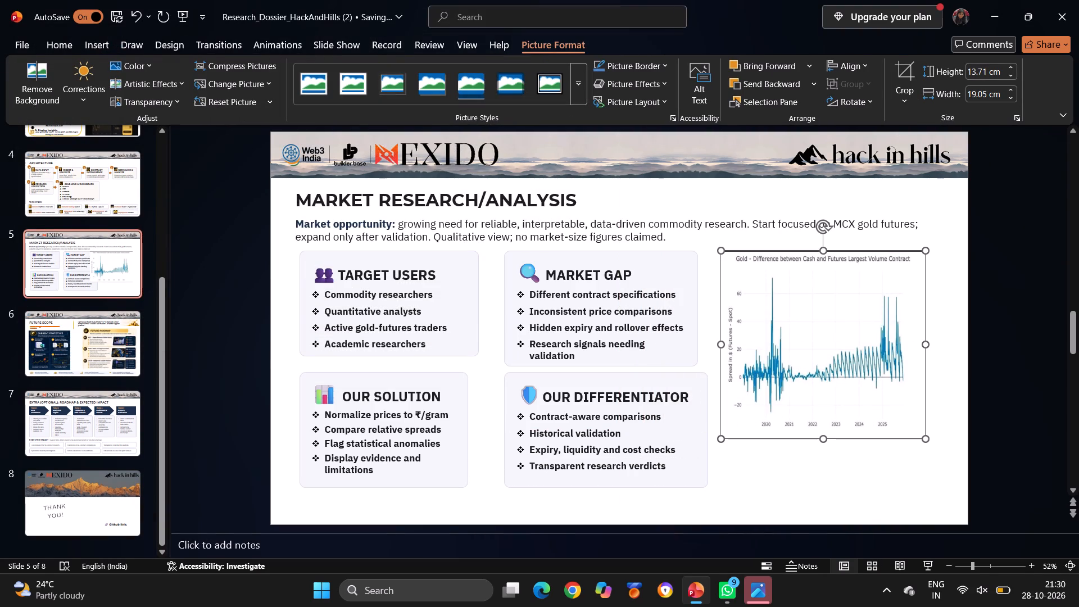
pyautogui.moveTo(927, 346); pyautogui.dragTo(946, 346)
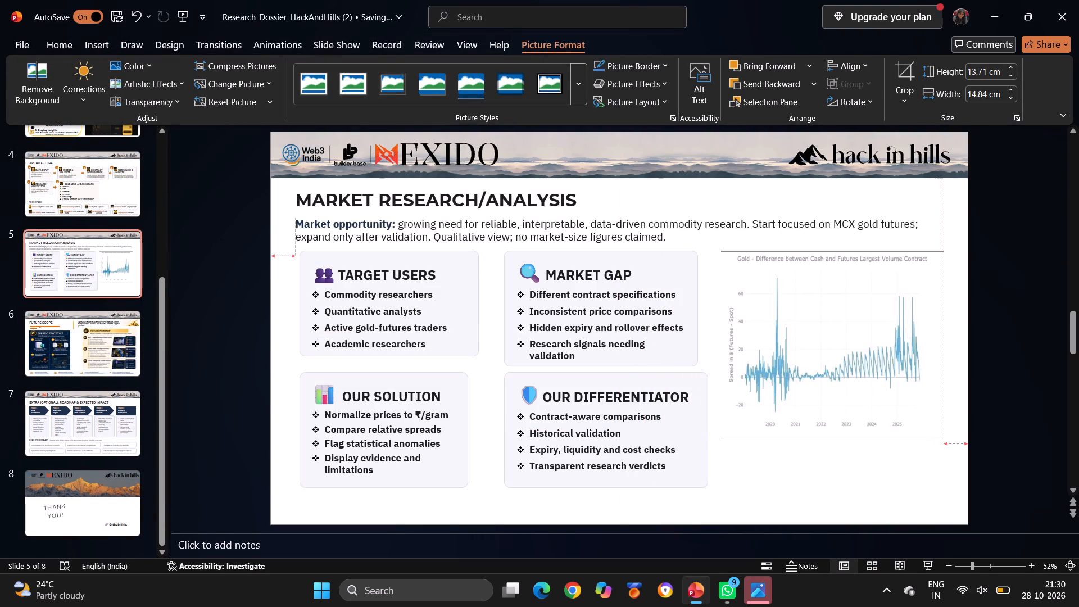
pyautogui.moveTo(946, 346); pyautogui.dragTo(942, 350)
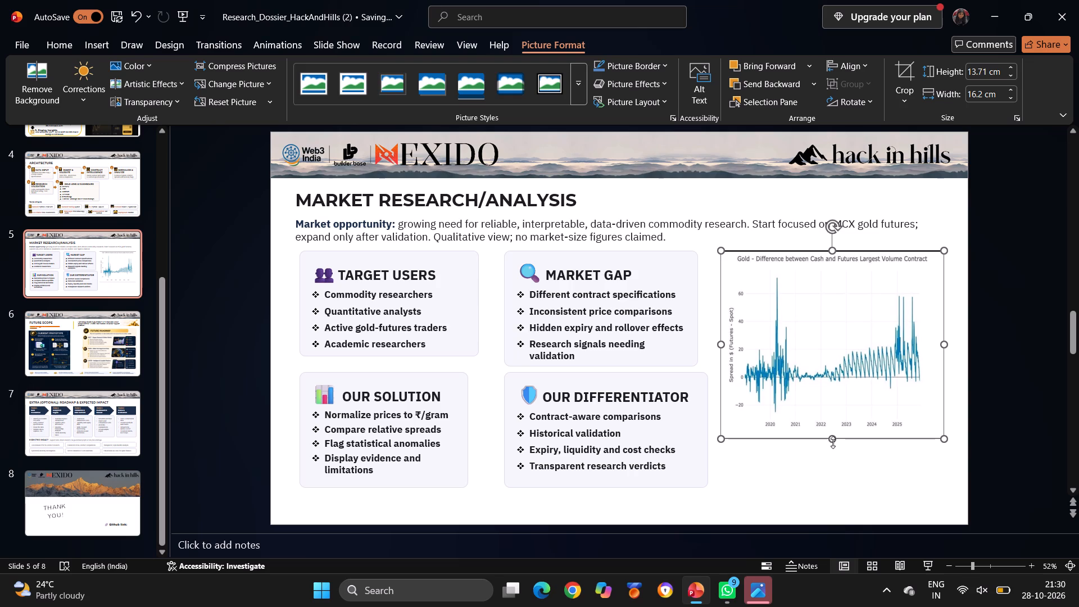
pyautogui.moveTo(833, 440); pyautogui.dragTo(837, 472)
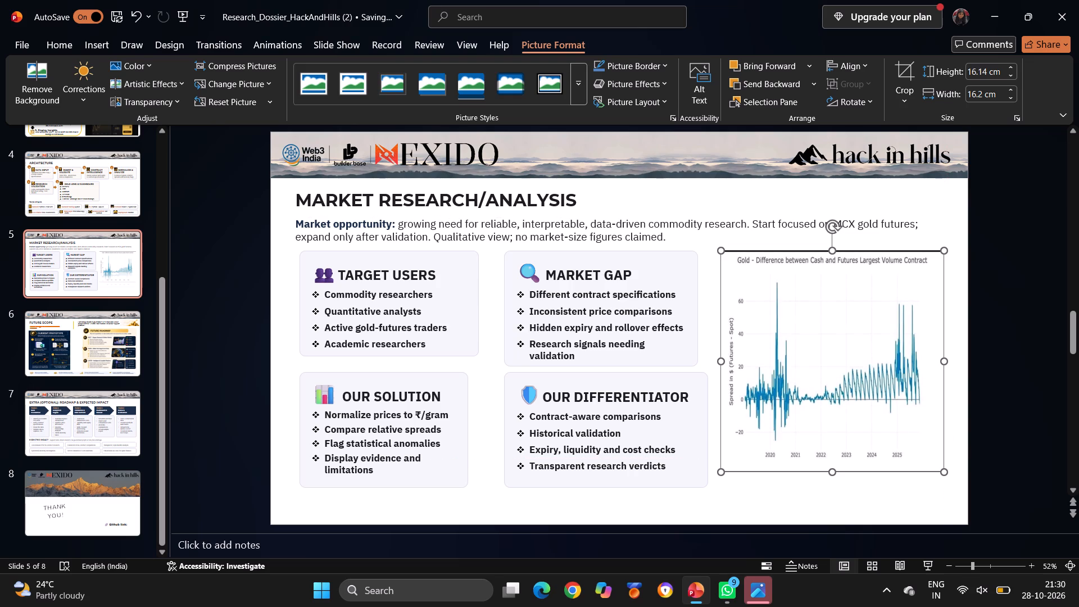
pyautogui.moveTo(835, 252); pyautogui.dragTo(841, 277)
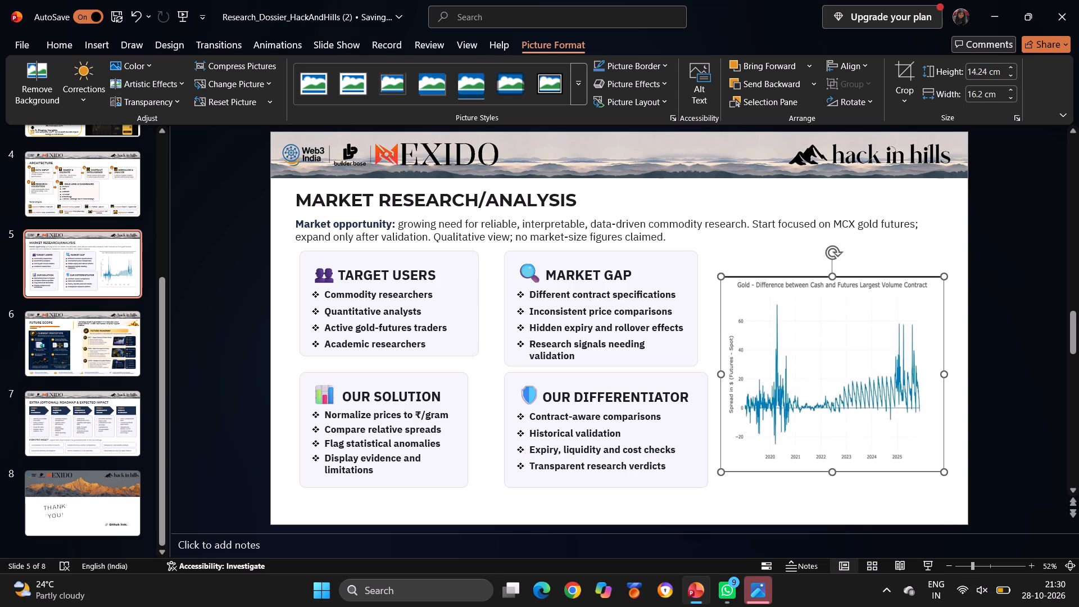
pyautogui.moveTo(794, 330); pyautogui.dragTo(799, 325)
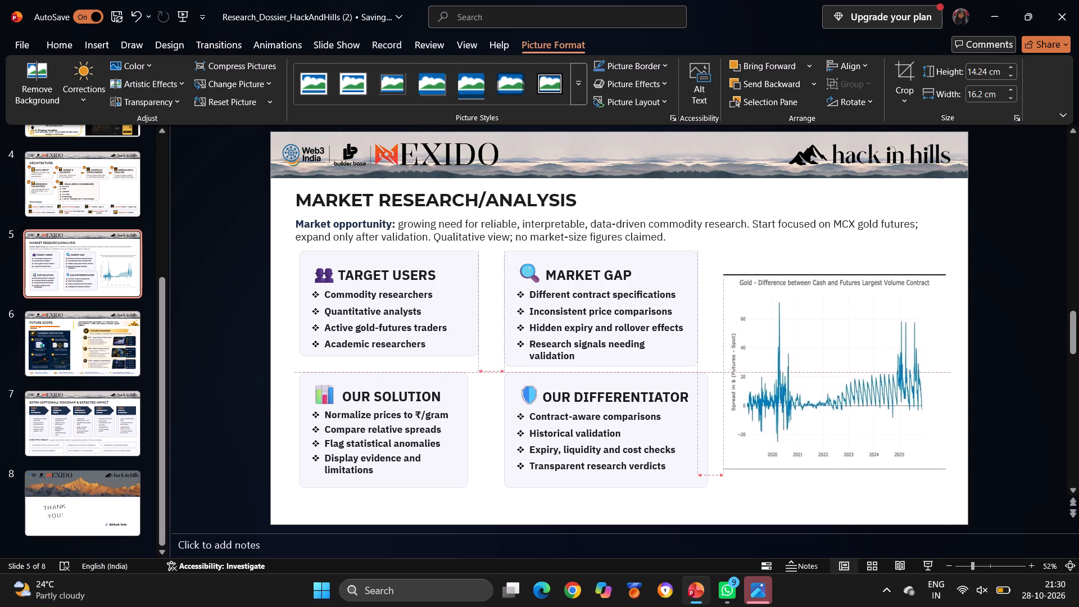
pyautogui.moveTo(799, 325); pyautogui.dragTo(798, 324)
pyautogui.click(1014, 325)
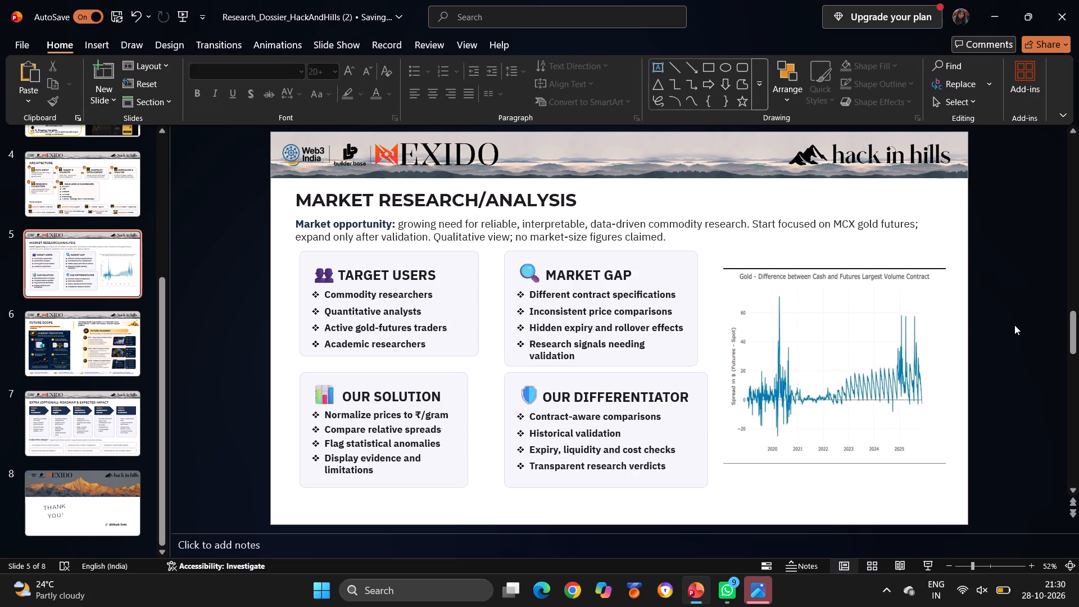
# Open slide 7, Extra (Optional): Roadmap & Expected Impact.
pyautogui.click(80, 423)
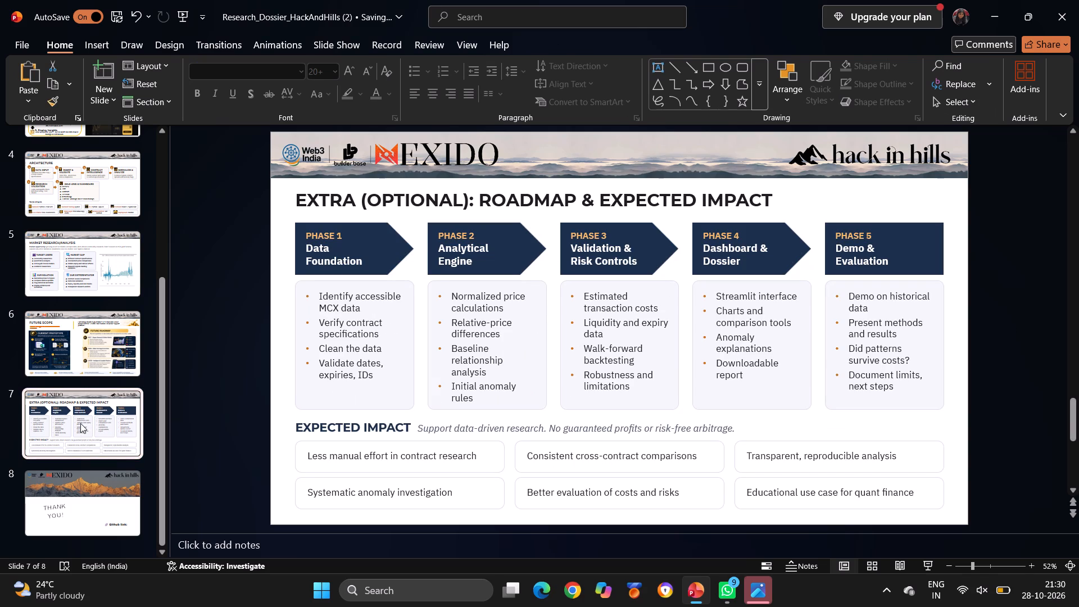
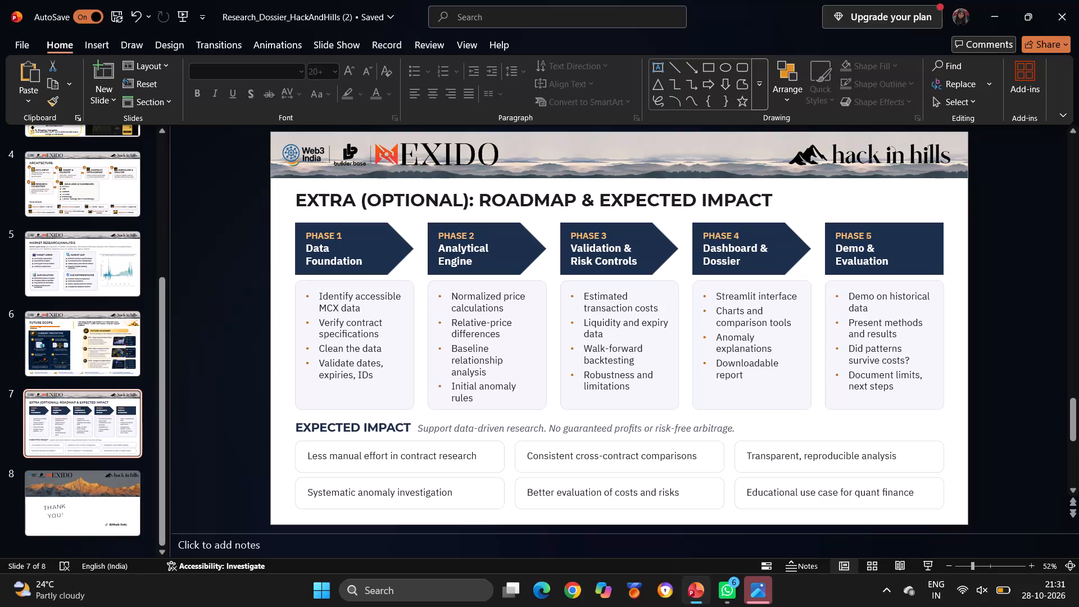
# Select the PHASE 1 Data Foundation arrow on the roadmap slide for text editing.
pyautogui.click(325, 238)
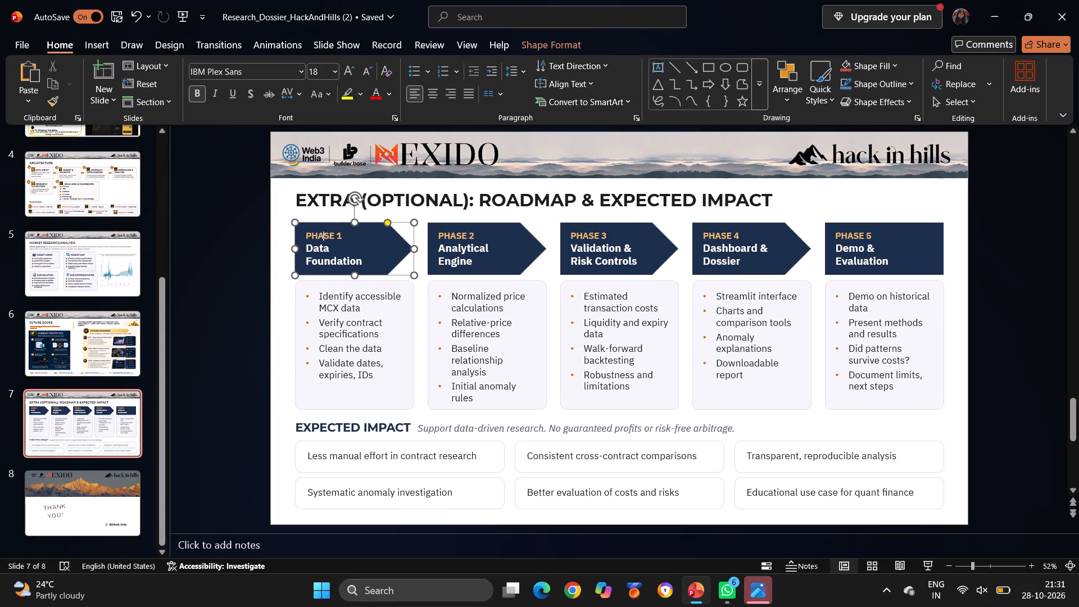
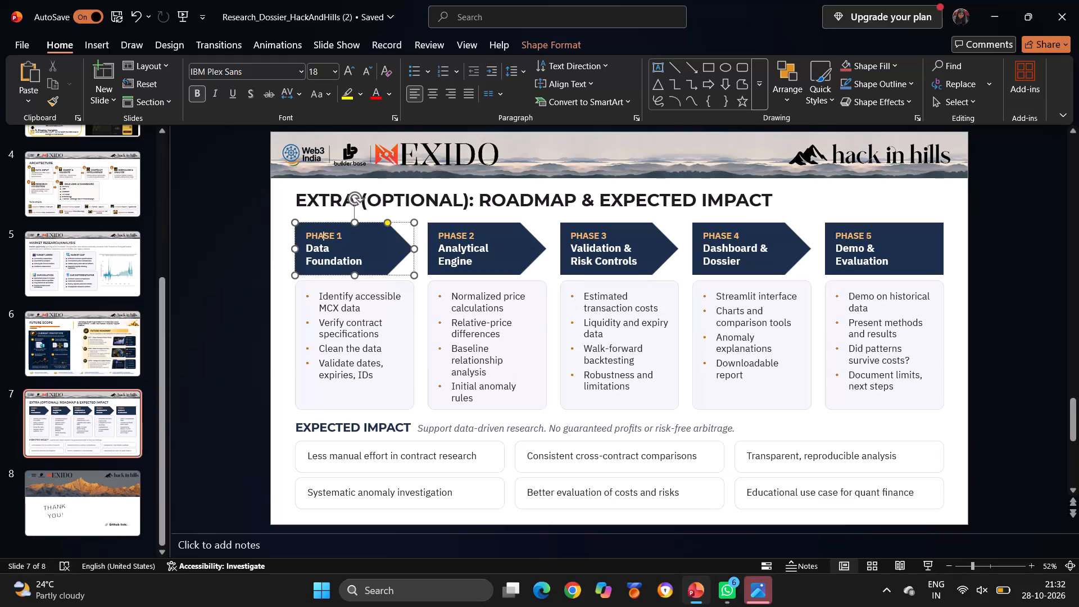
# Delete the THANK YOU! text from the tilted text box on slide 8, the closing slide.
pyautogui.click(107, 497)
pyautogui.click(407, 369)
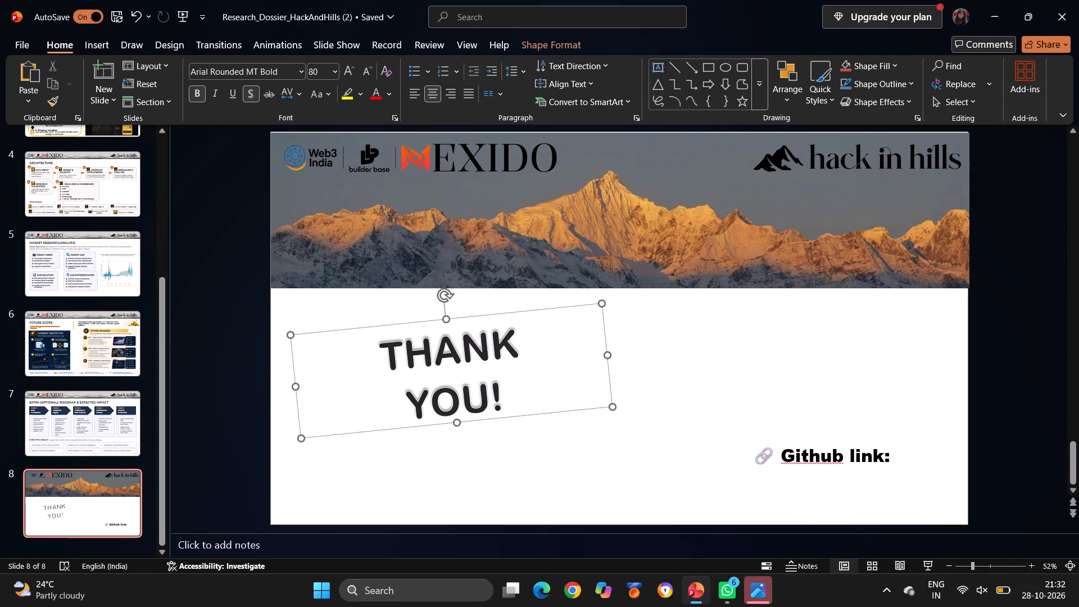
pyautogui.press('Delete')
pyautogui.moveTo(398, 345); pyautogui.dragTo(504, 443)
pyautogui.press('Delete')
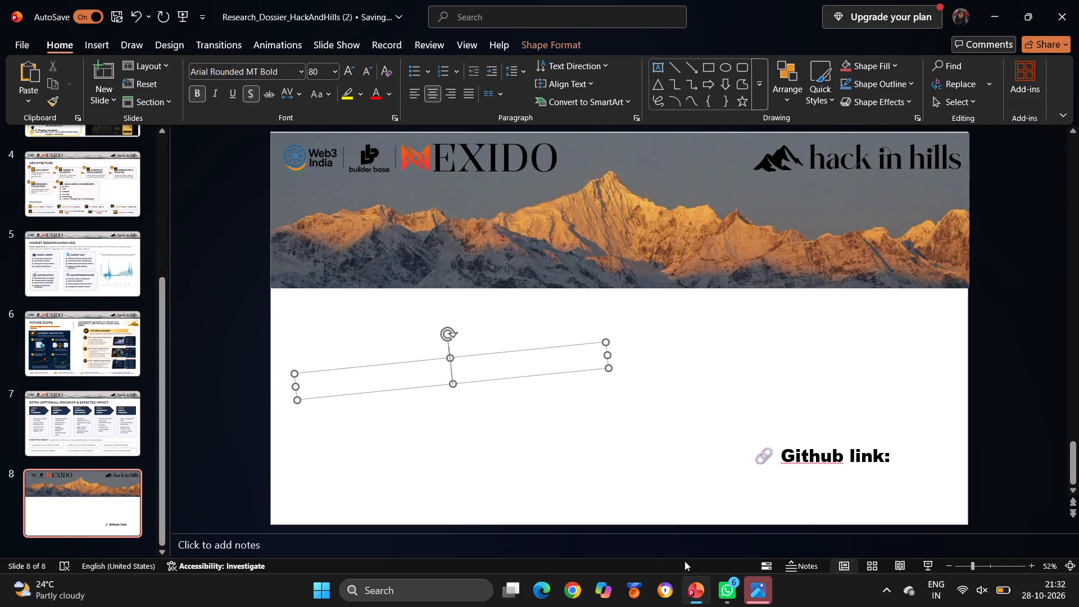
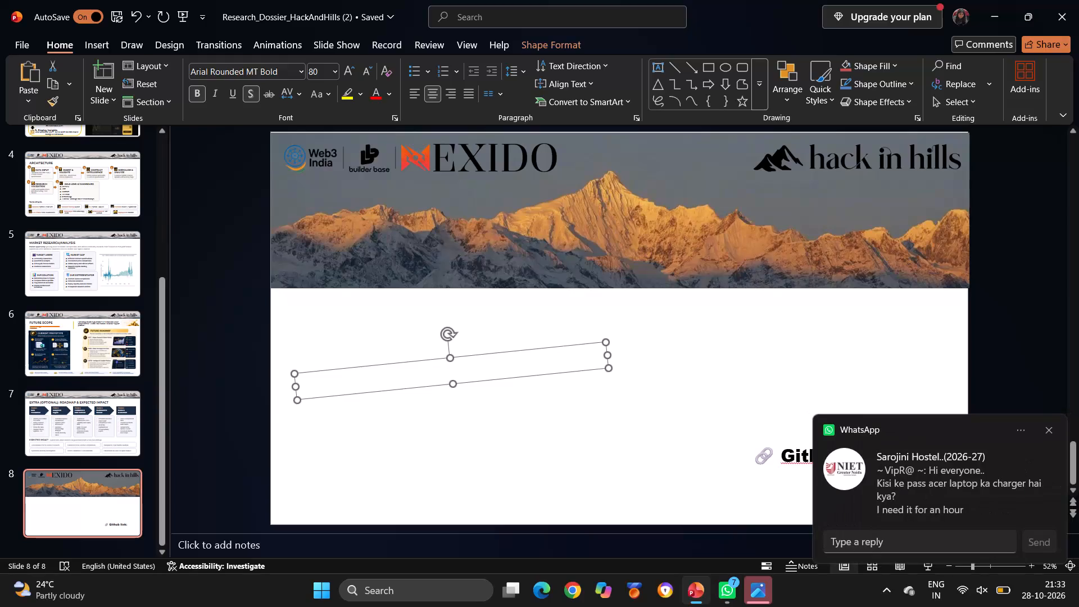
# Make the empty tilted text box on the closing slide taller and rotate it until it is horizontal.
pyautogui.moveTo(294, 372); pyautogui.dragTo(300, 342)
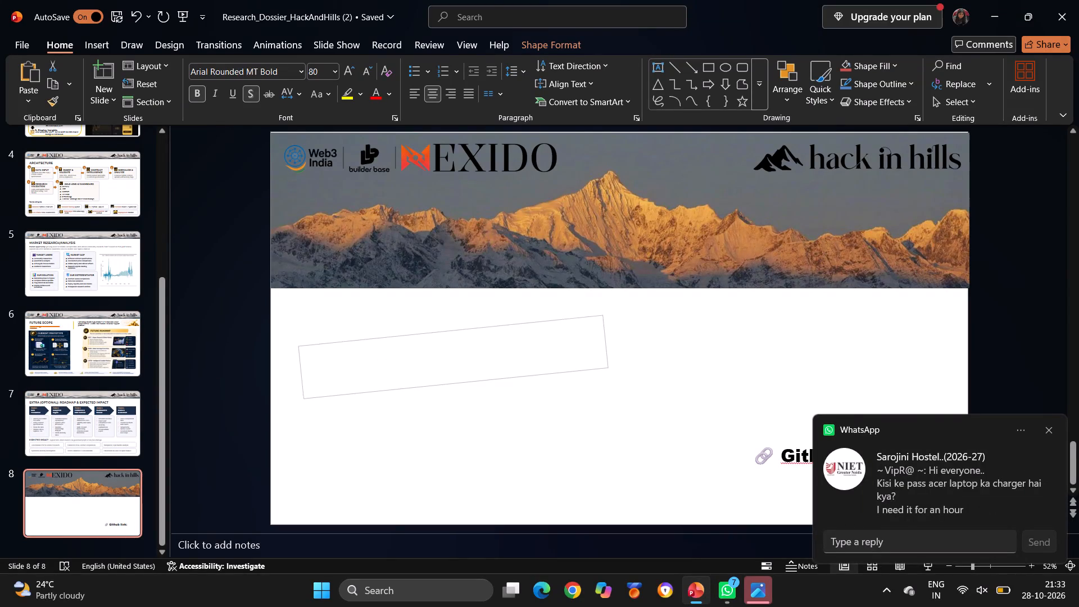
pyautogui.moveTo(300, 342); pyautogui.dragTo(301, 339)
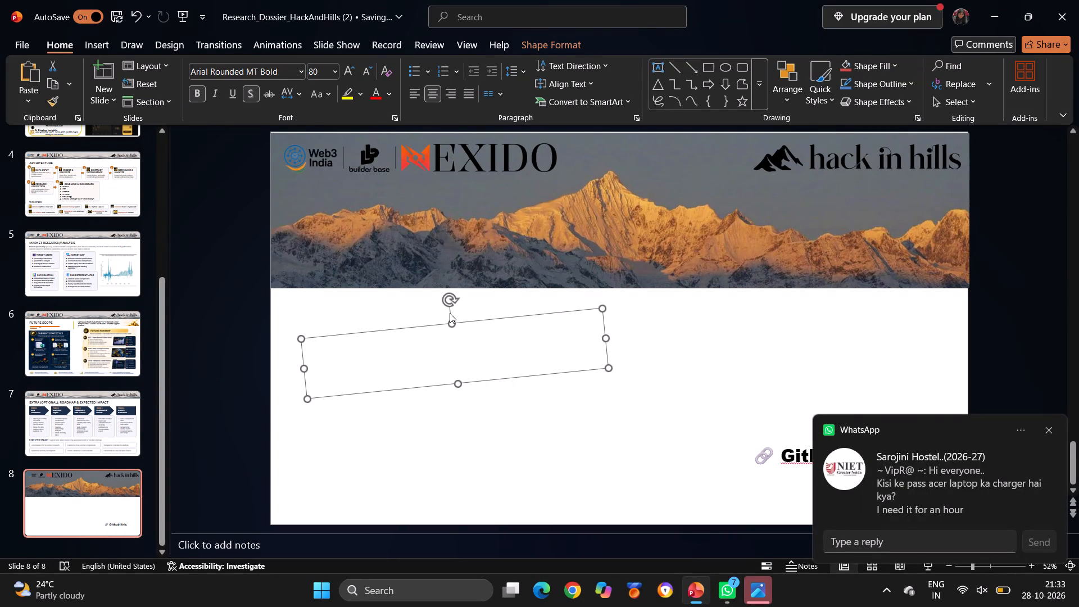
pyautogui.moveTo(451, 320); pyautogui.dragTo(467, 312)
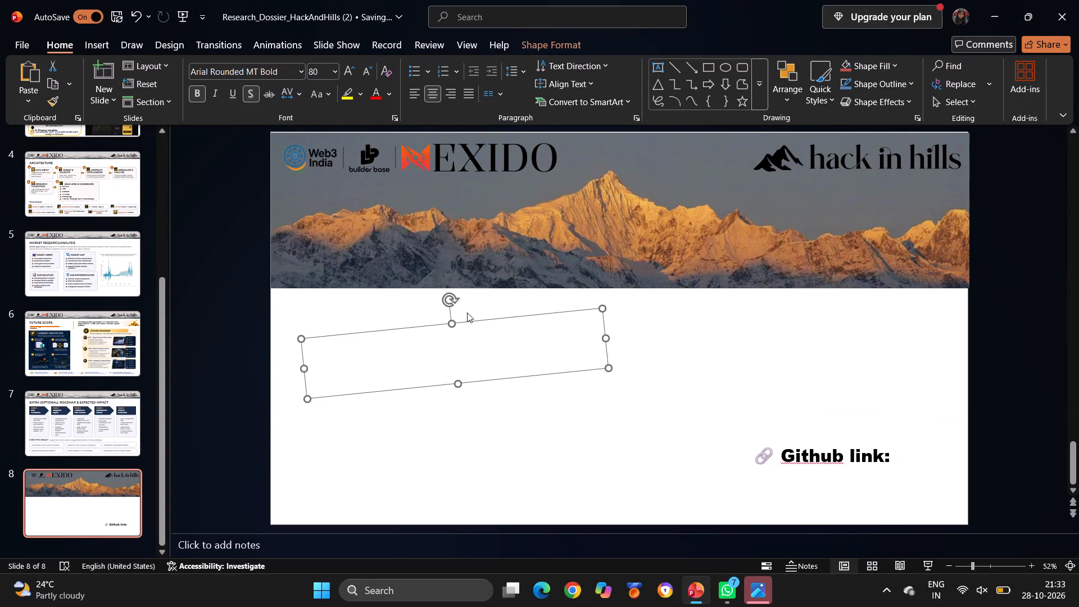
pyautogui.click(452, 297)
pyautogui.click(452, 297)
pyautogui.moveTo(452, 297); pyautogui.dragTo(443, 300)
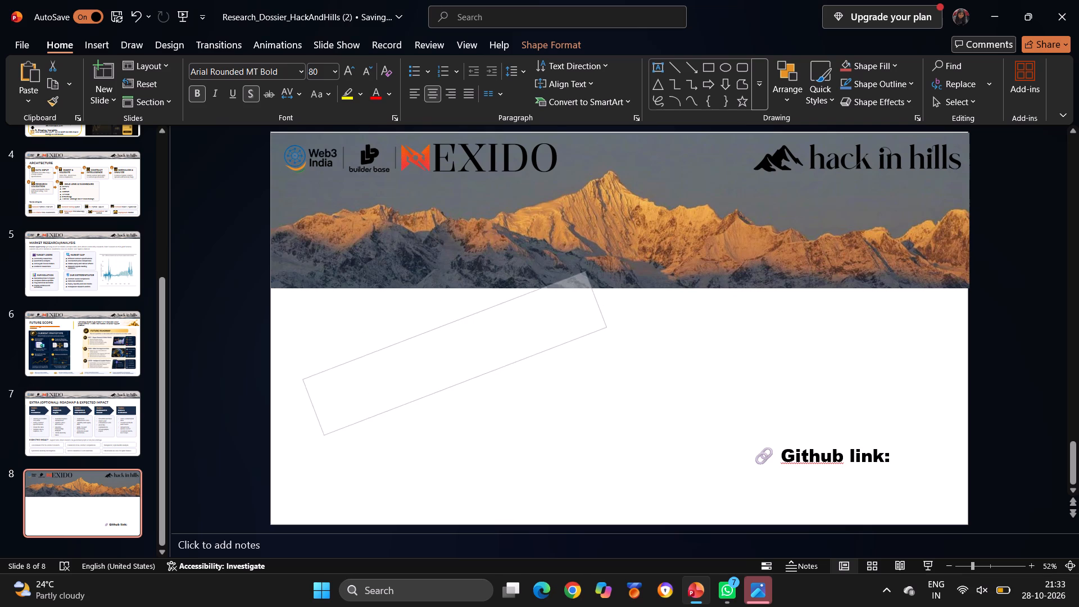
pyautogui.moveTo(443, 300); pyautogui.dragTo(458, 298)
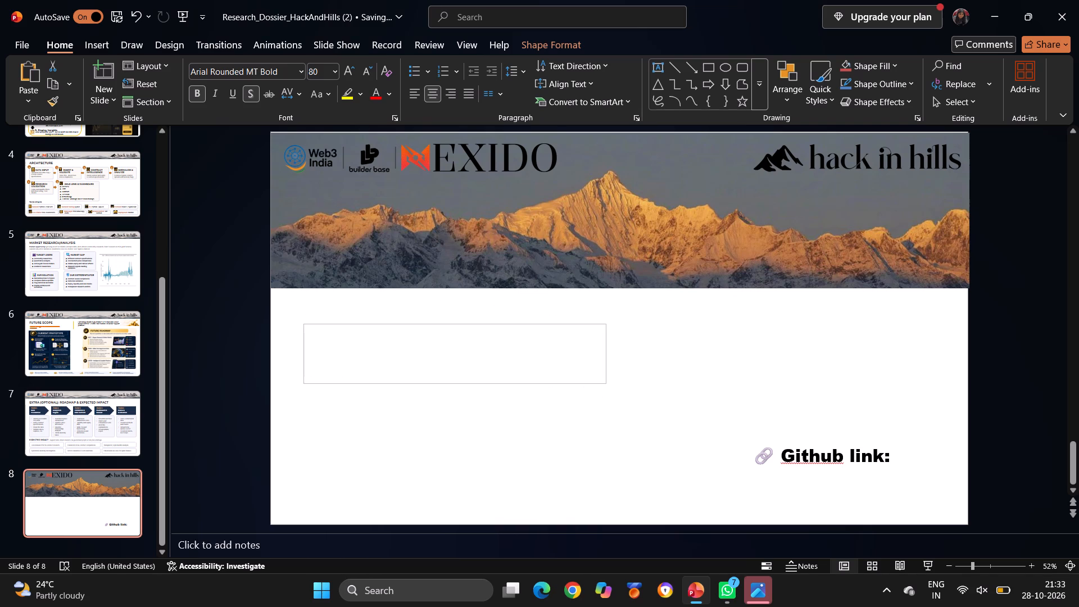
pyautogui.moveTo(458, 298); pyautogui.dragTo(459, 298)
# Move the empty text box down into the lower white area, roughly level with the Github link text.
pyautogui.moveTo(443, 325); pyautogui.dragTo(484, 361)
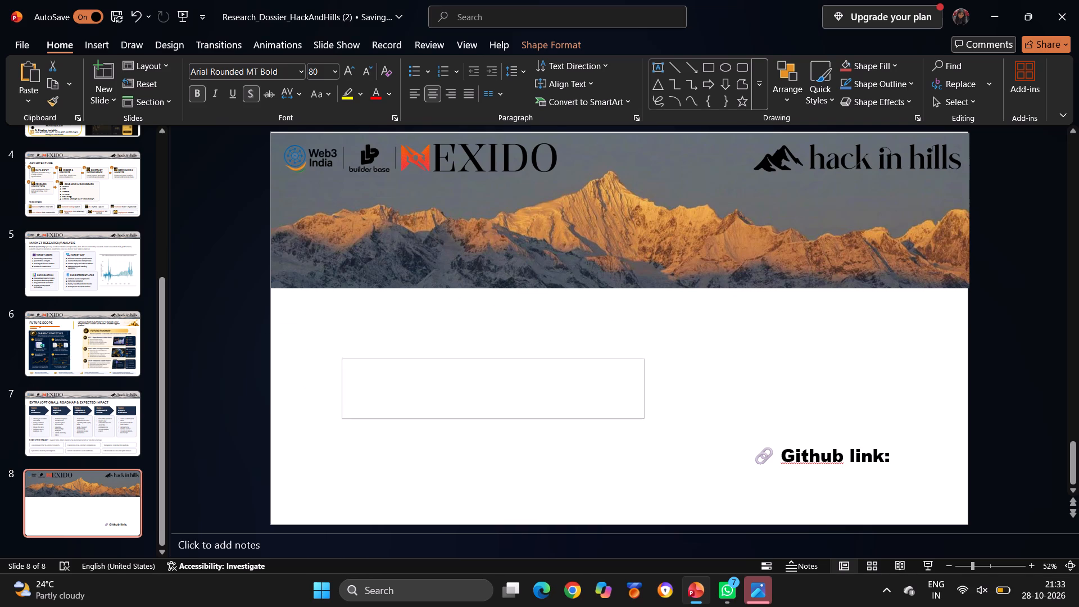
pyautogui.moveTo(484, 361); pyautogui.dragTo(474, 418)
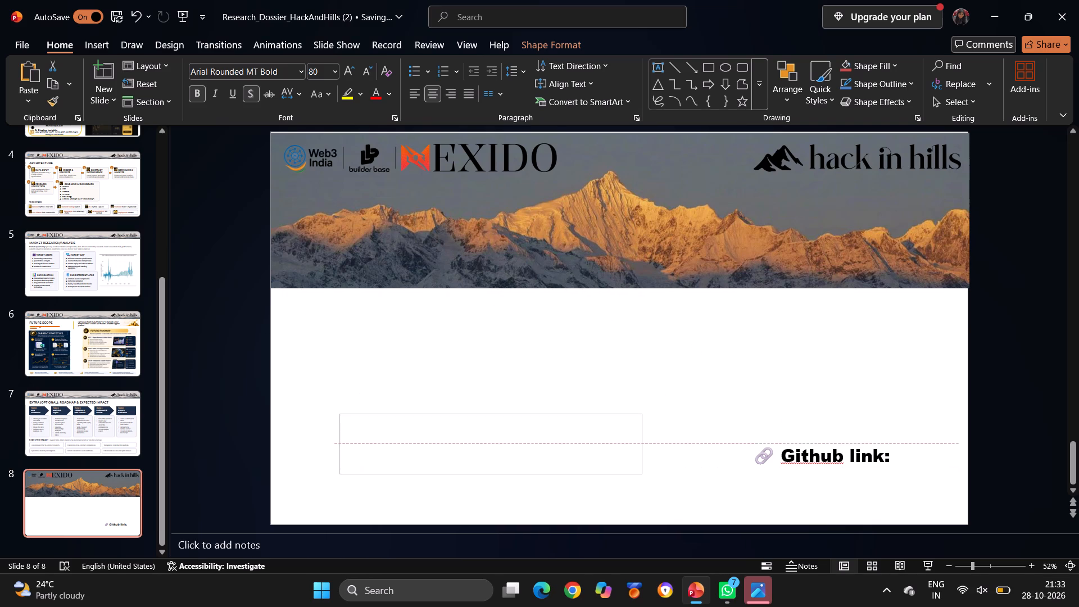
pyautogui.moveTo(474, 418); pyautogui.dragTo(471, 422)
# Paste the copied closing text into the empty box: "THANK YOU GoldLensAI One Market. One Fair Gold Comparison.".
pyautogui.doubleClick(414, 451)
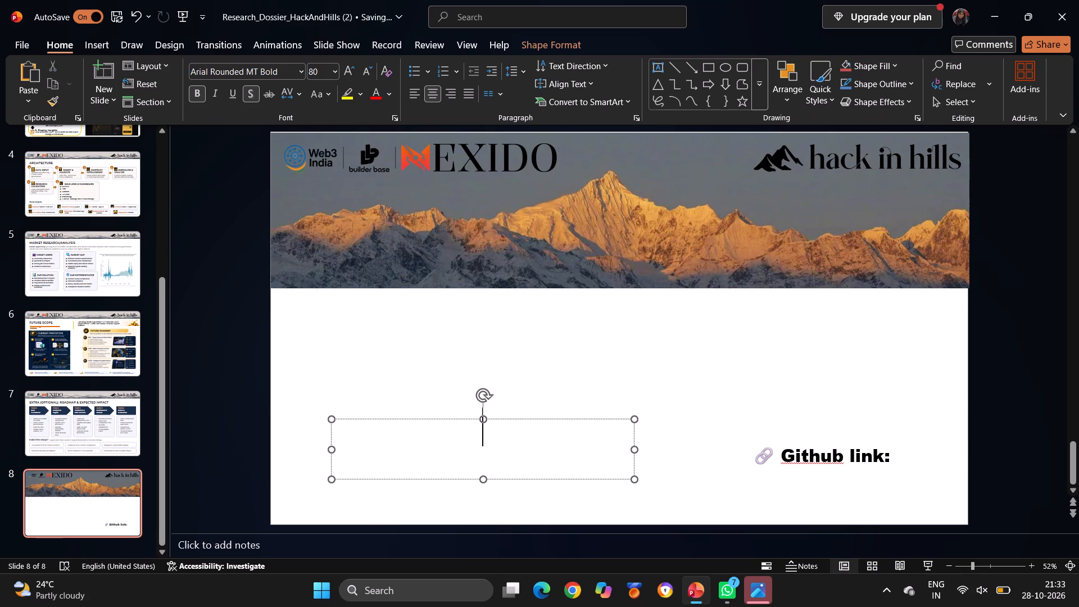
pyautogui.hotkey('ctrl', 'v')
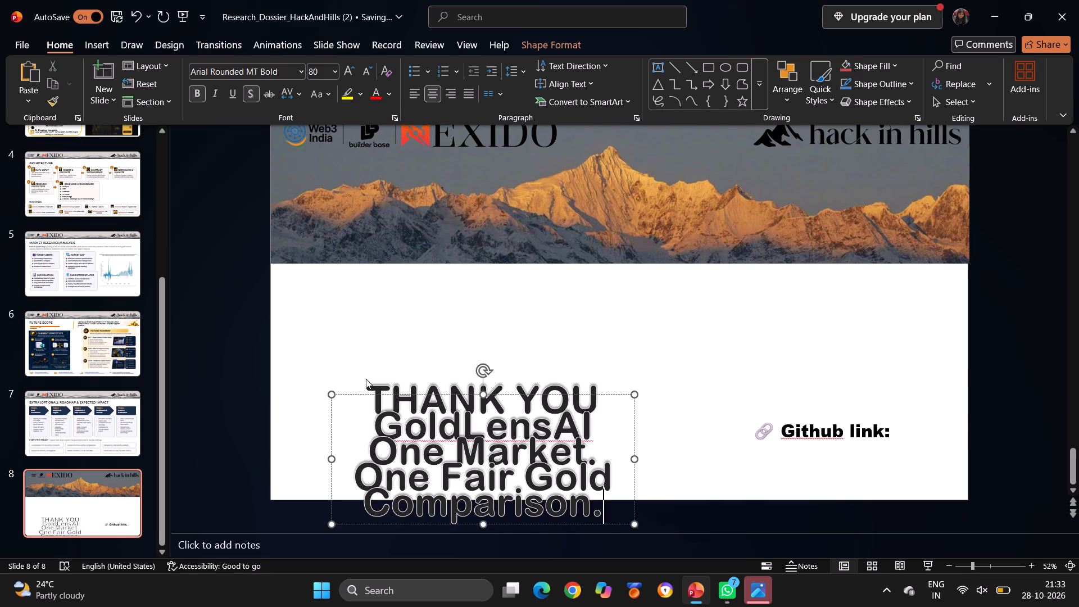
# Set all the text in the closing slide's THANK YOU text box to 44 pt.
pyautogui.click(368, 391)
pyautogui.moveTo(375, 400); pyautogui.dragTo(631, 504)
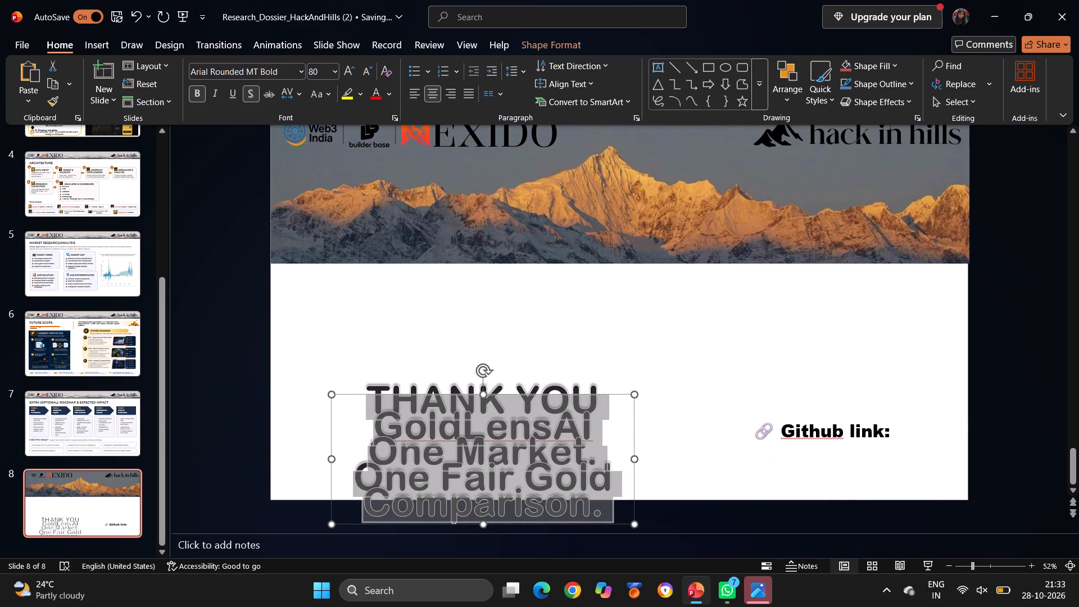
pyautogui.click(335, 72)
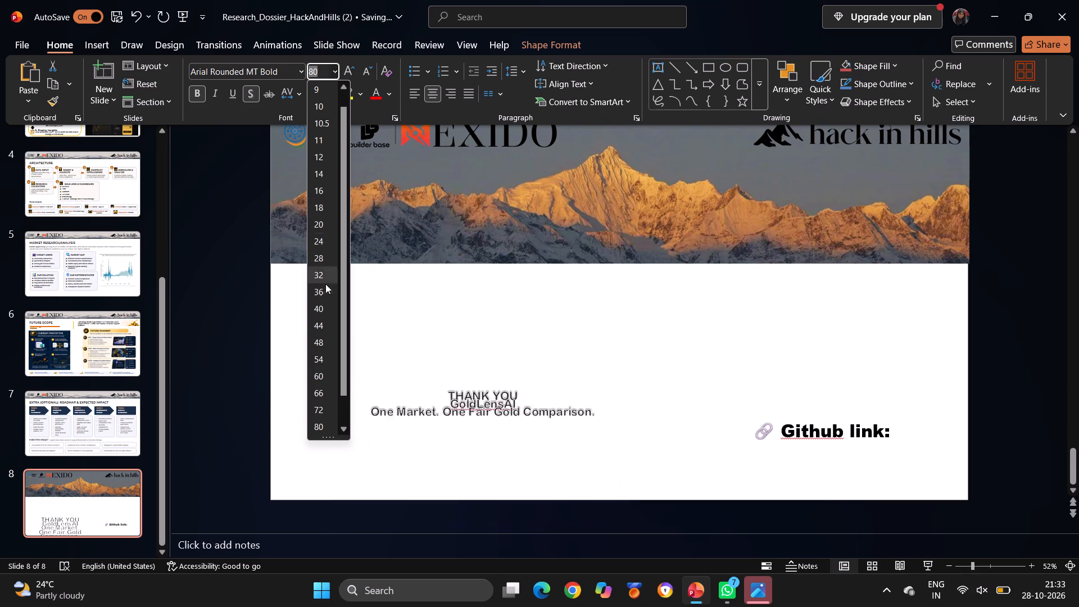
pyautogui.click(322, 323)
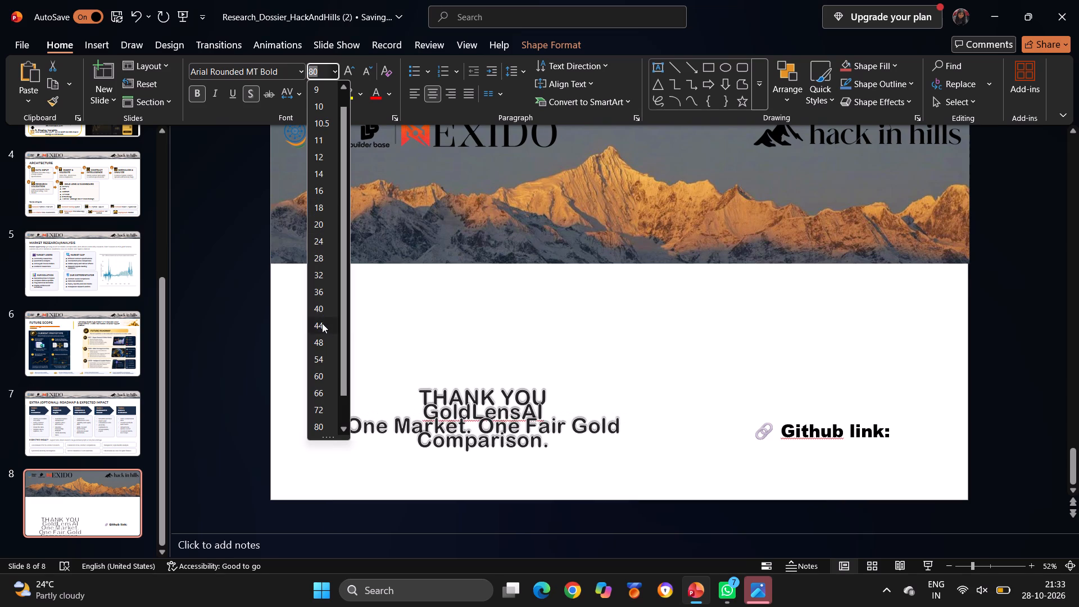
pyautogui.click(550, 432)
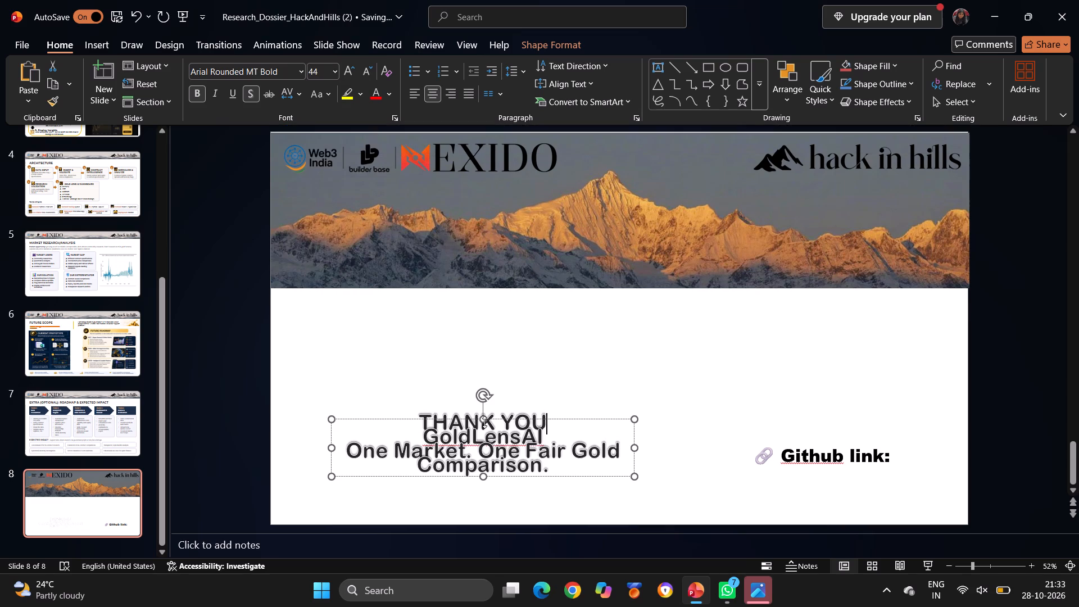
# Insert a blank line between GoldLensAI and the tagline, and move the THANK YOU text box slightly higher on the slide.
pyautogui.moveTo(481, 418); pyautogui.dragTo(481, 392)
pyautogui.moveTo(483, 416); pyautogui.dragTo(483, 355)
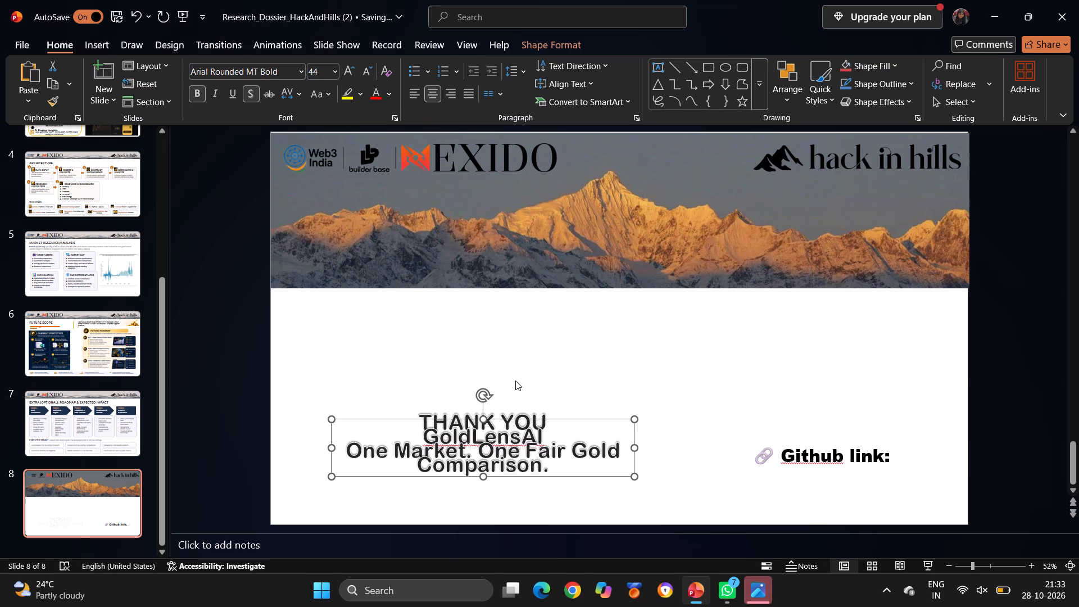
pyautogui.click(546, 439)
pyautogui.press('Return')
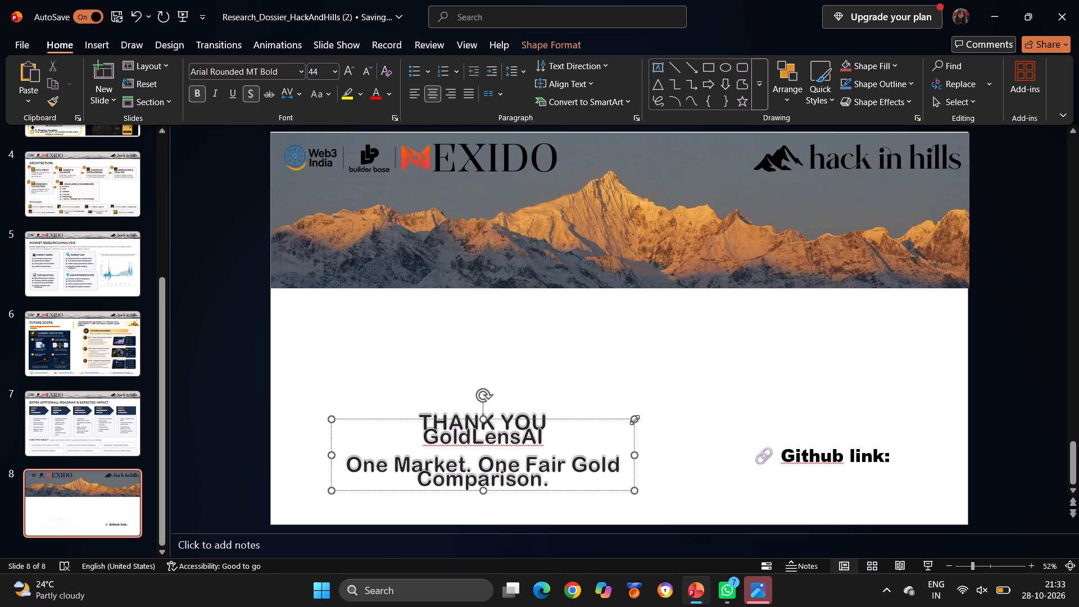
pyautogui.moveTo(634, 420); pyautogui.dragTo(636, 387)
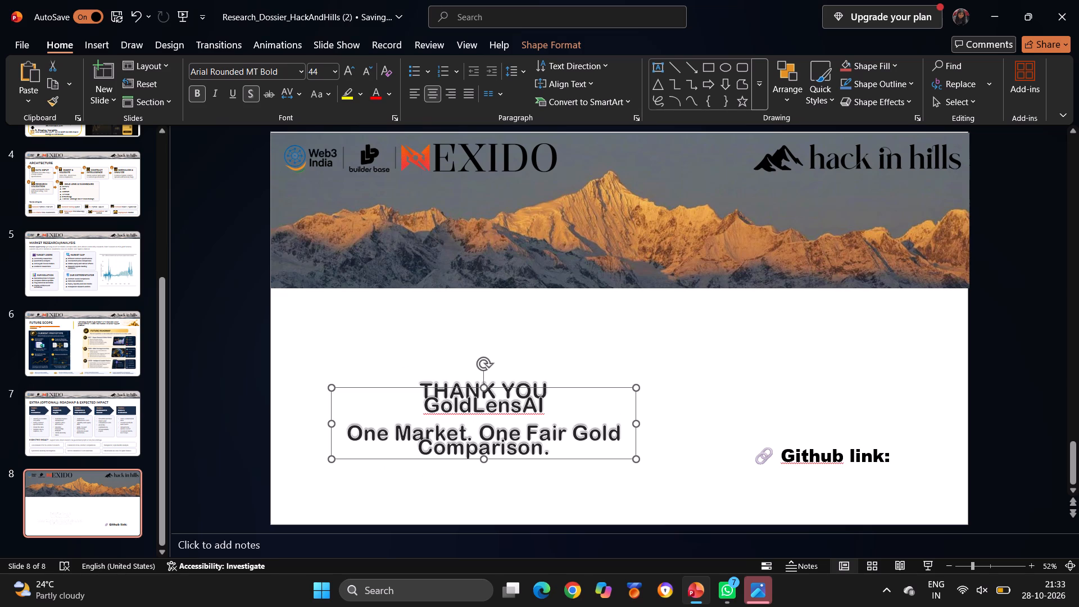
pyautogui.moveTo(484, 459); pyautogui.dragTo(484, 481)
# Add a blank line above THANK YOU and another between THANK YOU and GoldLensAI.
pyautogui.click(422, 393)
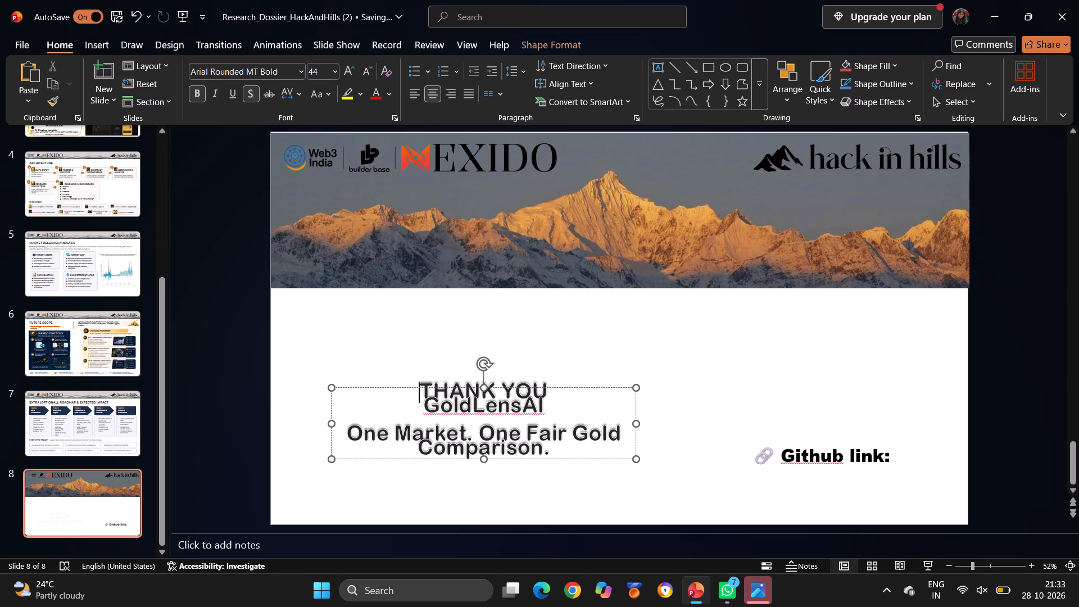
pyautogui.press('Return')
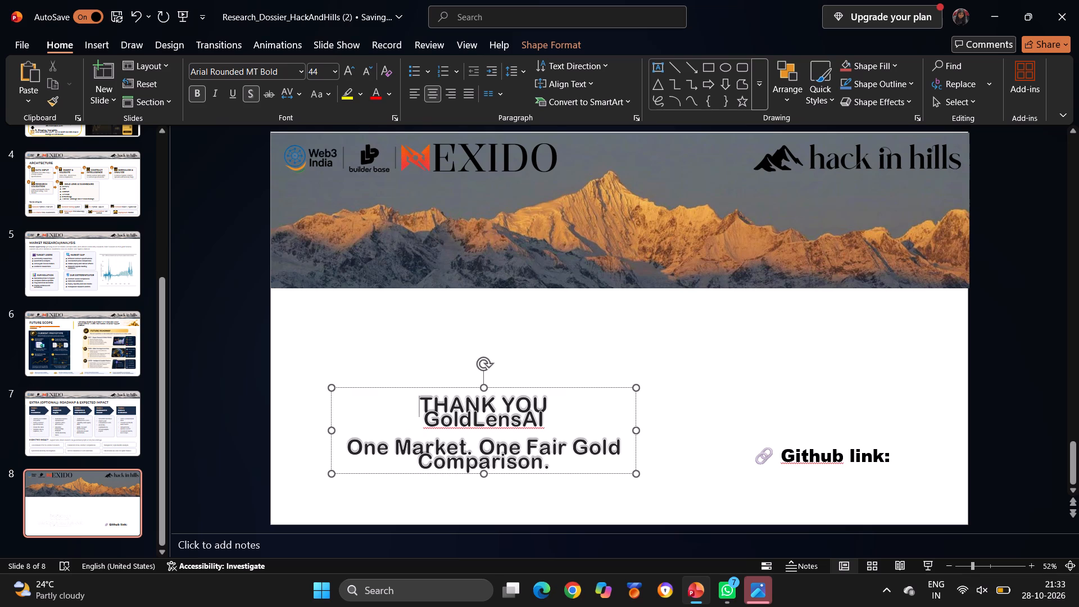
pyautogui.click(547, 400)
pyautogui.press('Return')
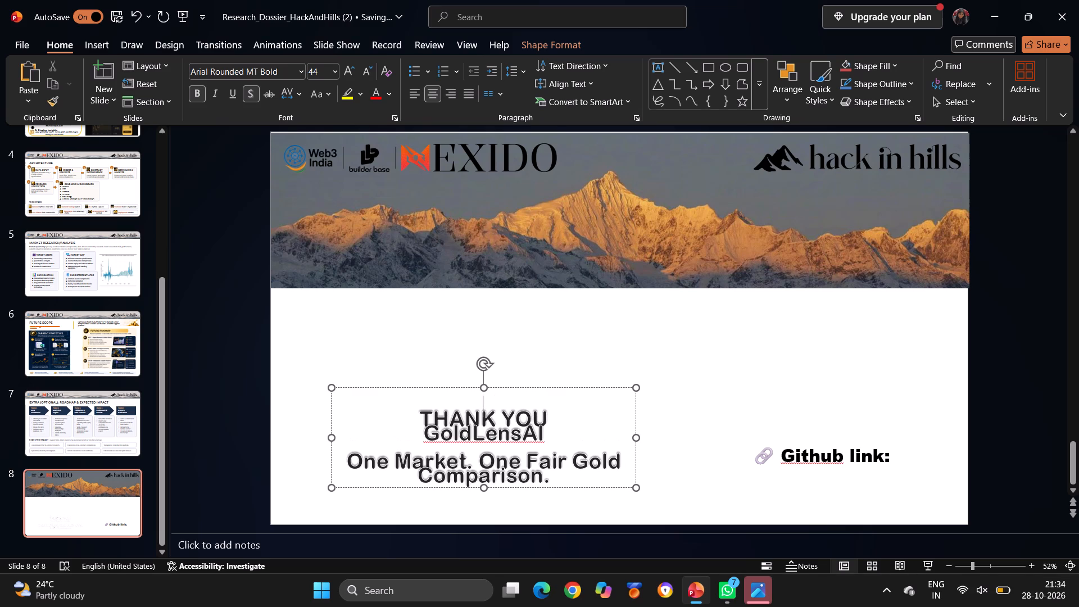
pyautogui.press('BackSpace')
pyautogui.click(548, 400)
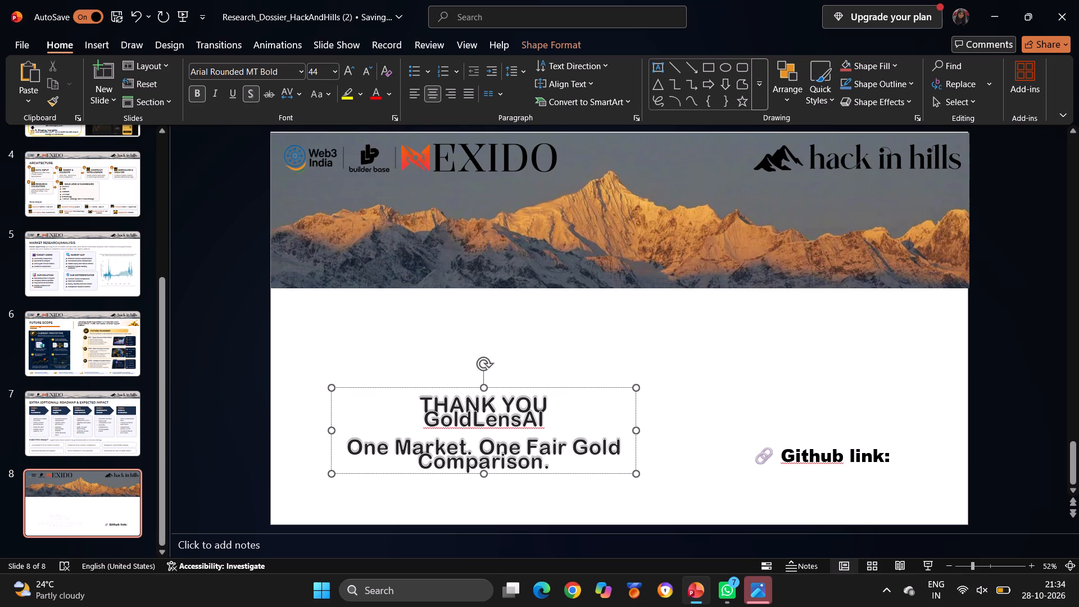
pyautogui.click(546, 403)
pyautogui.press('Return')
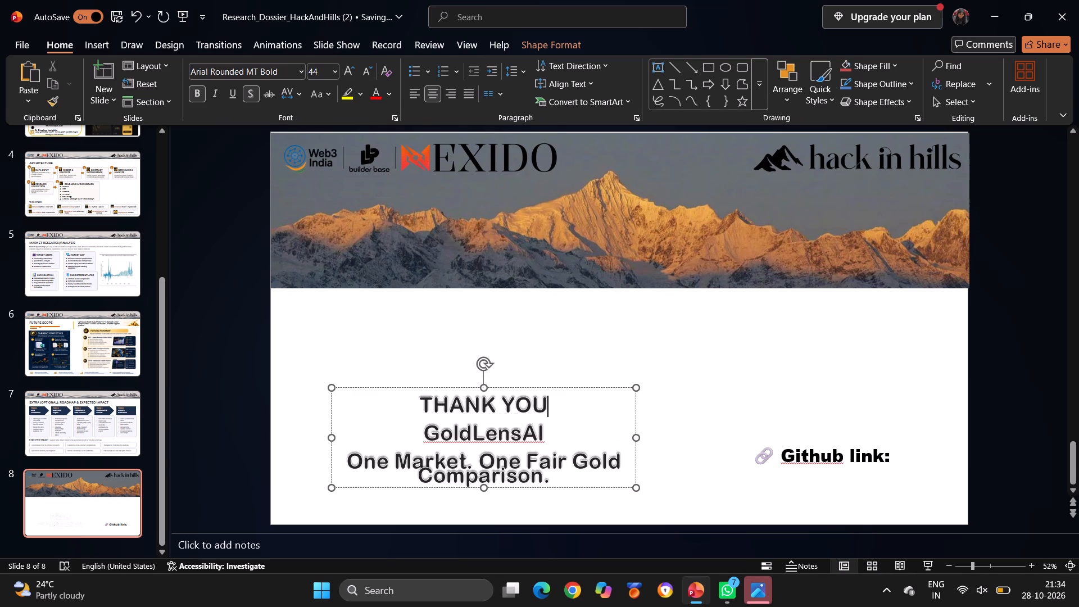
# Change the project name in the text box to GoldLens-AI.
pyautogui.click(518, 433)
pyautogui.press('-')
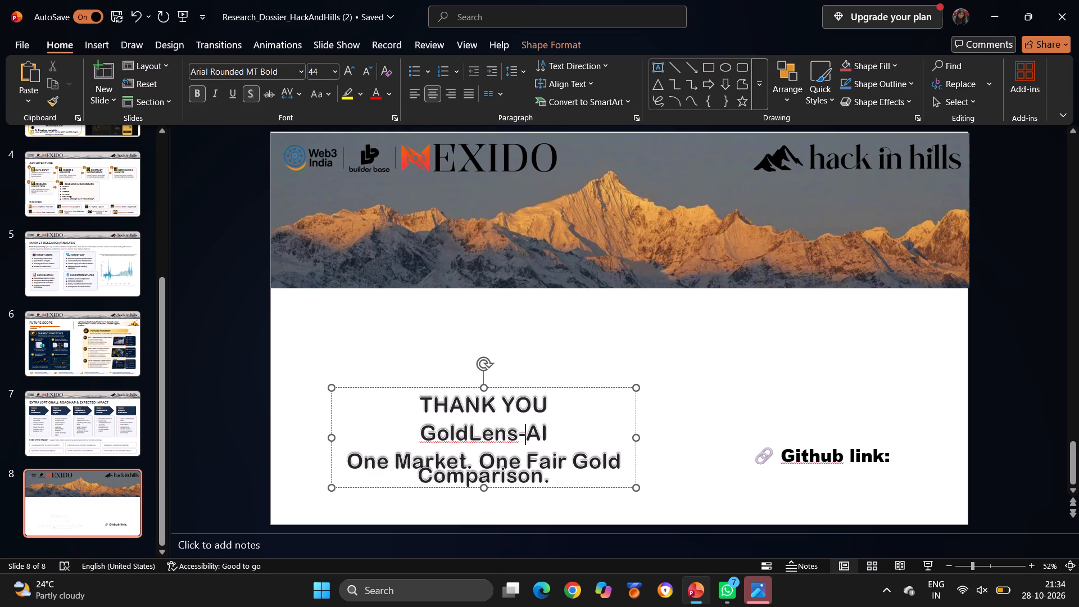
# Delete all the text in the closing slide's THANK YOU text box.
pyautogui.moveTo(421, 399); pyautogui.dragTo(645, 507)
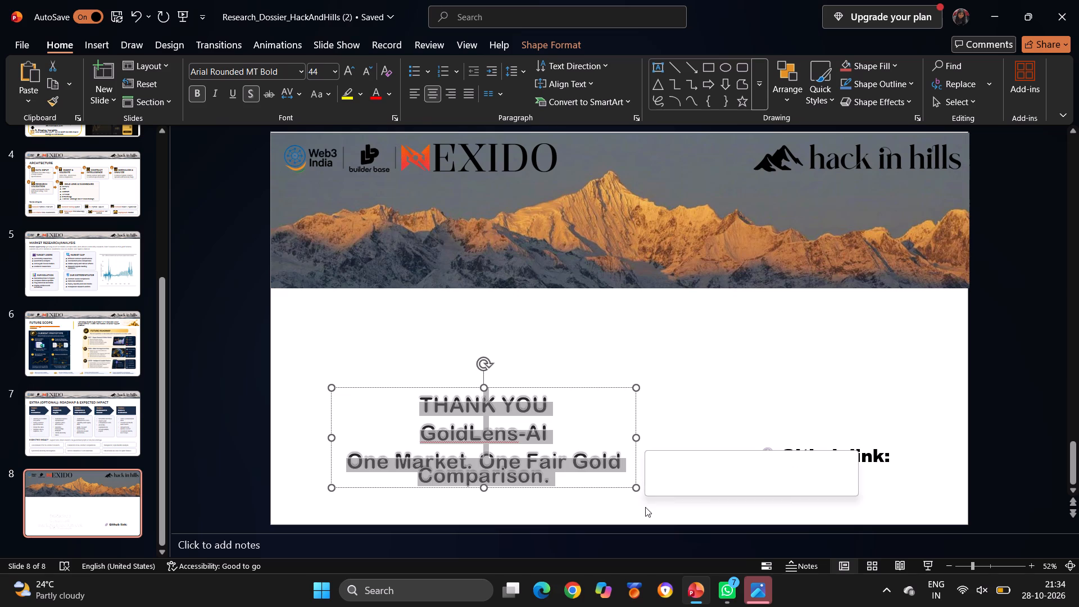
pyautogui.press('BackSpace')
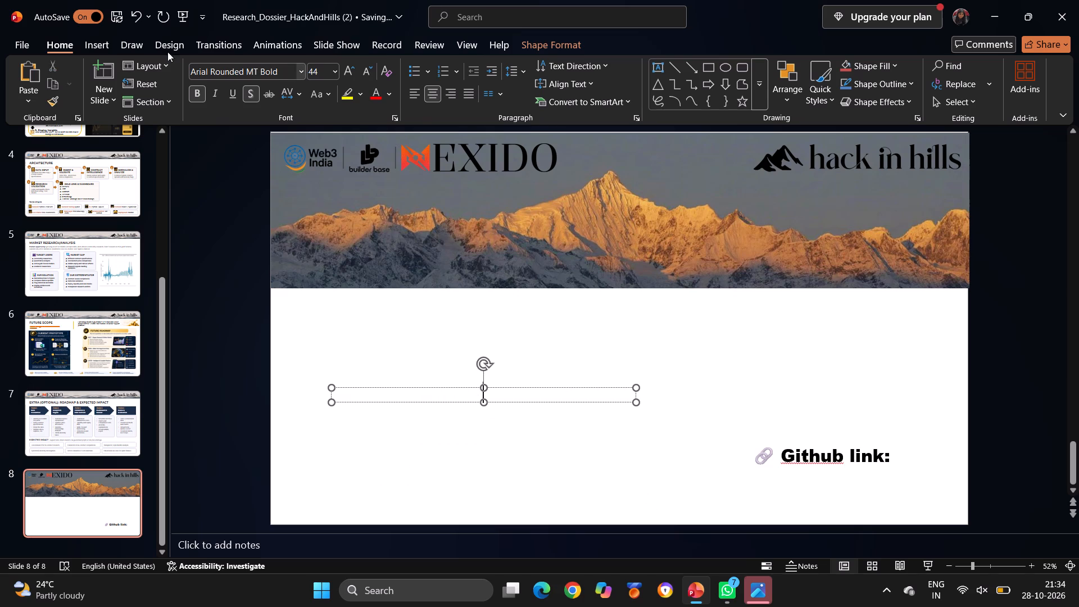
# Draw a rounded rectangle about 26.8 cm wide and 13.9 cm high in the white area beside the Github link.
pyautogui.click(99, 43)
pyautogui.click(273, 96)
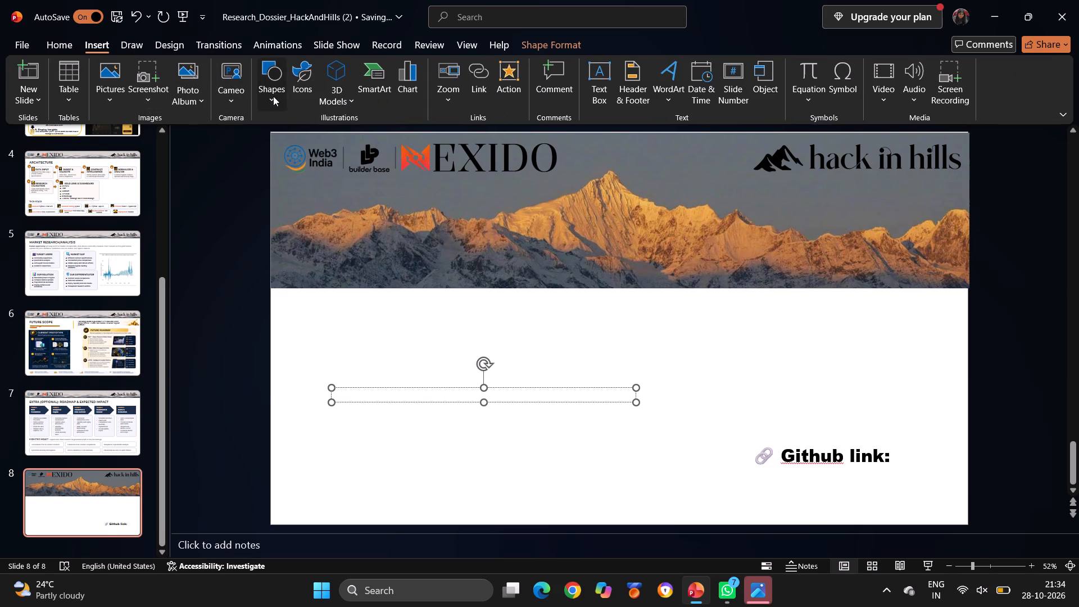
pyautogui.click(301, 198)
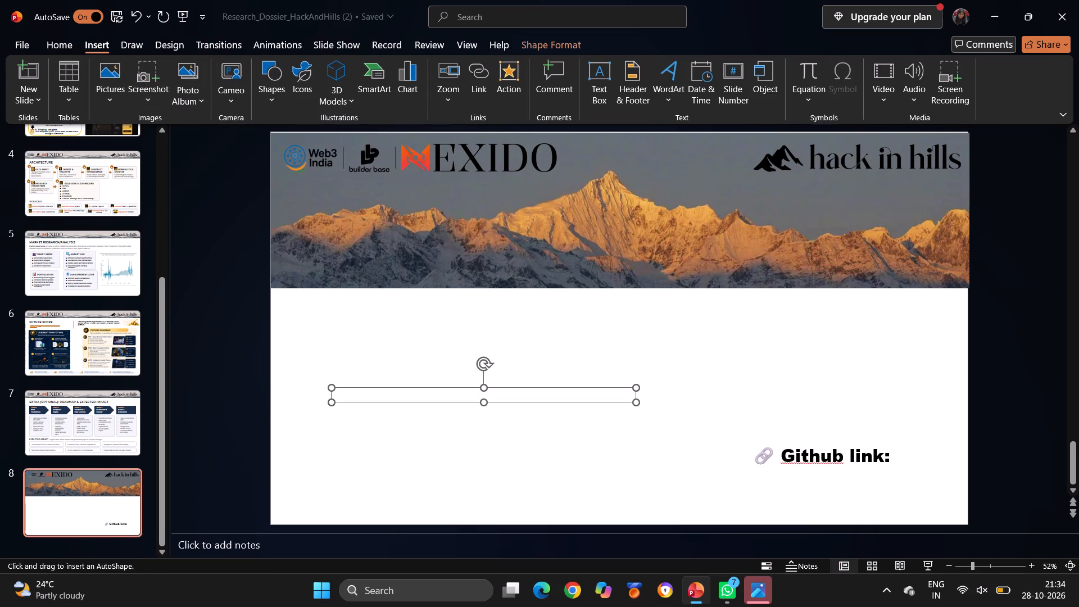
pyautogui.moveTo(323, 313); pyautogui.dragTo(681, 488)
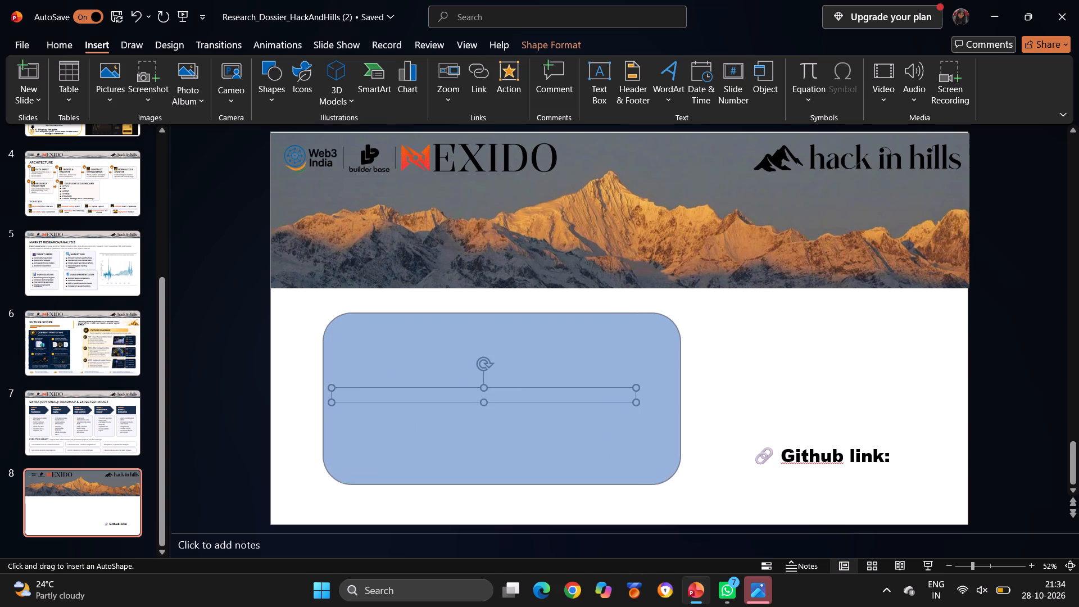
pyautogui.moveTo(681, 488); pyautogui.dragTo(668, 504)
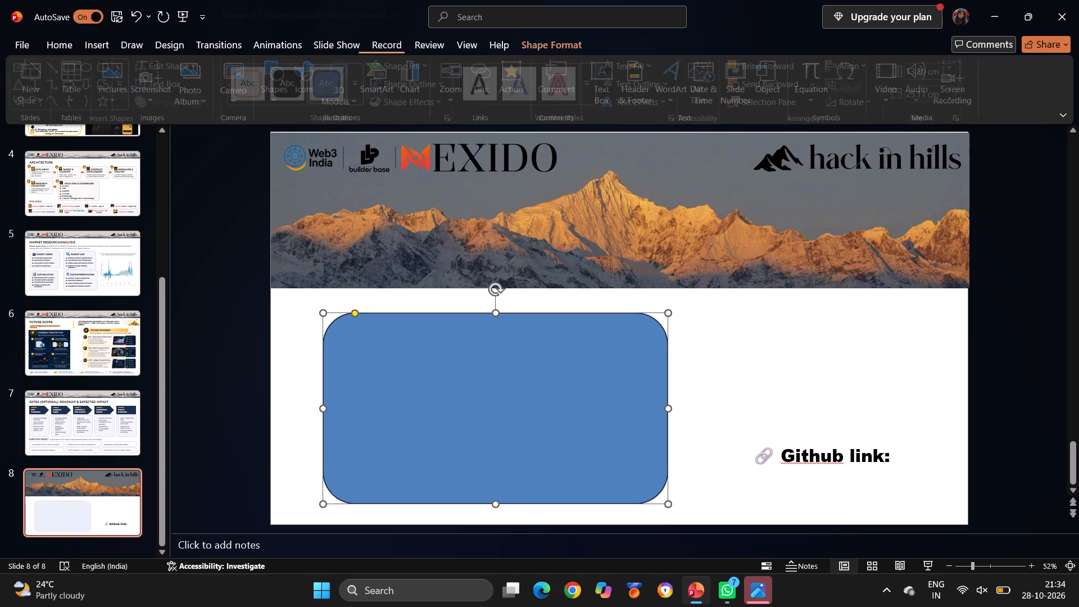
pyautogui.moveTo(322, 506); pyautogui.dragTo(302, 506)
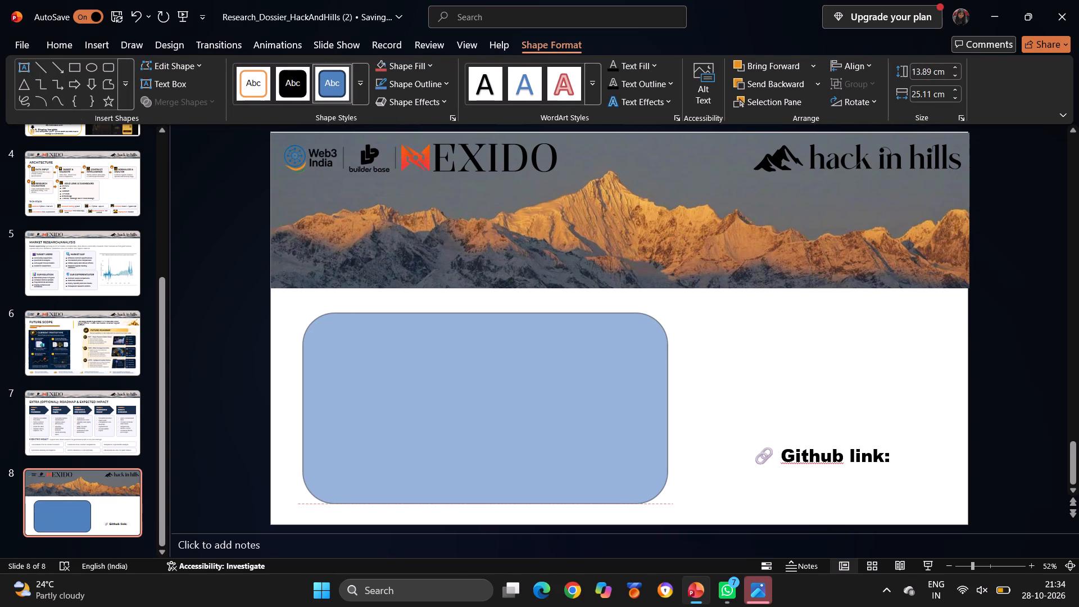
pyautogui.moveTo(302, 506); pyautogui.dragTo(299, 506)
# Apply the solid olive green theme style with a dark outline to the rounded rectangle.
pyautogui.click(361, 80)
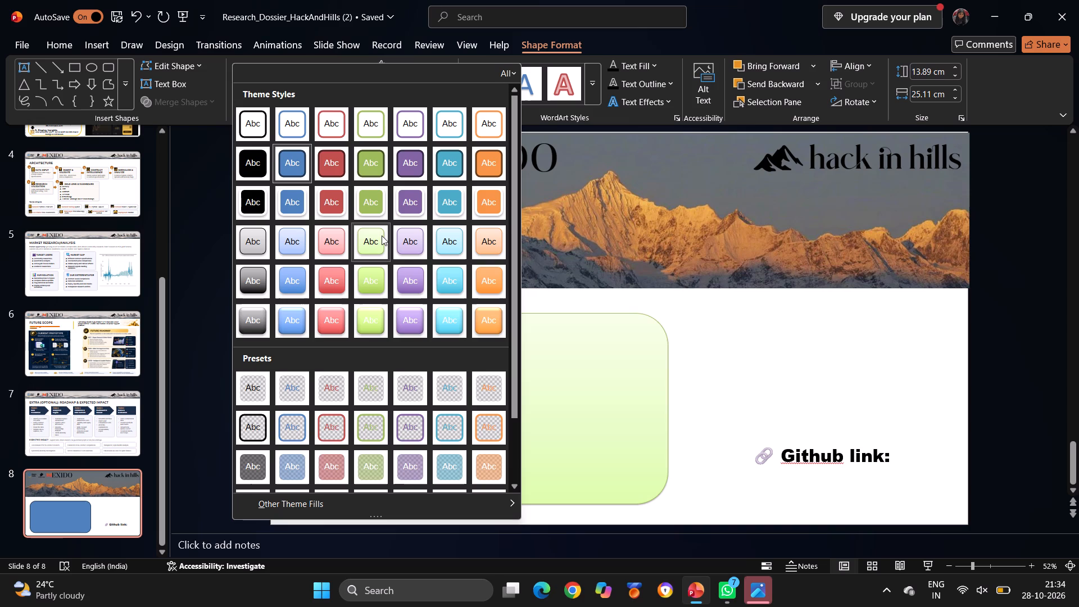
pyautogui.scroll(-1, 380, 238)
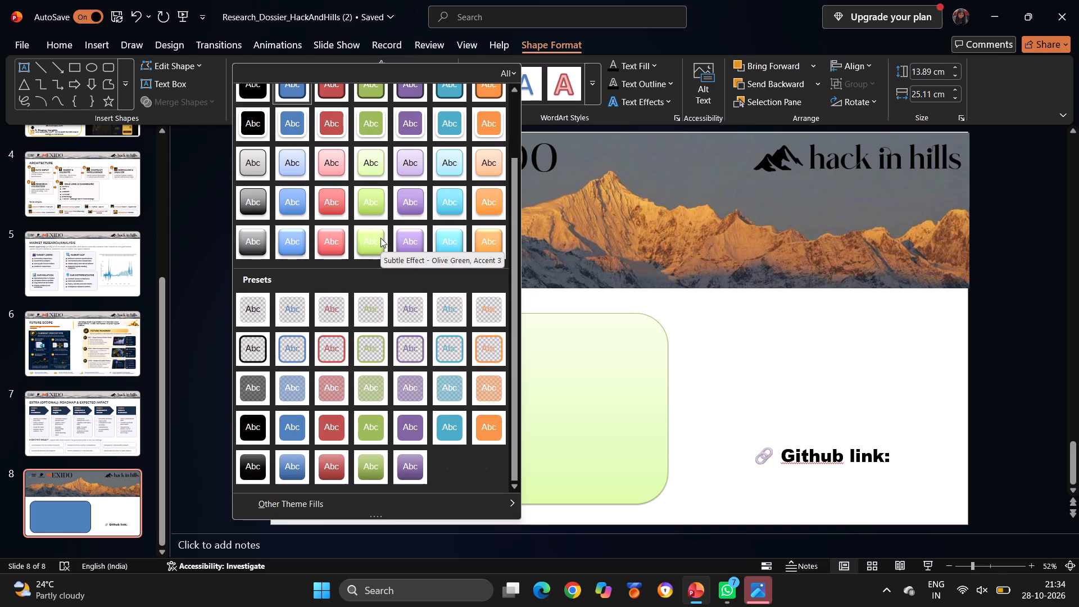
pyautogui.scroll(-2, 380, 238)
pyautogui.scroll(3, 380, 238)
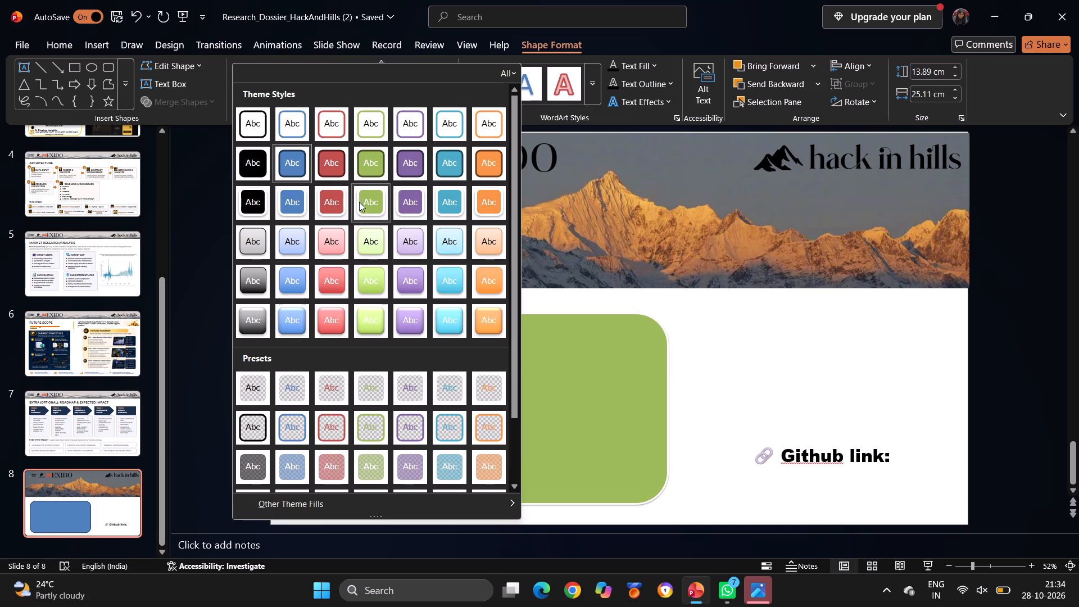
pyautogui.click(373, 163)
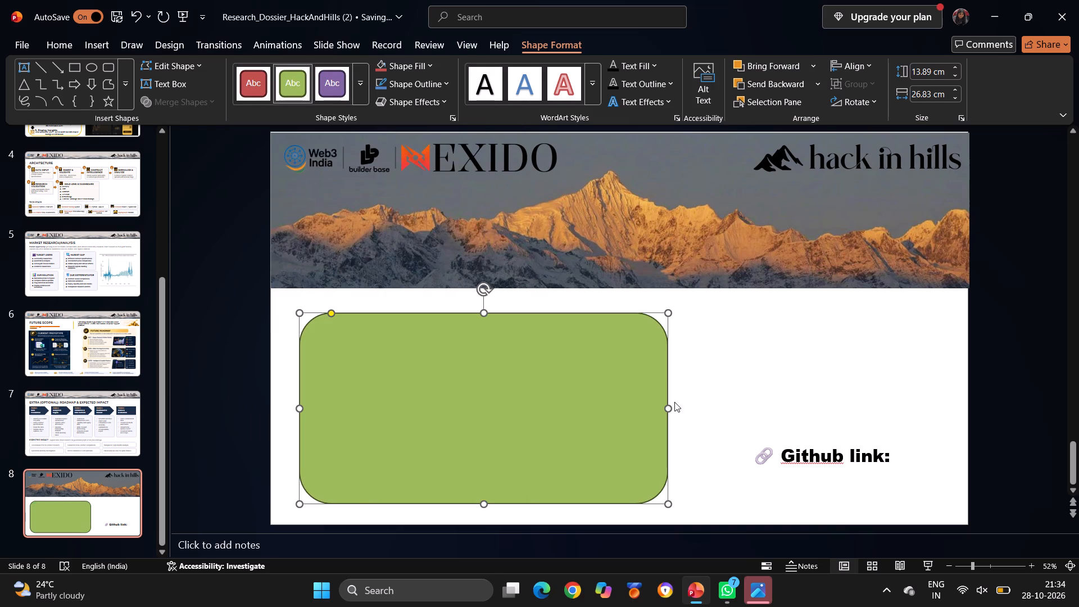
# Insert the gold bars picture, WhatsApp Image 2026-10-28 at 9.31.50 PM, from the Desktop folder onto the closing slide.
pyautogui.click(704, 413)
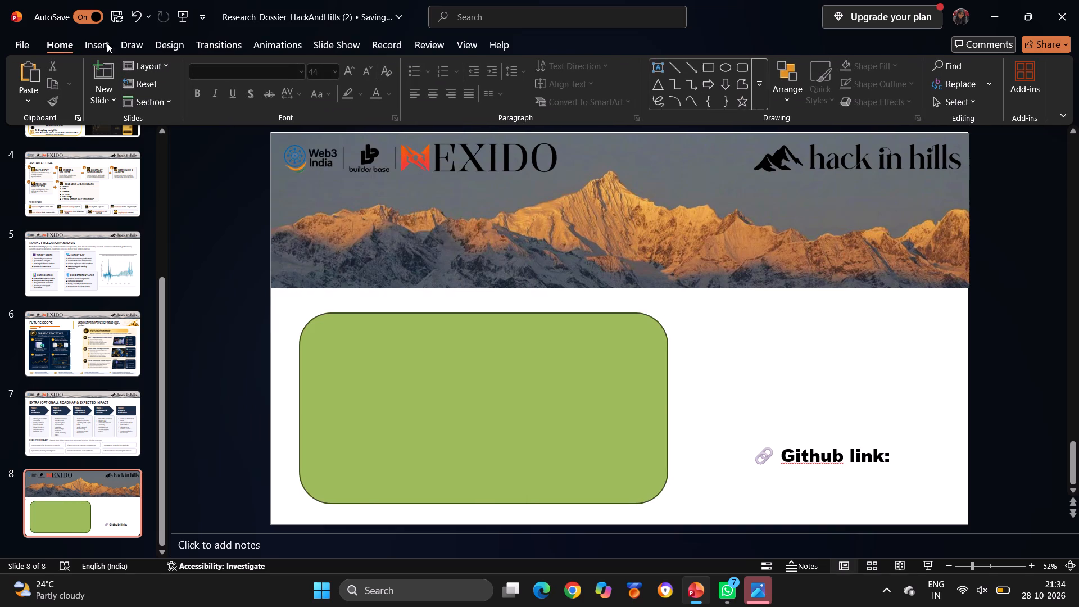
pyautogui.click(99, 35)
pyautogui.click(117, 93)
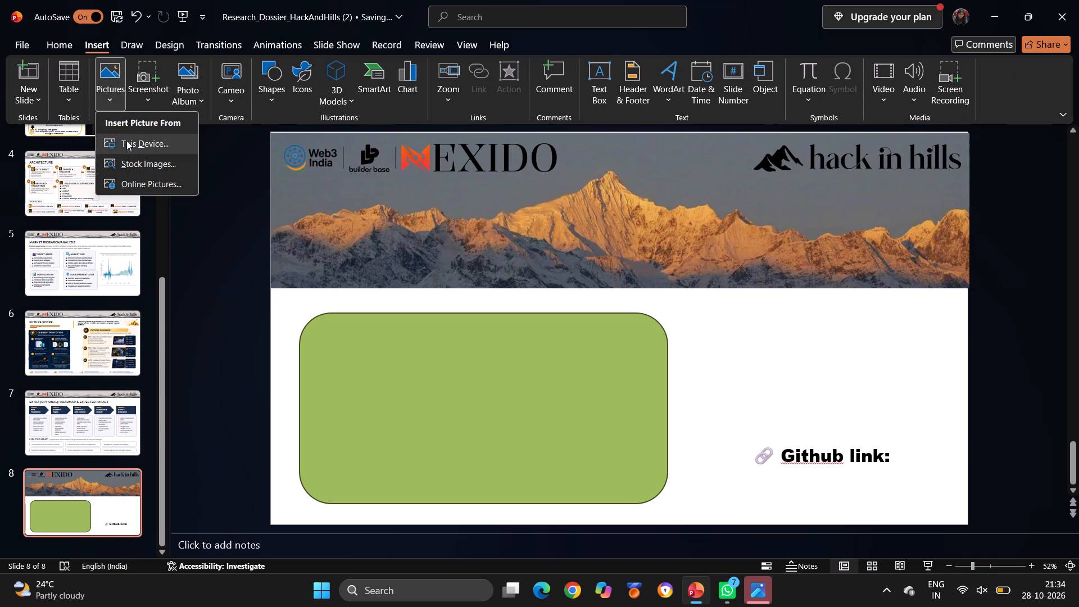
pyautogui.click(126, 141)
pyautogui.scroll(3, 60, 200)
pyautogui.click(65, 196)
pyautogui.click(65, 202)
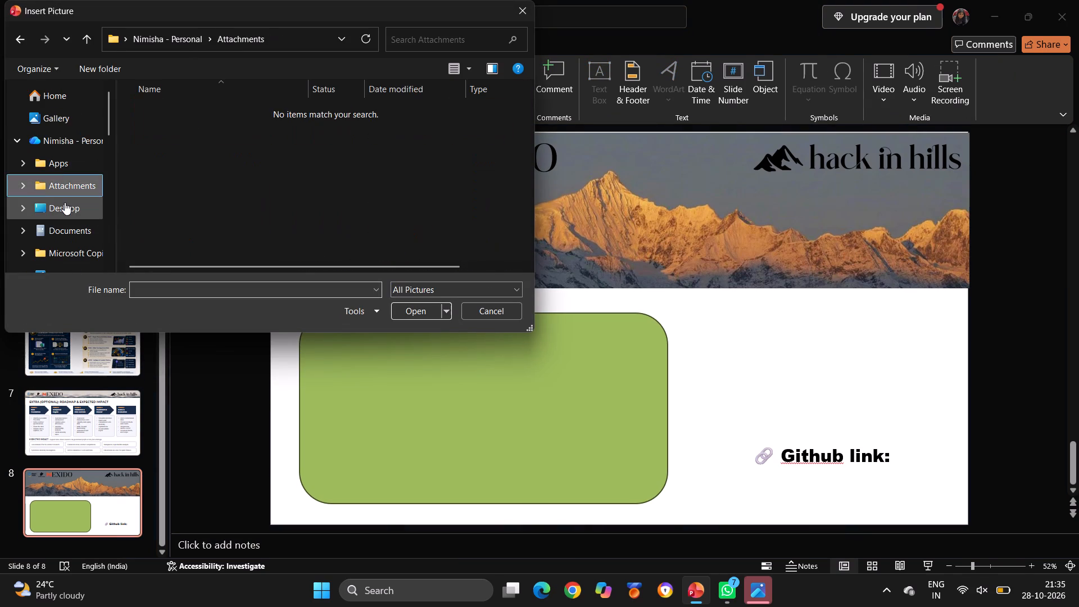
pyautogui.scroll(-11, 235, 197)
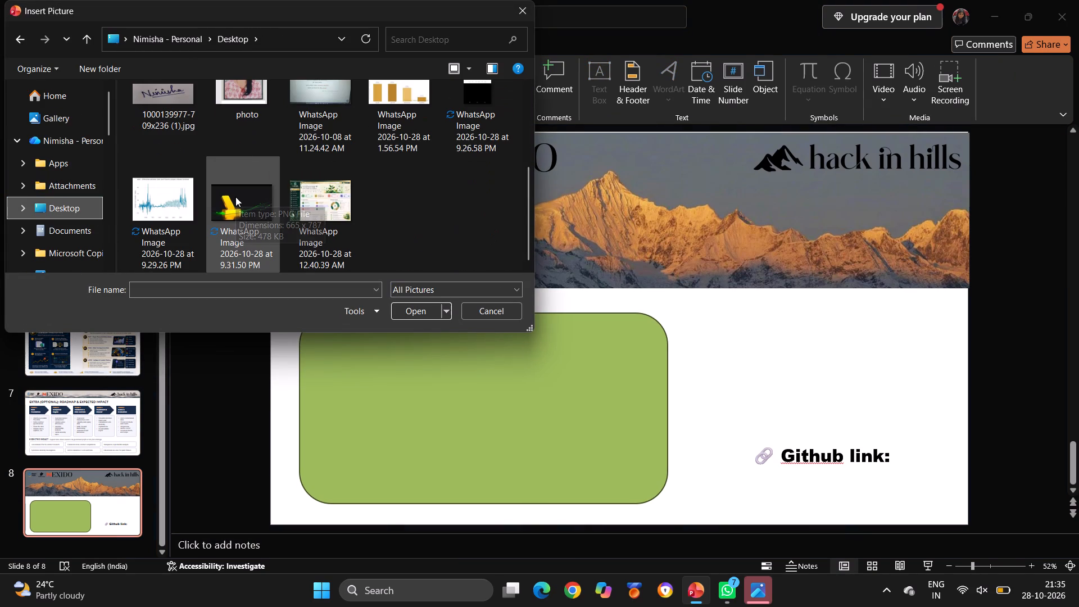
pyautogui.click(415, 307)
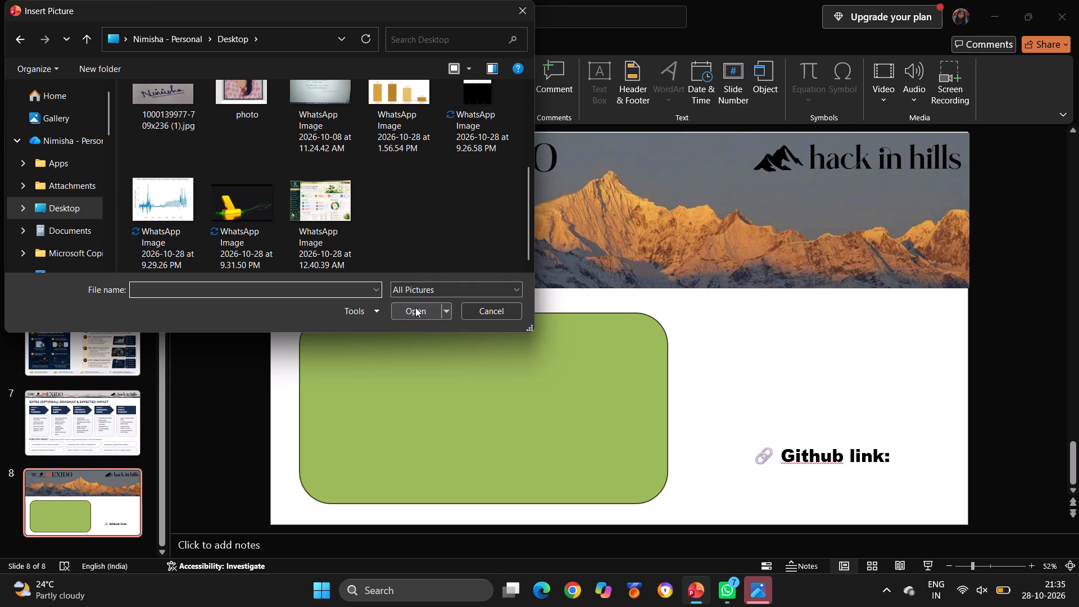
pyautogui.click(415, 307)
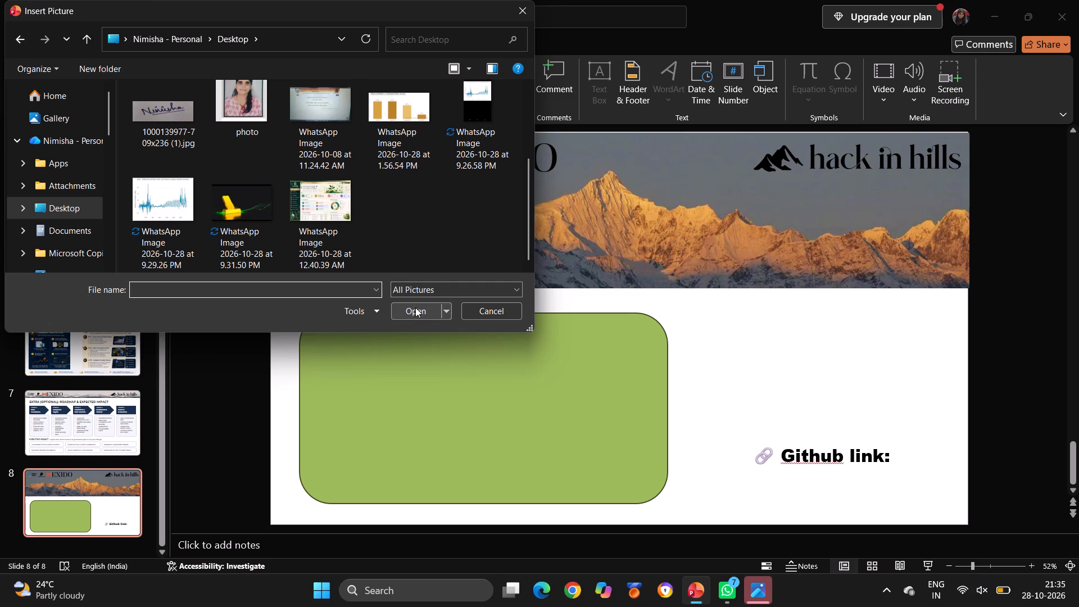
pyautogui.click(251, 231)
pyautogui.click(406, 313)
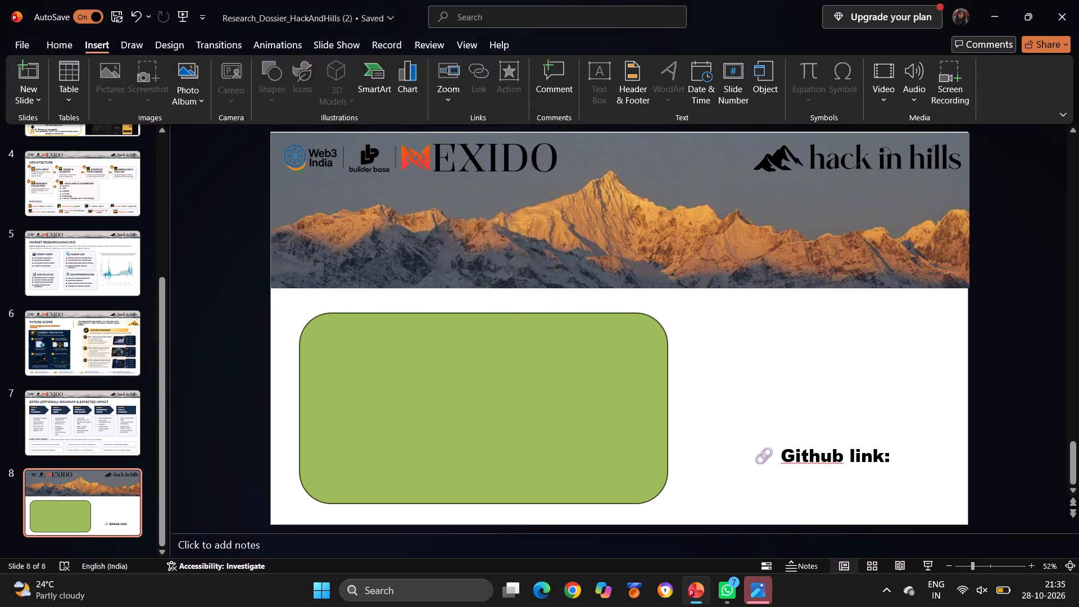
# Delete the olive green rounded rectangle from the closing slide.
pyautogui.click(382, 374)
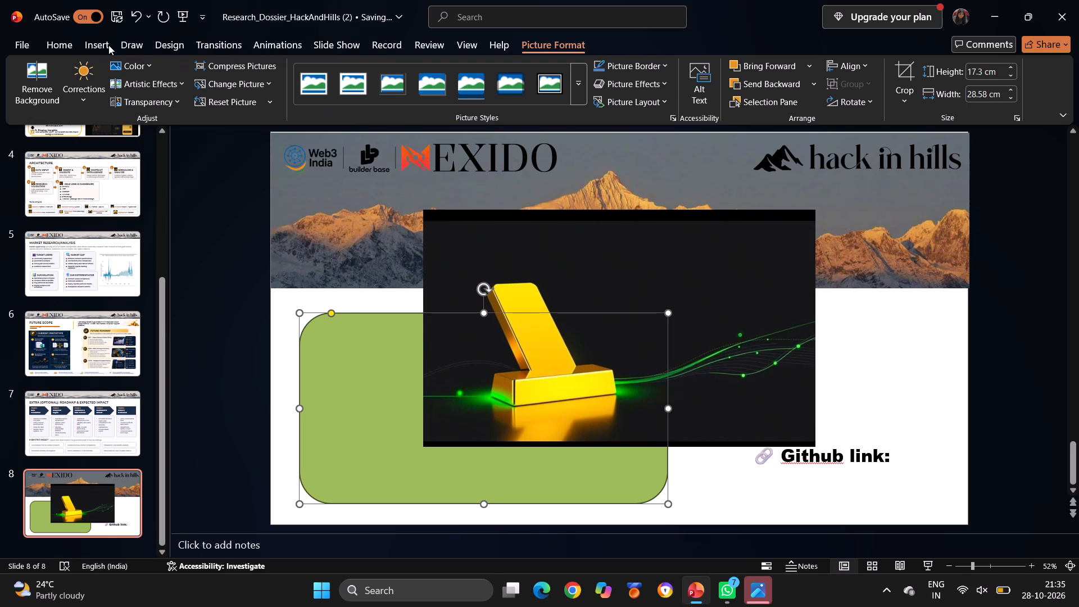
pyautogui.click(104, 44)
pyautogui.click(365, 360)
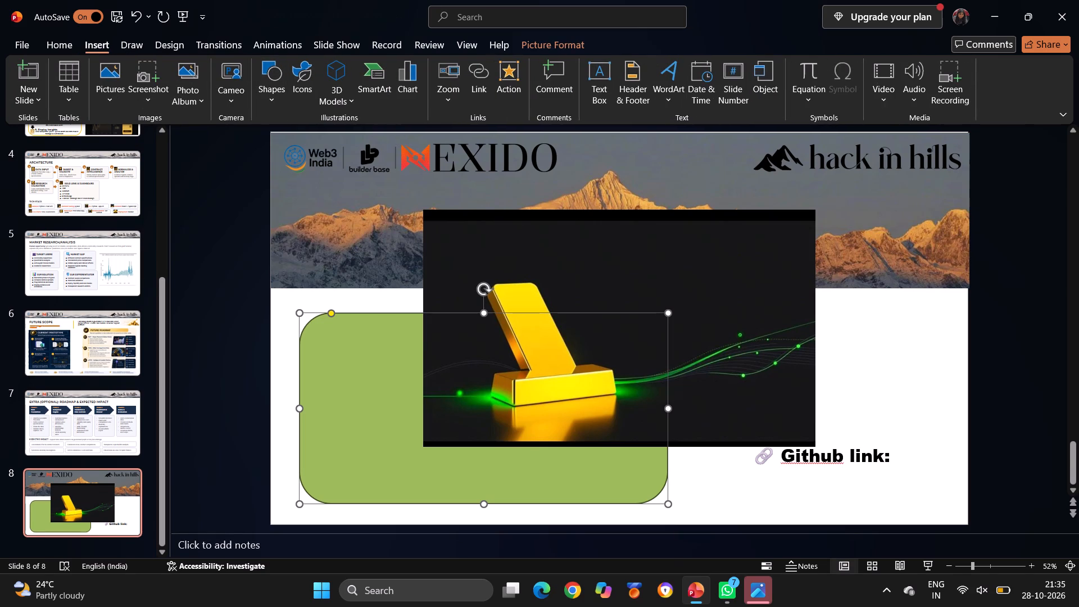
pyautogui.press('Delete')
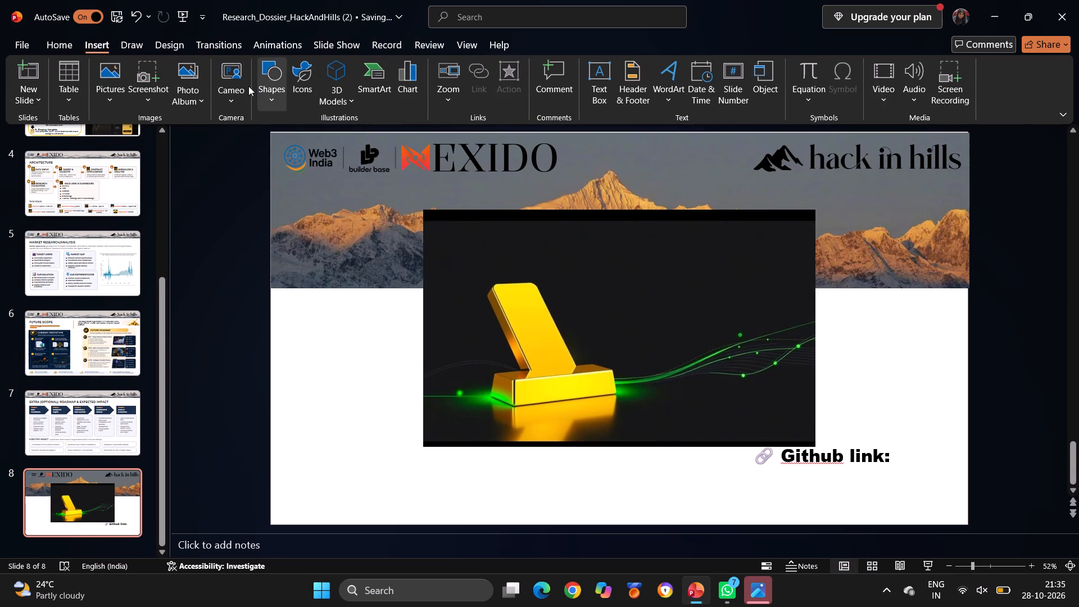
# Draw a new rounded rectangle about 26.4 cm wide and 13.9 cm high in the white area beside the Github link.
pyautogui.click(271, 96)
pyautogui.click(296, 201)
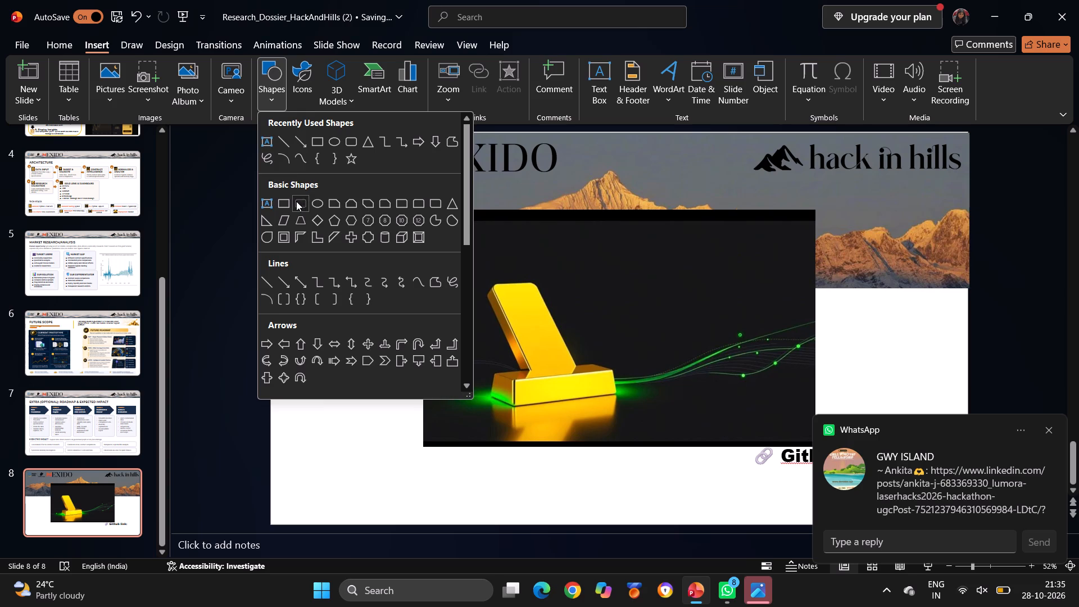
pyautogui.moveTo(320, 314); pyautogui.dragTo(535, 511)
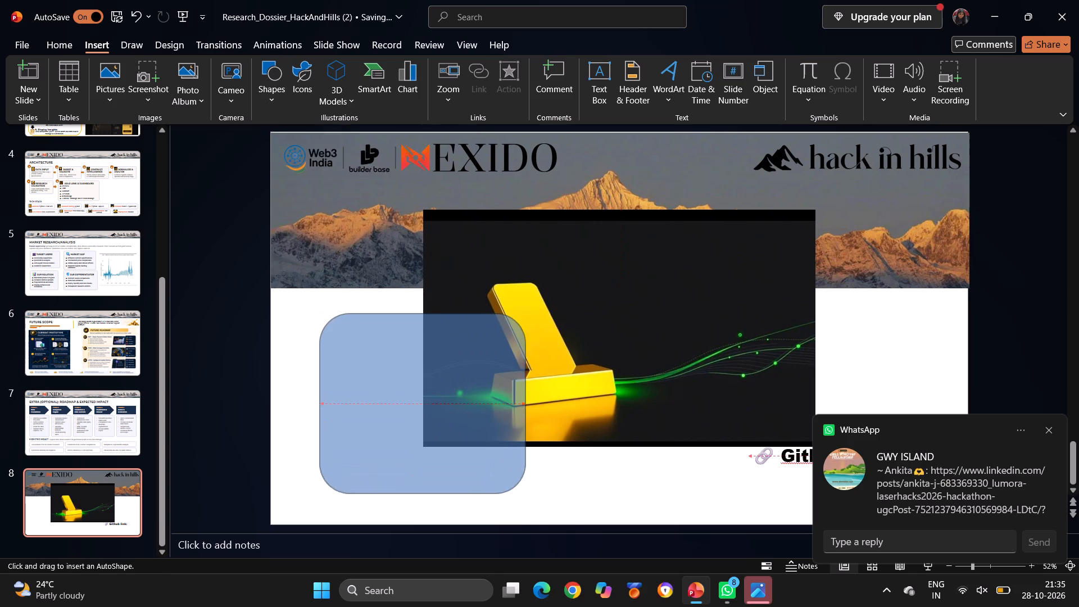
pyautogui.moveTo(535, 511); pyautogui.dragTo(688, 505)
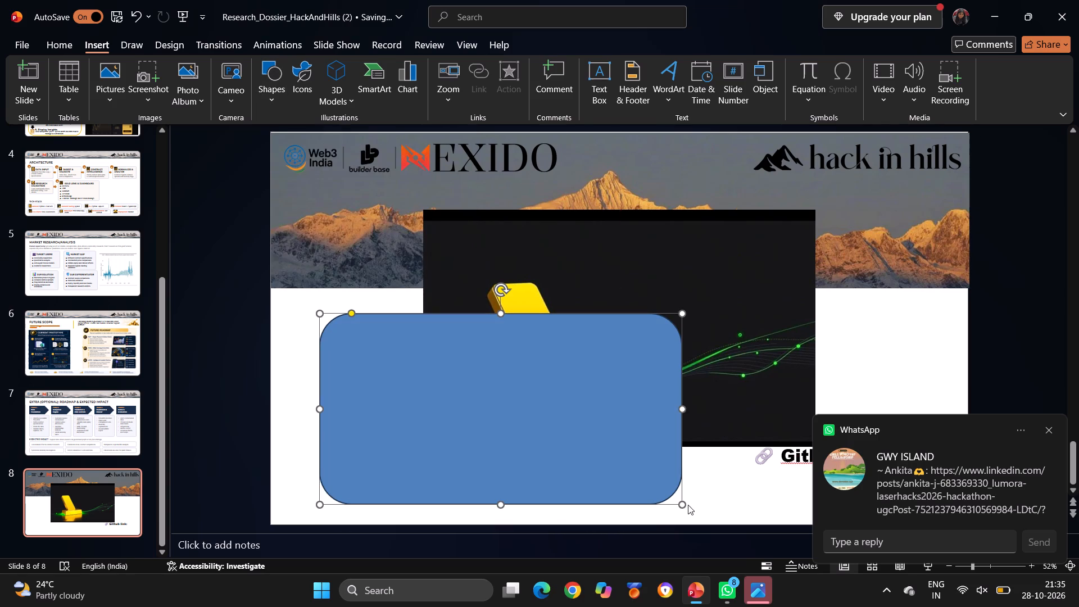
# Apply the solid black preset shape style to the new rounded rectangle.
pyautogui.click(300, 98)
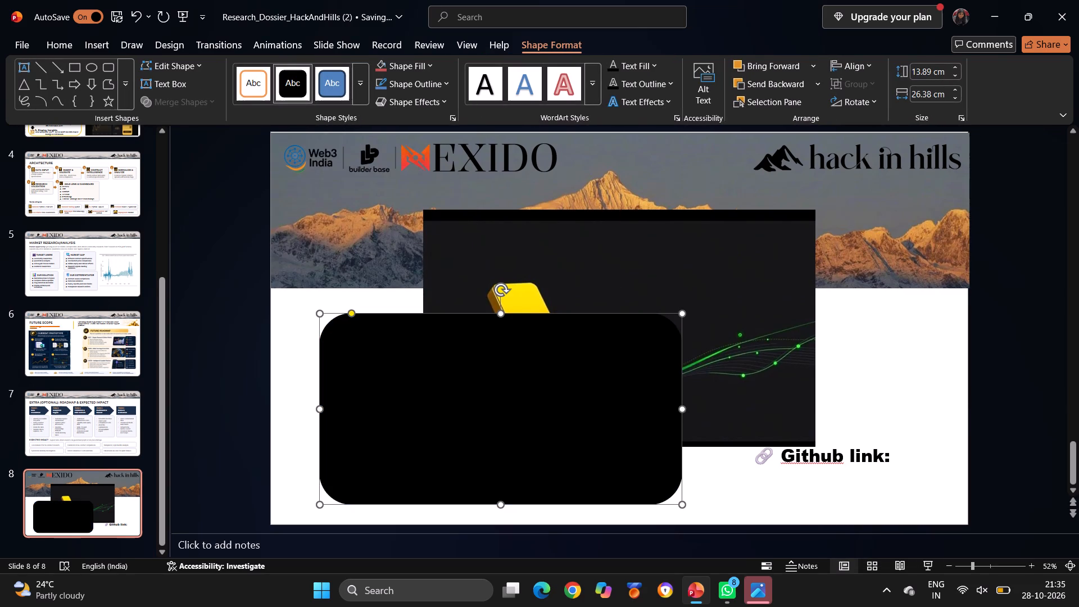
pyautogui.click(735, 493)
# Shrink the gold bars picture to roughly half its width and a little over half its height, and move it over the black rounded rectangle.
pyautogui.click(739, 361)
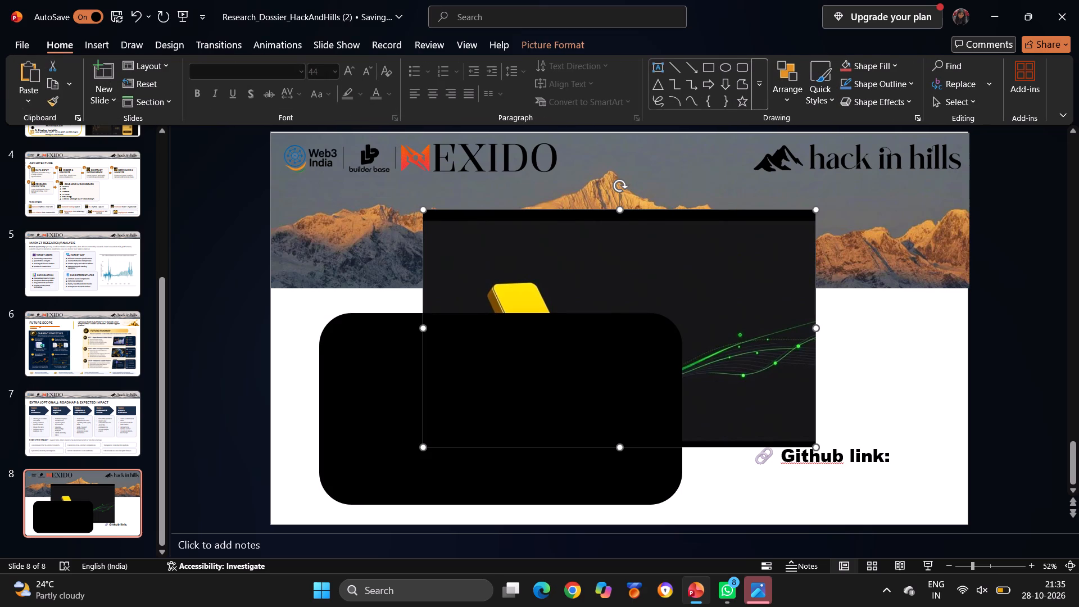
pyautogui.moveTo(621, 449); pyautogui.dragTo(616, 351)
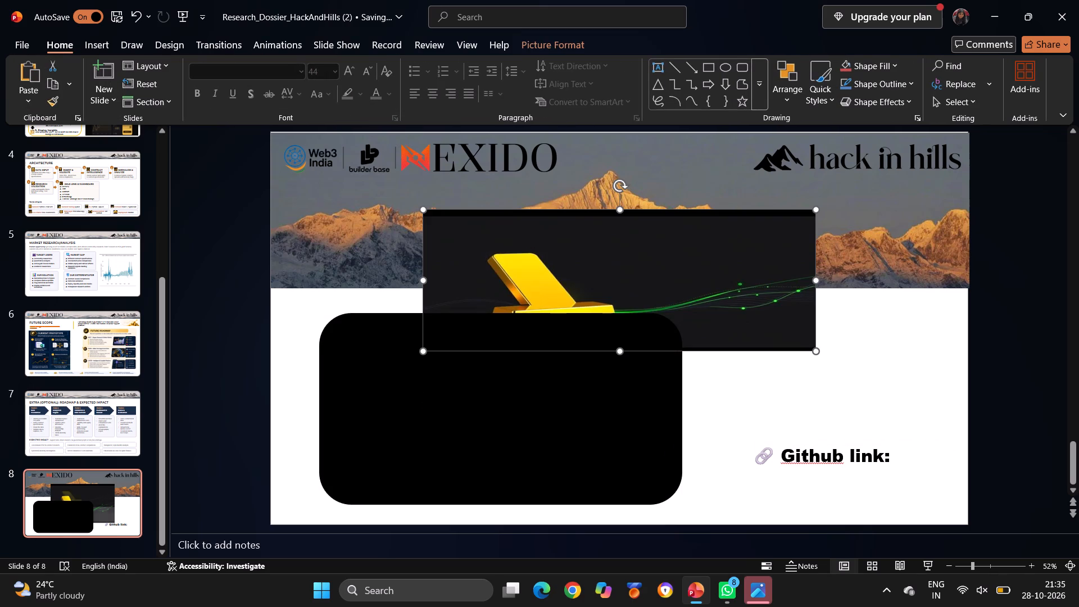
pyautogui.moveTo(815, 280); pyautogui.dragTo(627, 284)
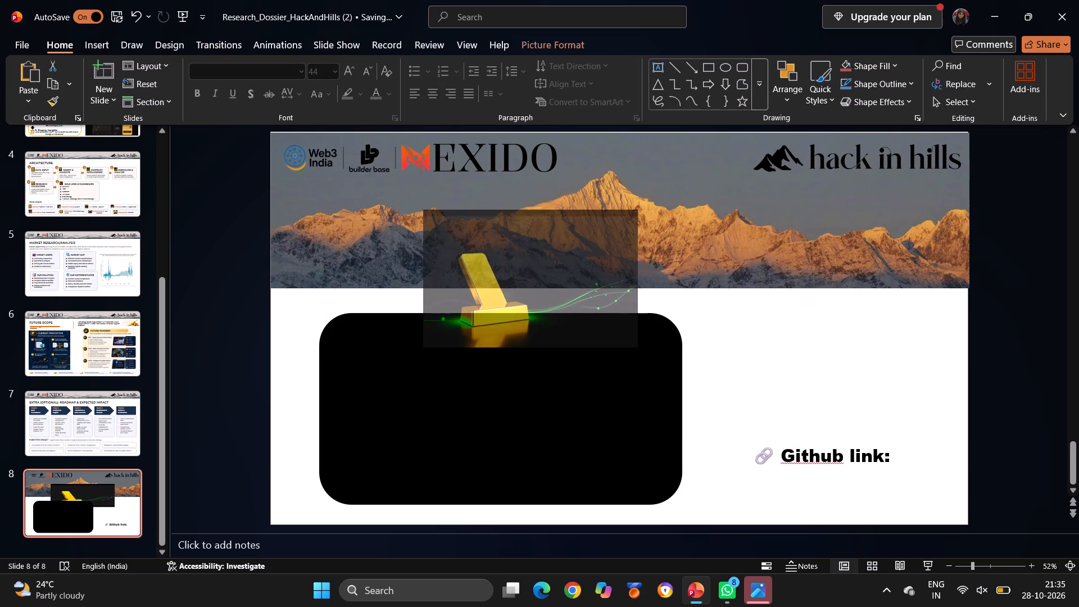
pyautogui.moveTo(627, 284); pyautogui.dragTo(615, 283)
pyautogui.moveTo(535, 289); pyautogui.dragTo(514, 314)
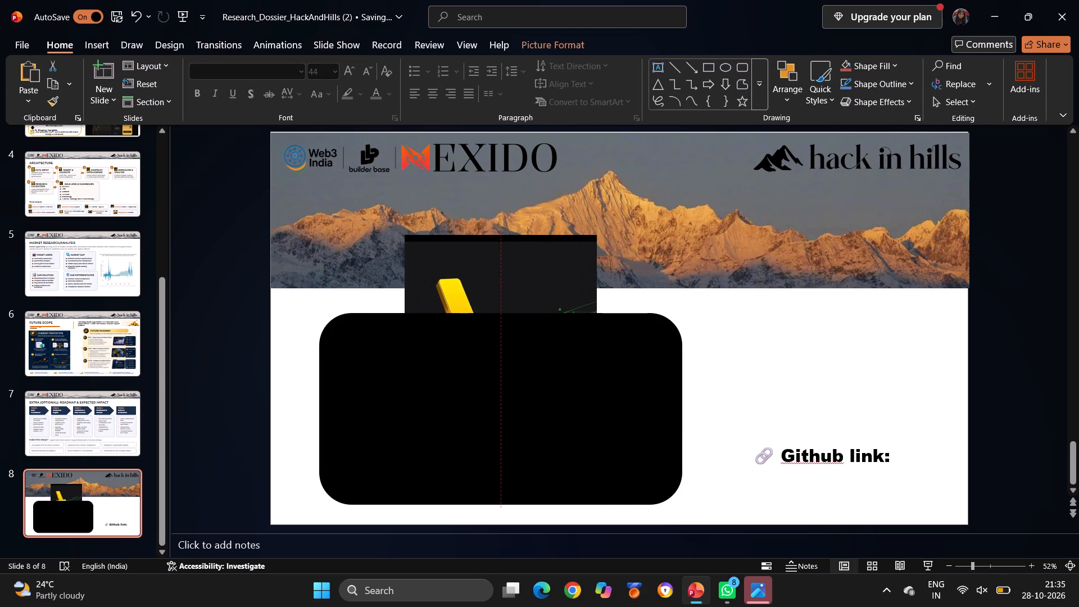
pyautogui.moveTo(514, 314); pyautogui.dragTo(514, 313)
pyautogui.moveTo(514, 313); pyautogui.dragTo(511, 359)
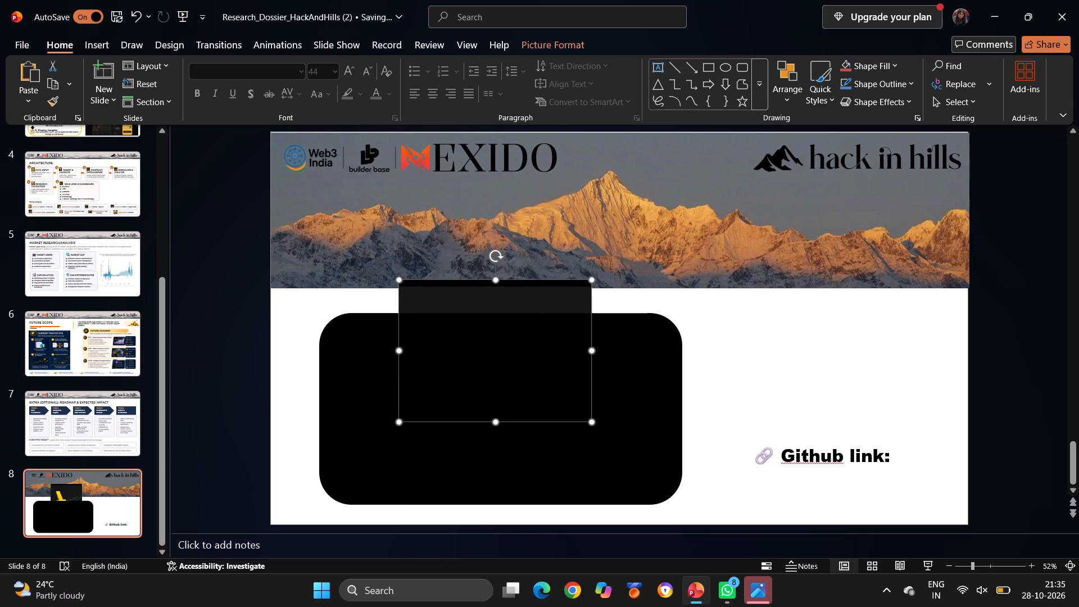
# Move the black rounded rectangle slightly lower in the slide's white area, keeping its horizontal position.
pyautogui.click(511, 359)
pyautogui.moveTo(511, 359); pyautogui.dragTo(507, 391)
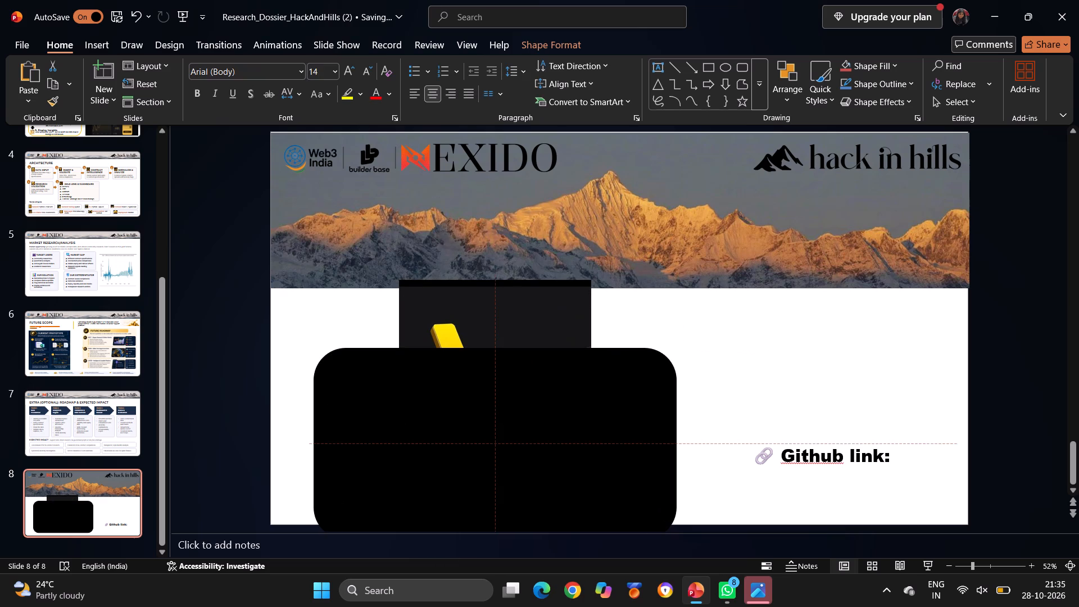
pyautogui.moveTo(507, 391); pyautogui.dragTo(511, 371)
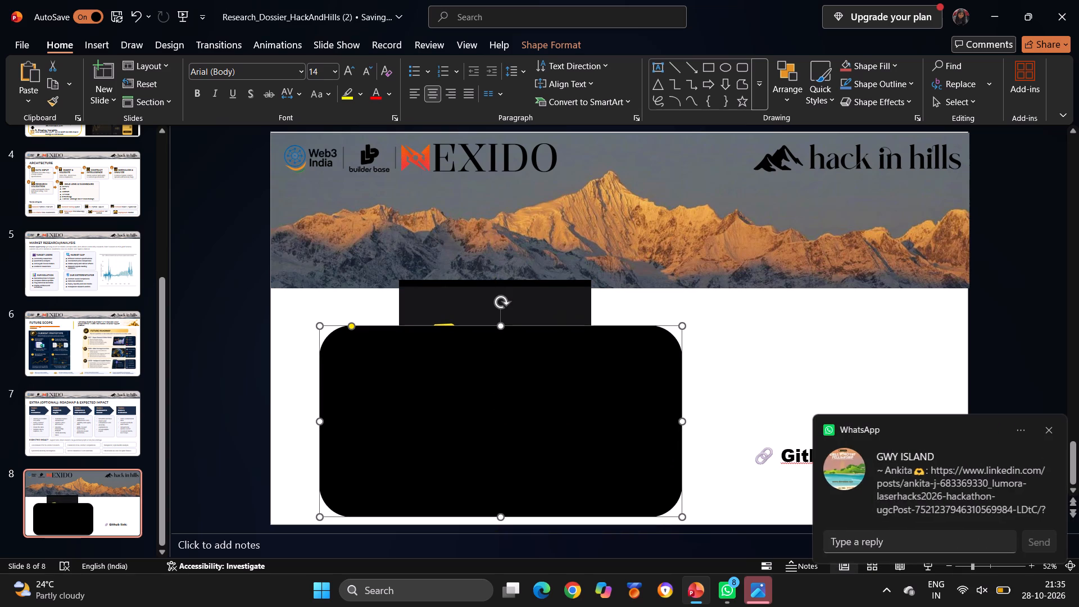
# Open the fill colour choices for the black rounded rectangle.
pyautogui.click(896, 67)
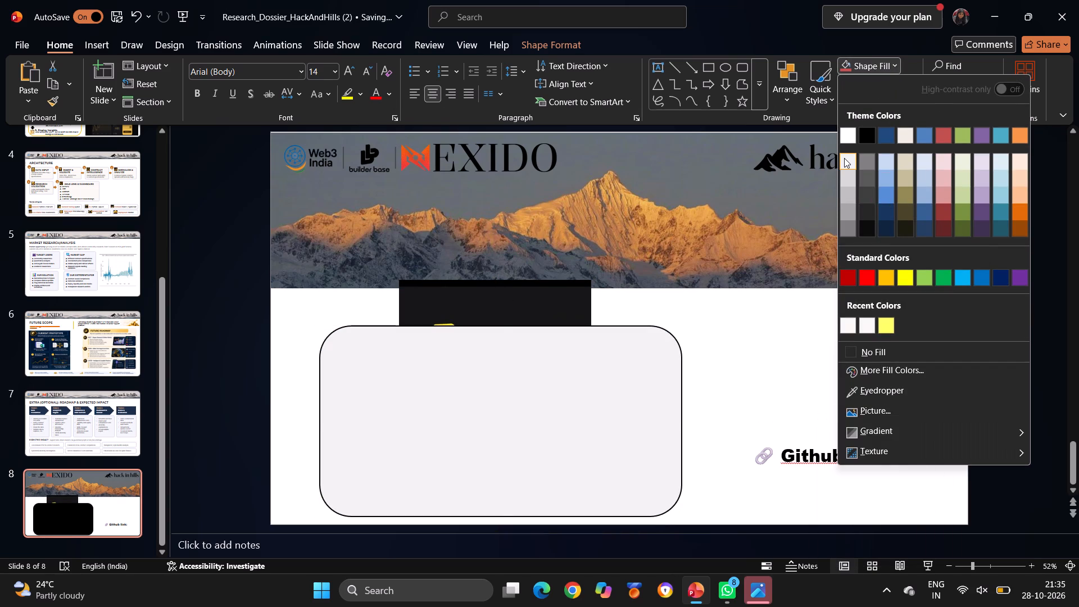
# Fill the rounded rectangle with the lightest grey theme shade.
pyautogui.click(844, 158)
# Move the rounded rectangle clear of the gold bars picture, and copy the picture before deleting it from the slide.
pyautogui.moveTo(567, 295); pyautogui.dragTo(551, 350)
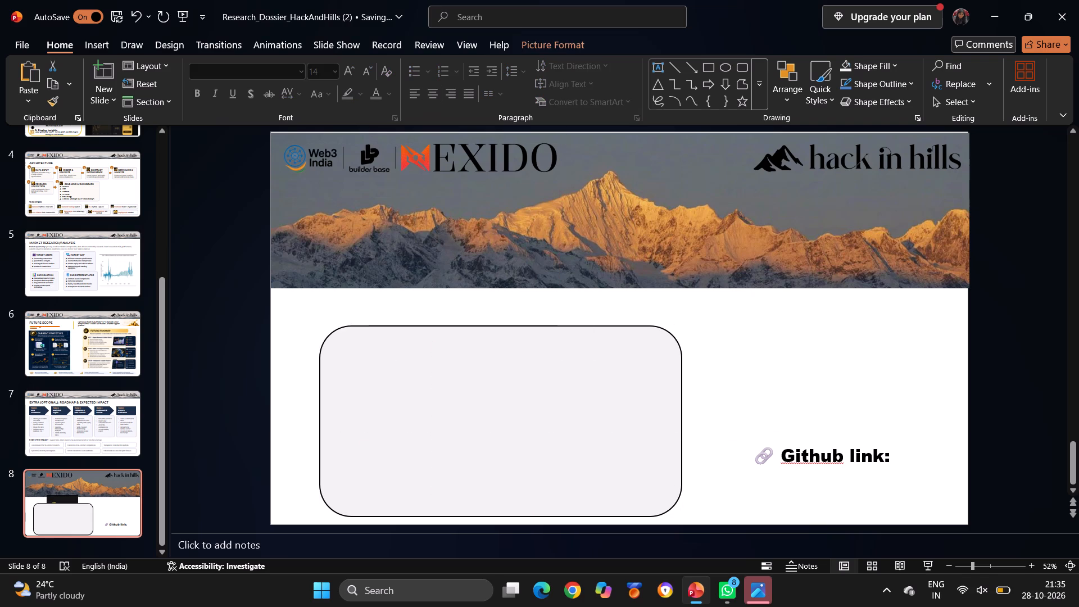
pyautogui.moveTo(551, 350); pyautogui.dragTo(556, 354)
pyautogui.moveTo(618, 373); pyautogui.dragTo(817, 317)
pyautogui.click(524, 387)
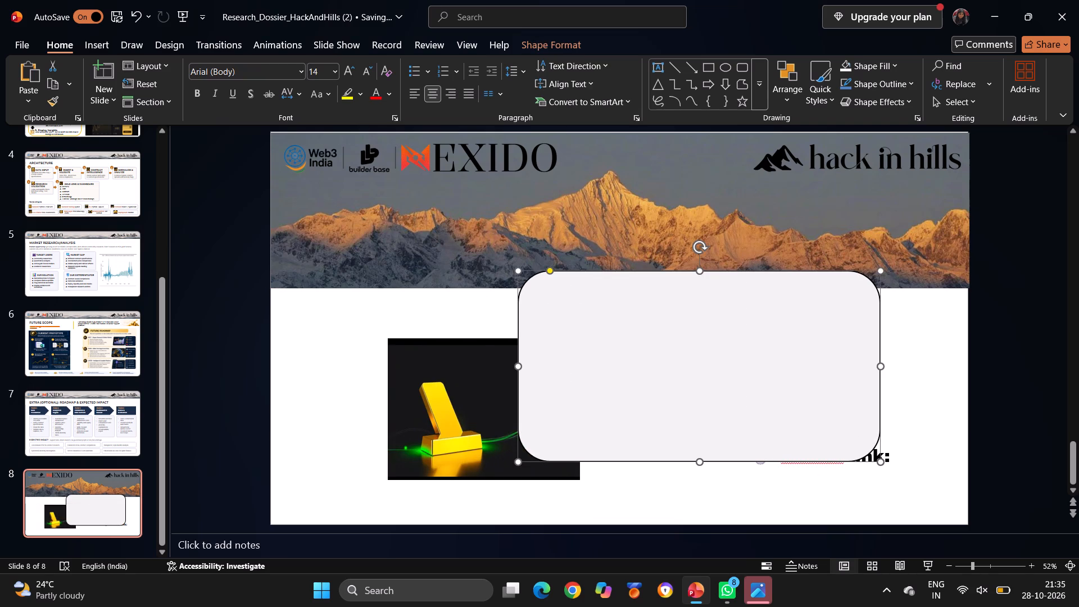
pyautogui.click(473, 389)
pyautogui.hotkey('ctrl', 'c')
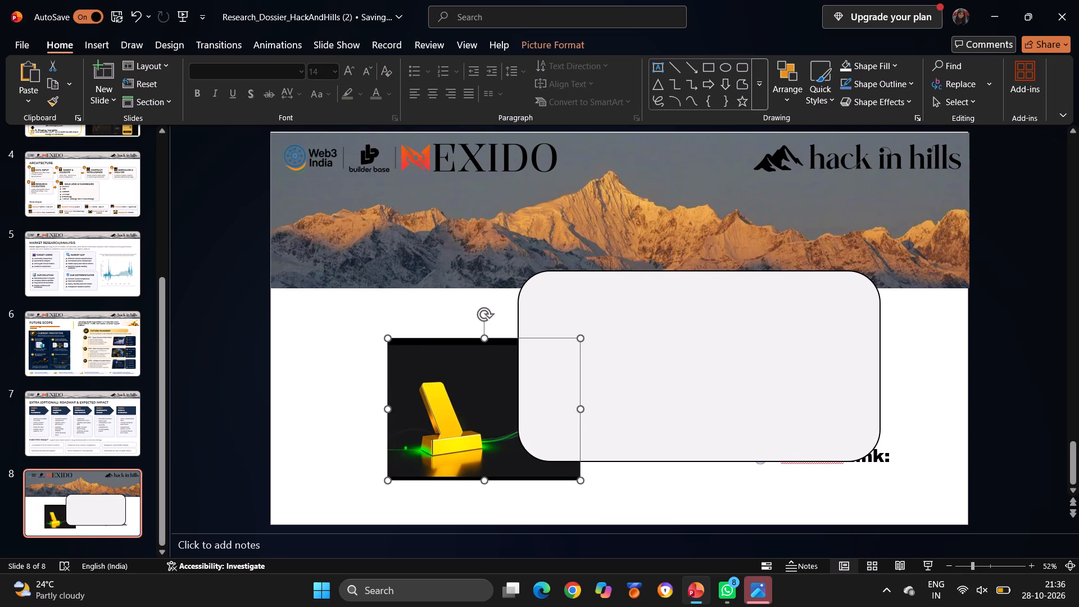
pyautogui.press('Delete')
# Move the rounded rectangle back into the white area beside the Github link and paste the gold bars picture on top of it.
pyautogui.click(574, 366)
pyautogui.moveTo(574, 366); pyautogui.dragTo(348, 392)
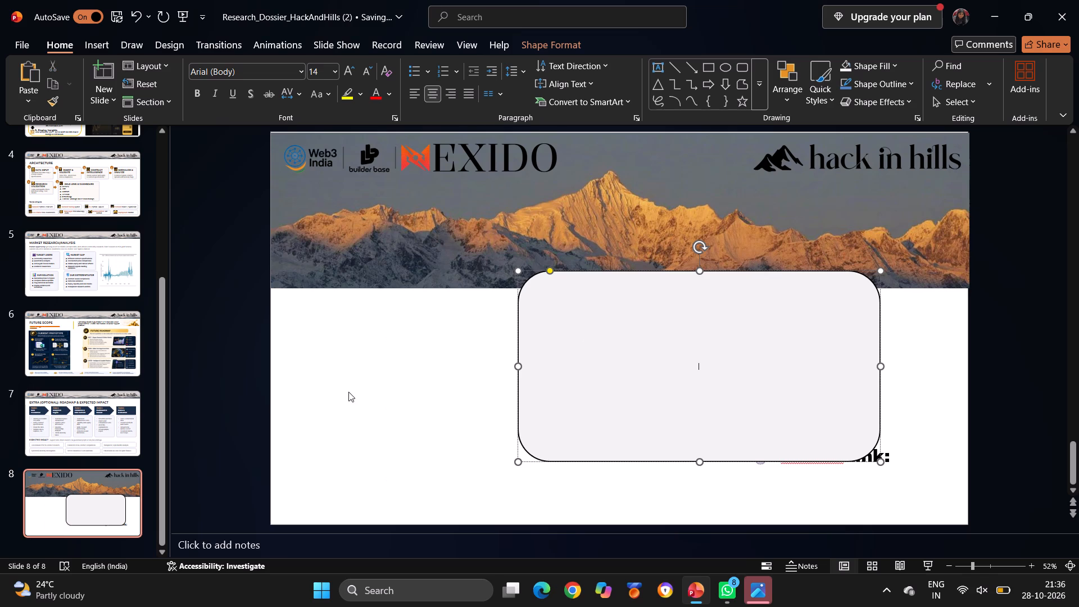
pyautogui.moveTo(348, 392); pyautogui.dragTo(352, 392)
pyautogui.moveTo(605, 349); pyautogui.dragTo(389, 388)
pyautogui.click(344, 333)
pyautogui.doubleClick(344, 333)
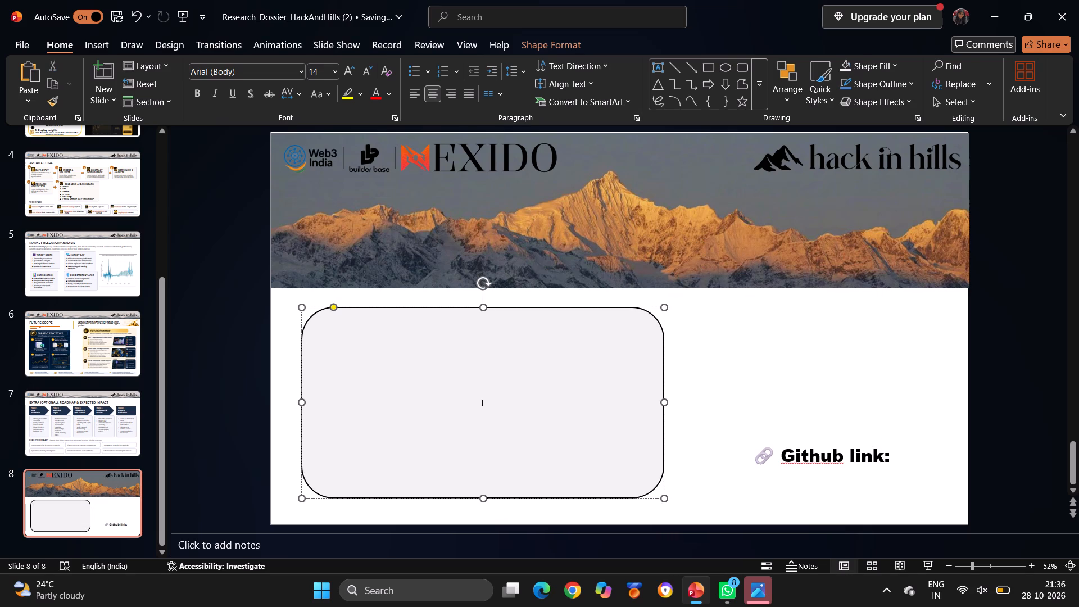
pyautogui.hotkey('ctrl', 'v')
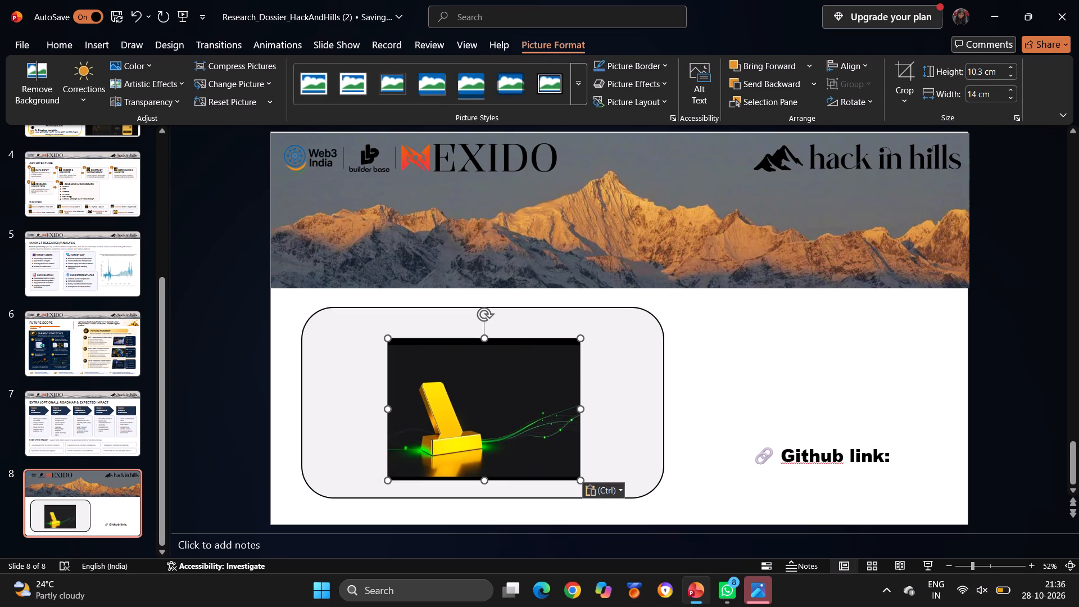
# Resize the gold bars picture to span the rounded rectangle's upper part, about 26.4 cm wide and 6.7 cm high.
pyautogui.moveTo(390, 406); pyautogui.dragTo(307, 357)
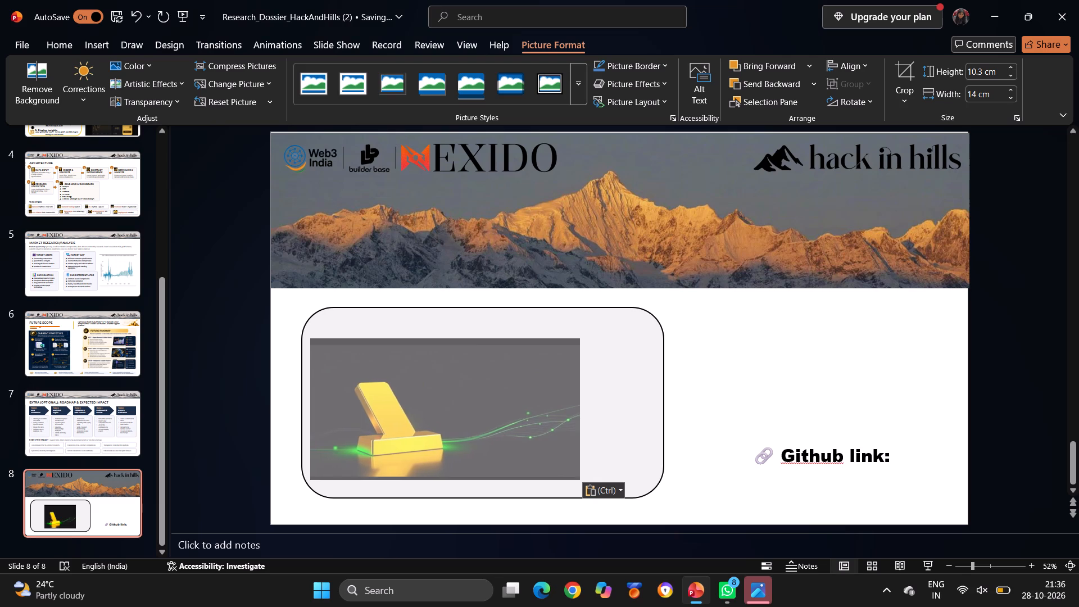
pyautogui.moveTo(307, 357); pyautogui.dragTo(303, 357)
pyautogui.moveTo(441, 336); pyautogui.dragTo(451, 309)
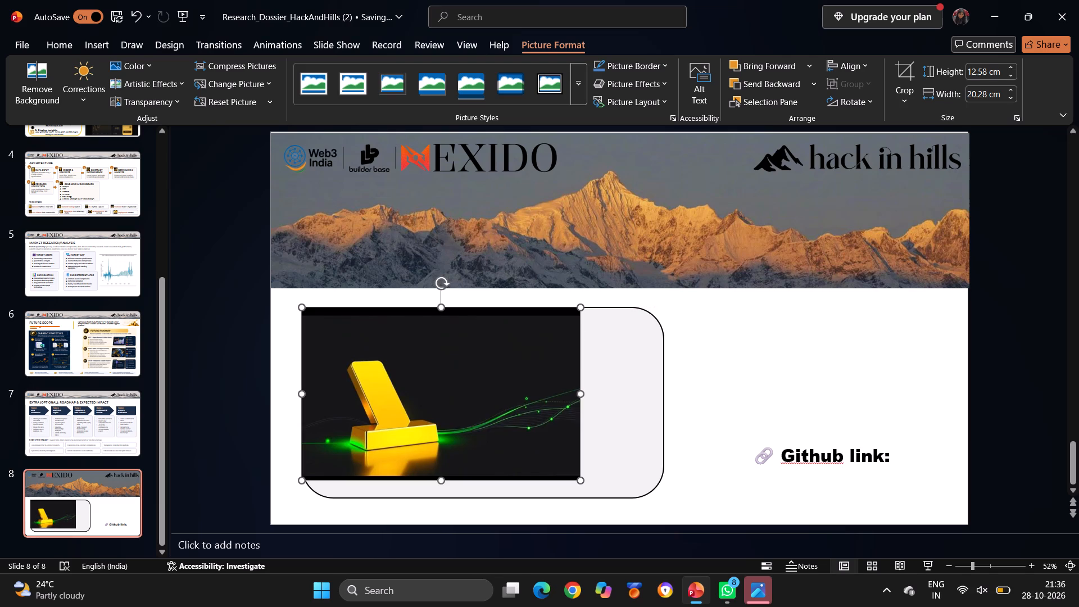
pyautogui.moveTo(580, 391); pyautogui.dragTo(661, 384)
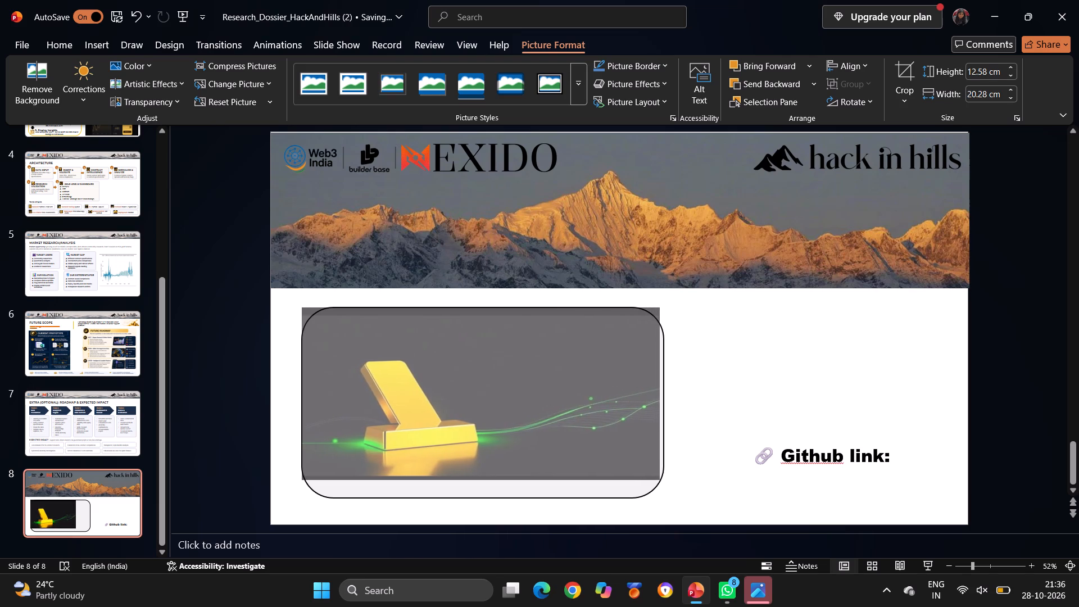
pyautogui.moveTo(661, 384); pyautogui.dragTo(663, 386)
pyautogui.moveTo(486, 478); pyautogui.dragTo(493, 445)
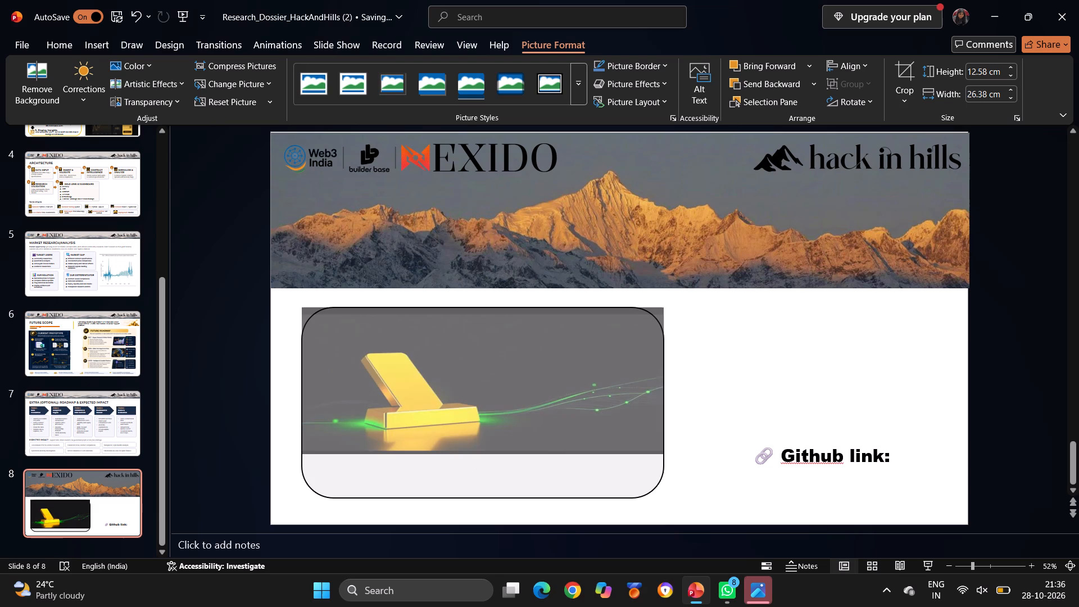
pyautogui.moveTo(493, 445); pyautogui.dragTo(499, 399)
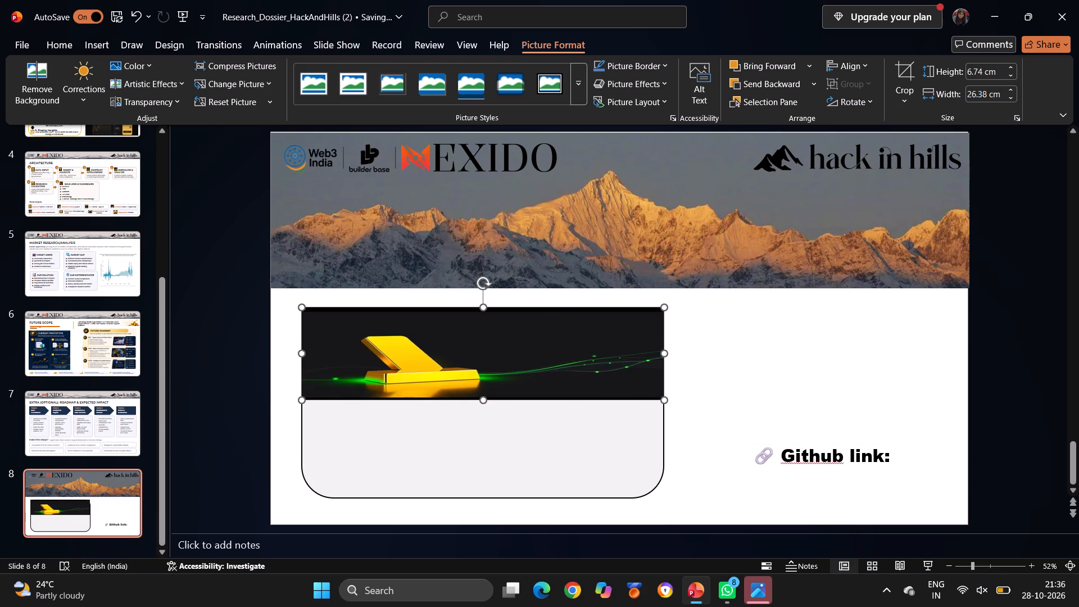
# Narrow the gold bars picture from both sides to about 20.7 cm wide, keeping it along the rounded rectangle's top edge.
pyautogui.moveTo(665, 352); pyautogui.dragTo(613, 365)
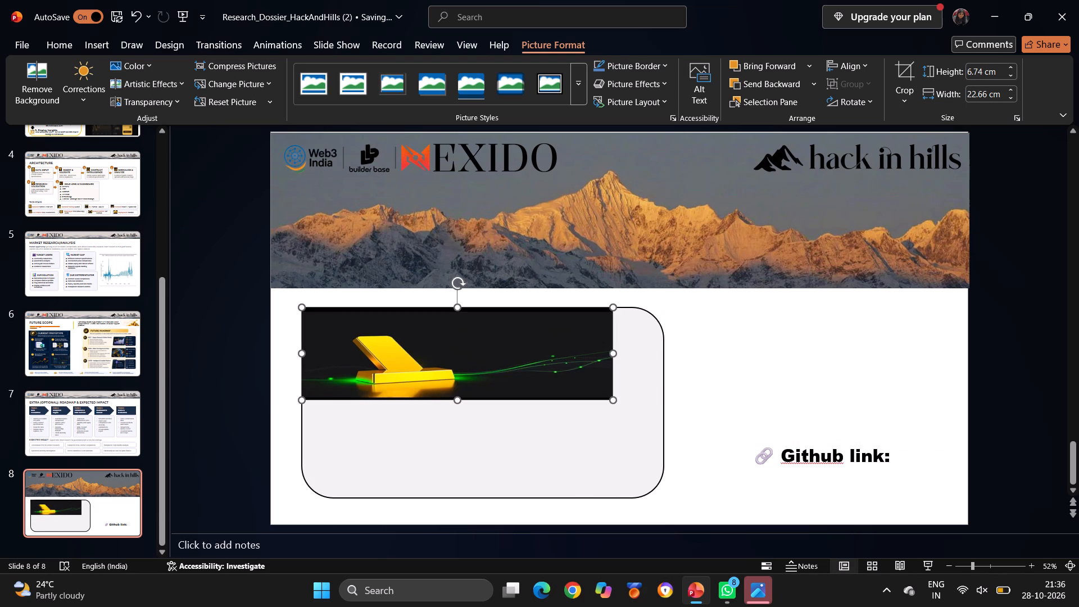
pyautogui.click(305, 355)
pyautogui.moveTo(303, 351); pyautogui.dragTo(339, 359)
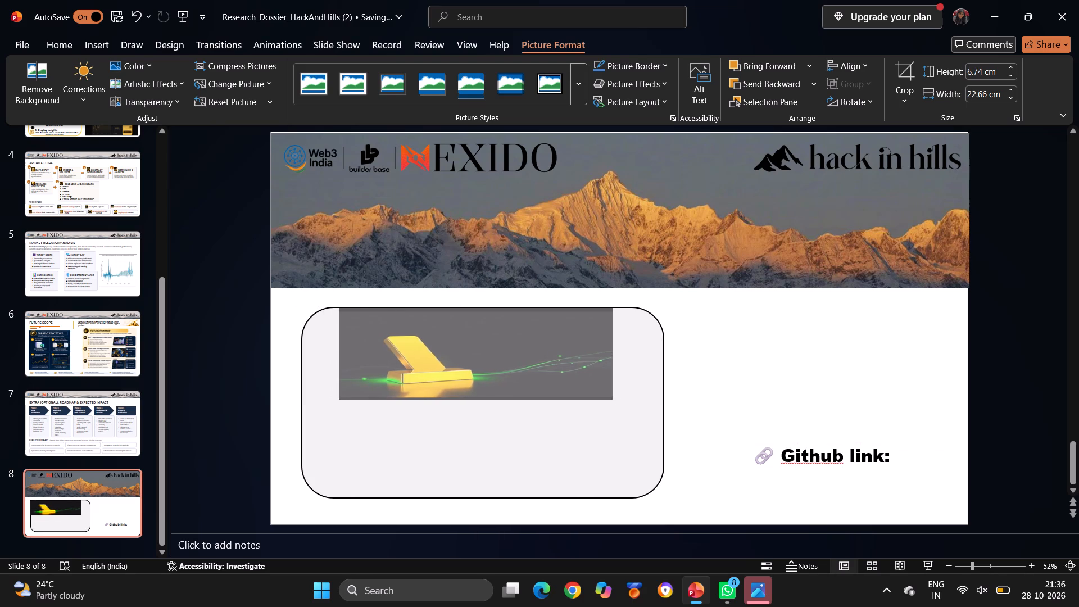
pyautogui.moveTo(339, 359); pyautogui.dragTo(330, 362)
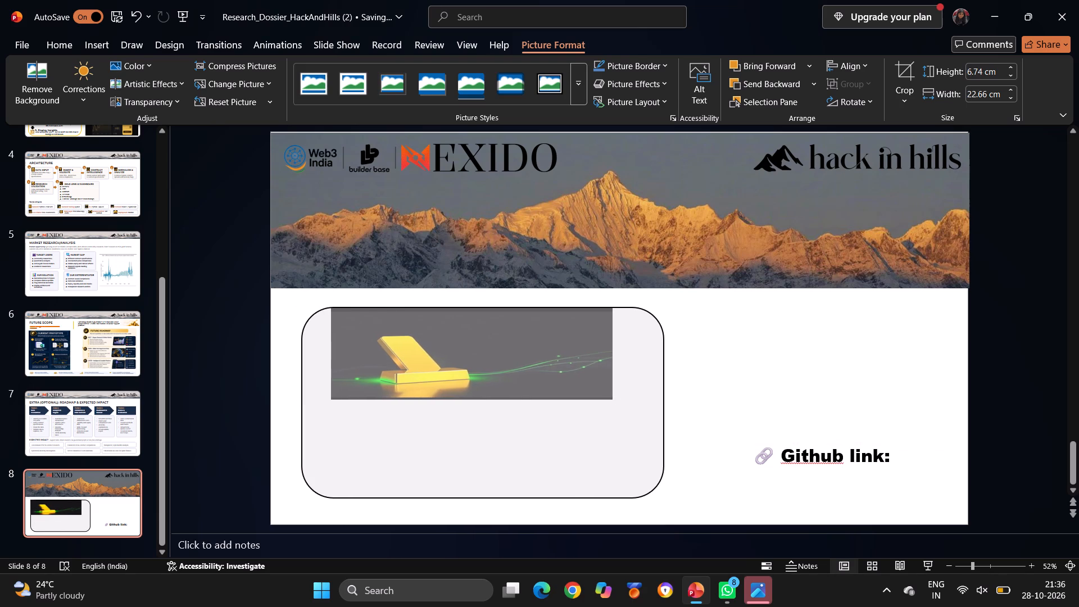
pyautogui.moveTo(330, 362); pyautogui.dragTo(328, 362)
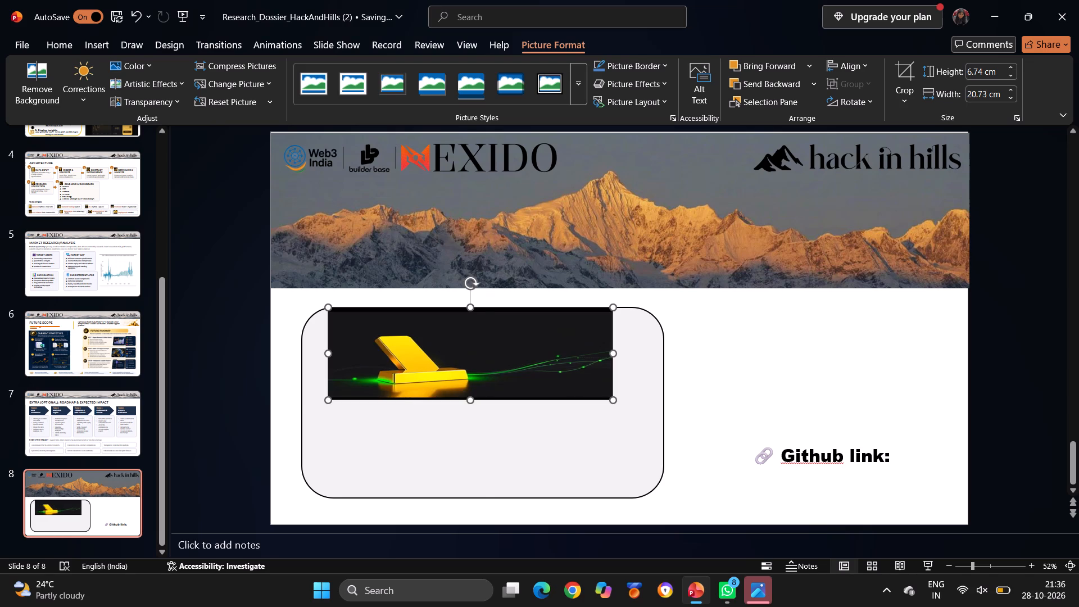
# Narrow the rounded rectangle from both sides so its edges line up with those of the gold bars picture.
pyautogui.click(667, 378)
pyautogui.moveTo(665, 405); pyautogui.dragTo(624, 383)
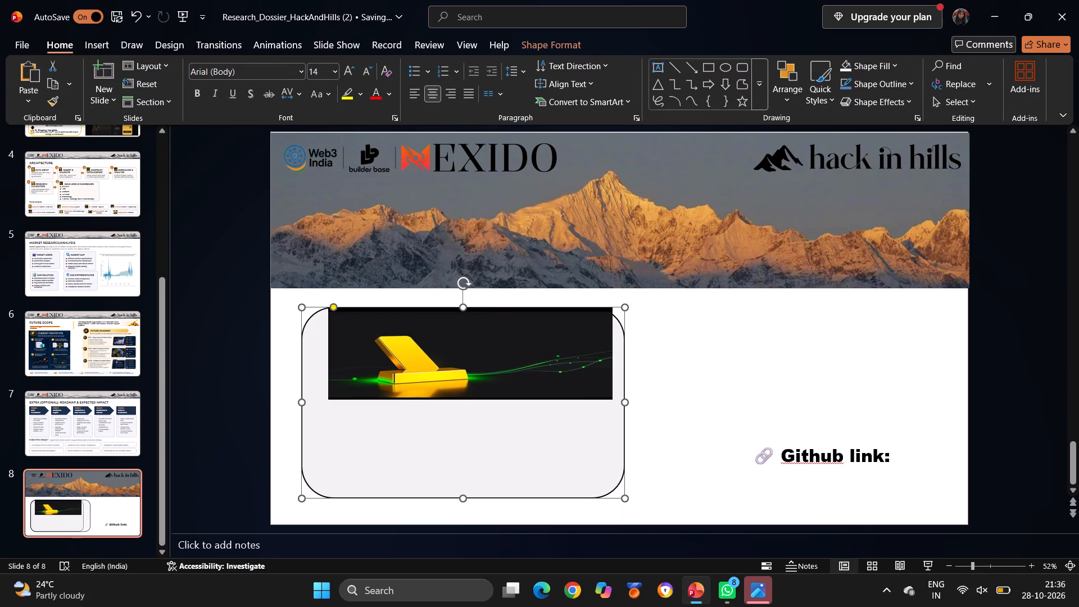
pyautogui.moveTo(624, 401); pyautogui.dragTo(608, 399)
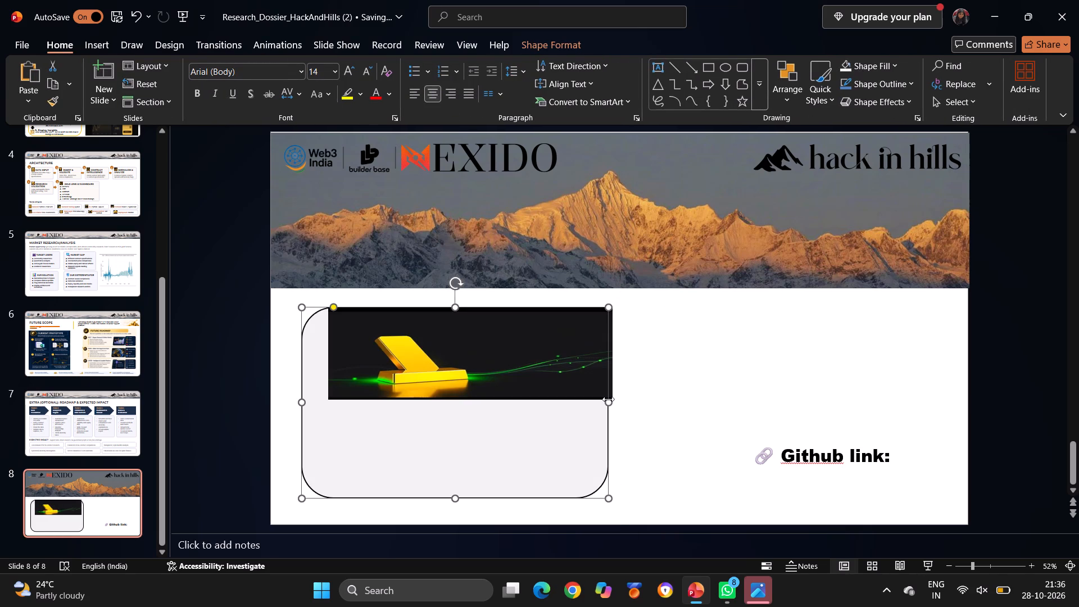
pyautogui.click(611, 400)
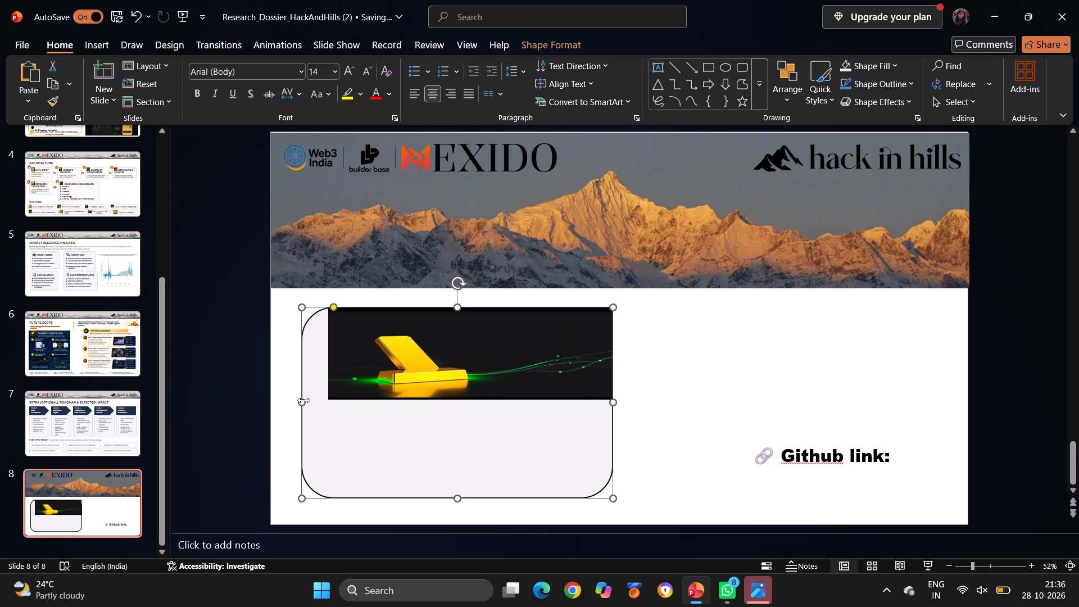
pyautogui.moveTo(303, 400); pyautogui.dragTo(325, 386)
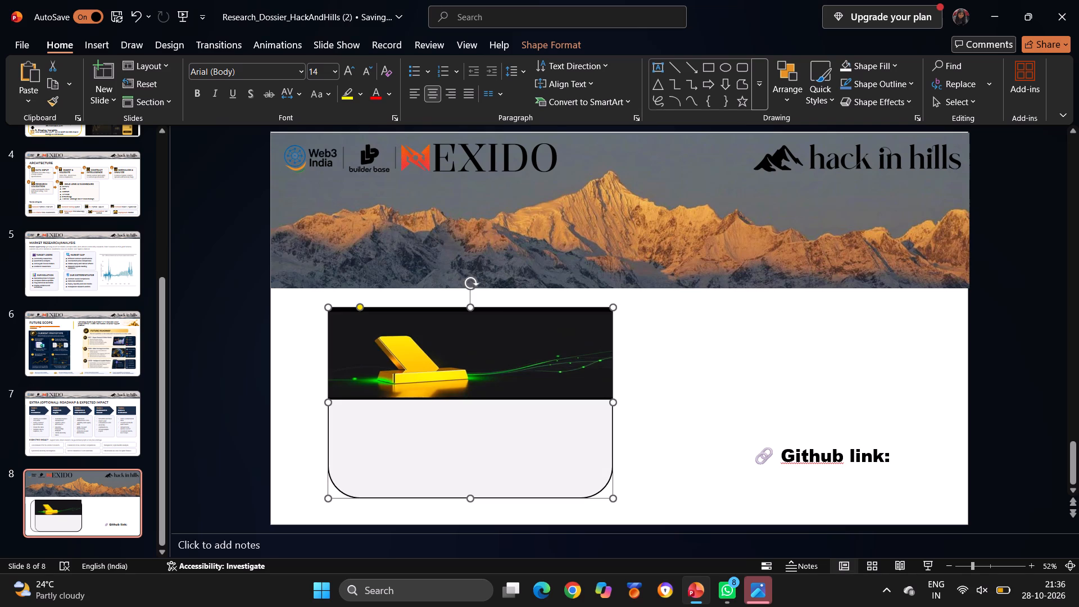
pyautogui.click(380, 426)
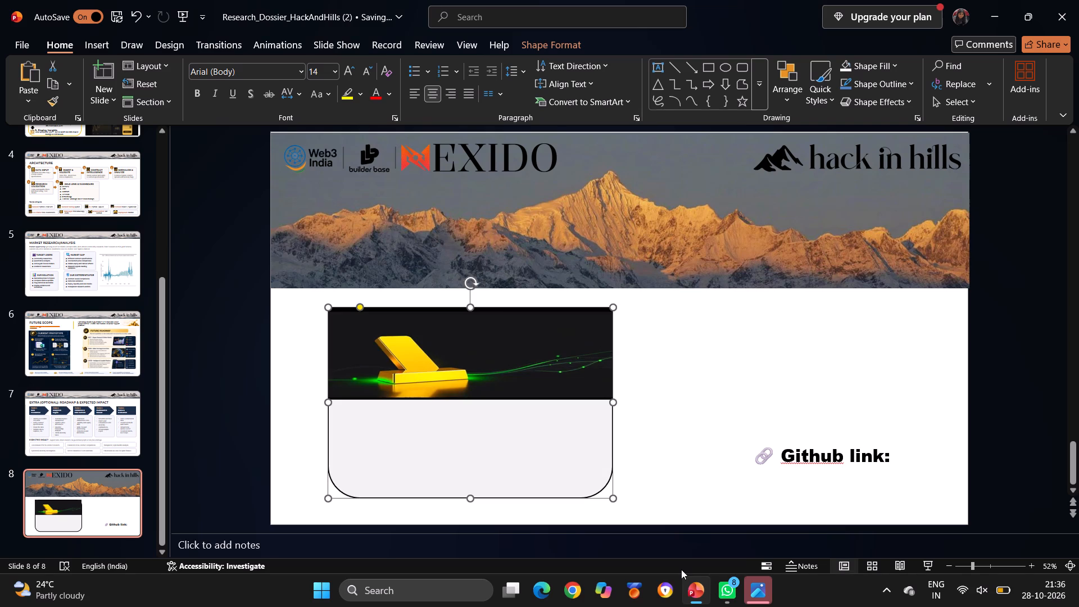
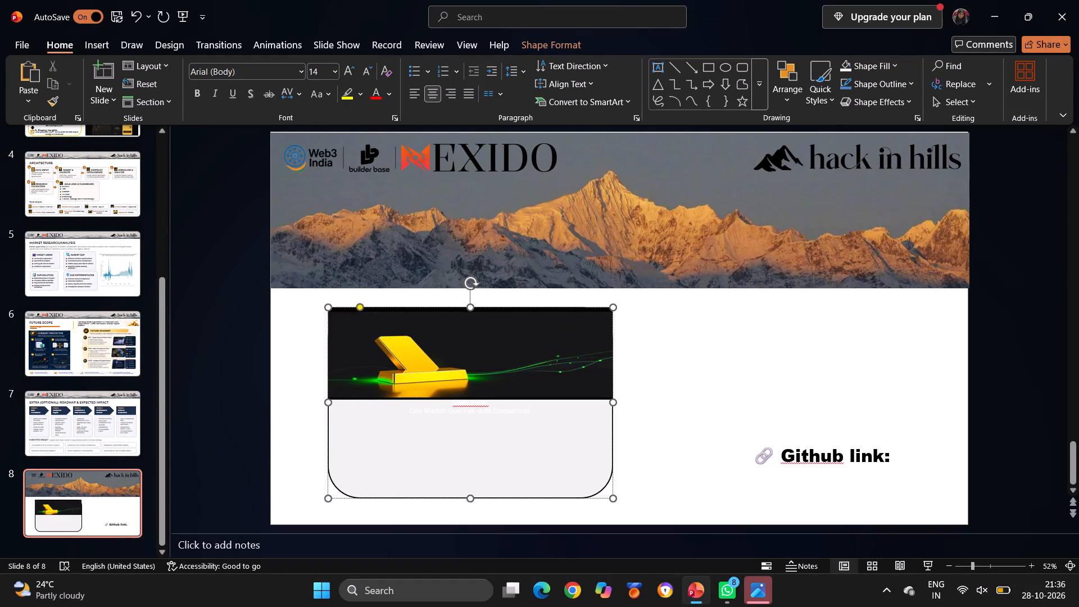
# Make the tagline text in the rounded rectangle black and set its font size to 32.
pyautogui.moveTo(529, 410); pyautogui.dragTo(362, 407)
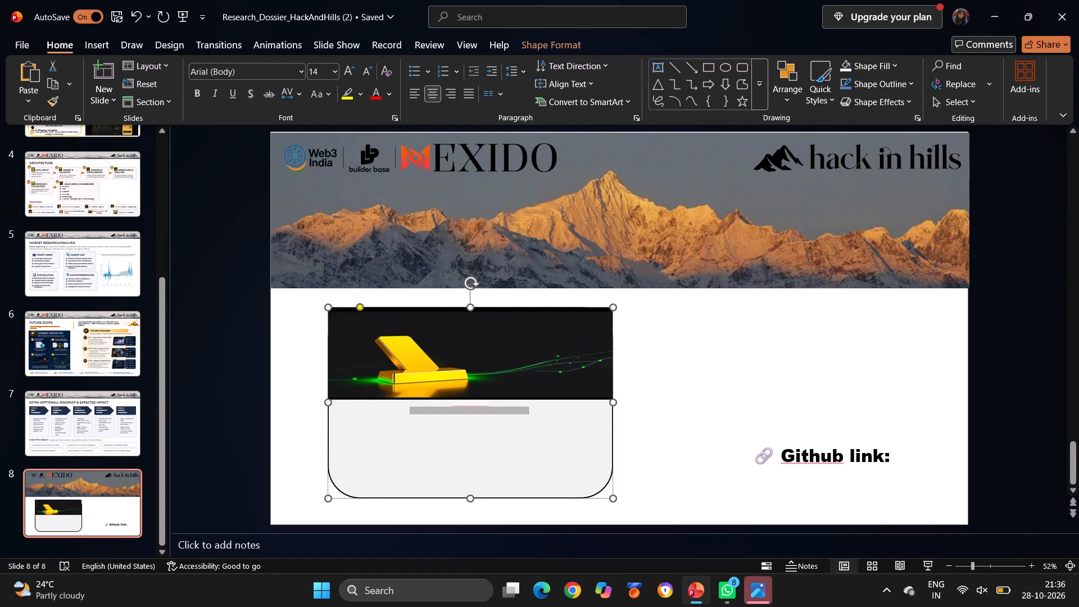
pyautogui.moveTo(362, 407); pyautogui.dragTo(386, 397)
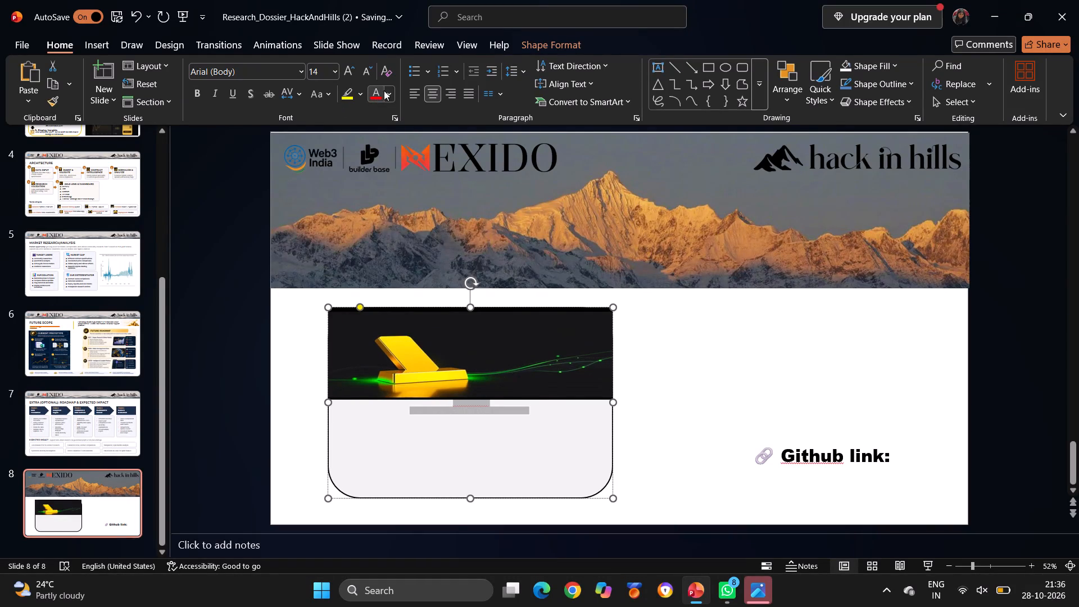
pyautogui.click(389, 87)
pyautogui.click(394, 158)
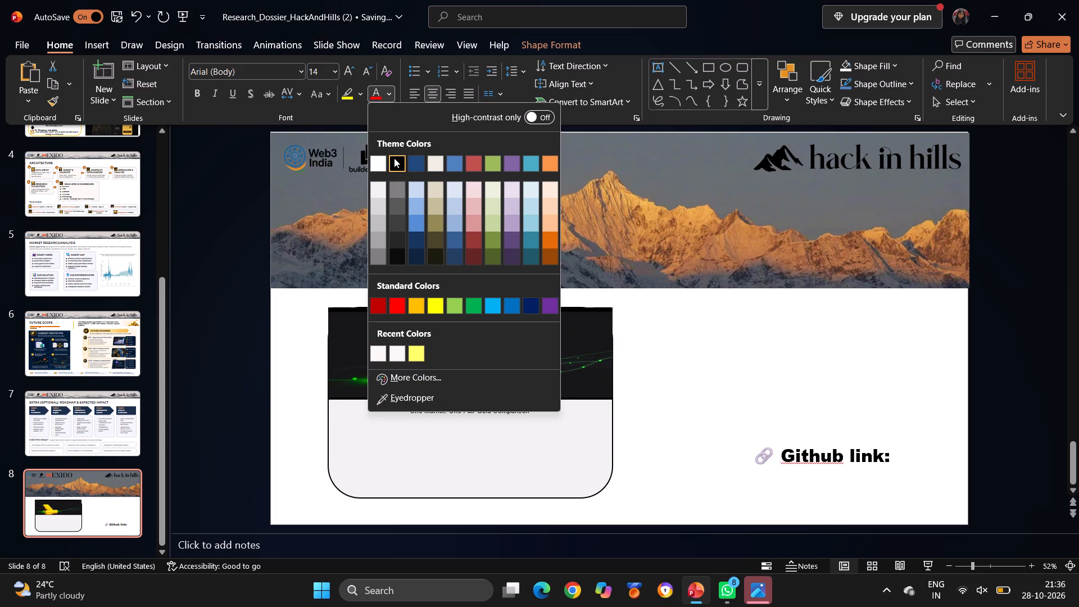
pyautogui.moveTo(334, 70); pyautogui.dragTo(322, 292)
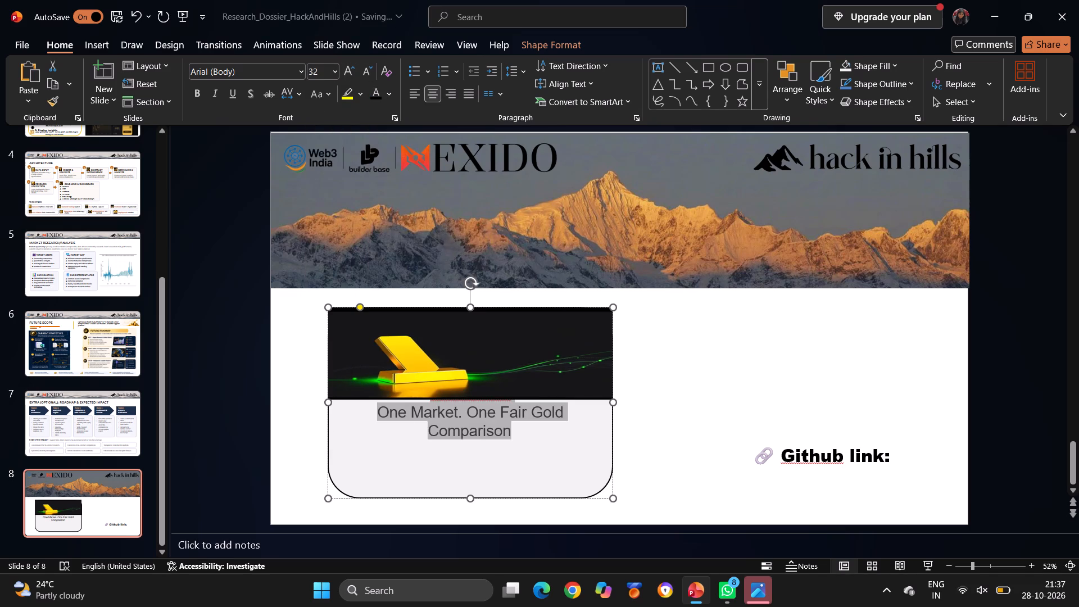
# Replace the rounded rectangle's text with blank lines followed by the copied THANK YOU, GoldLensAI and One Market. One Fair Gold Comparison lines.
pyautogui.click(302, 316)
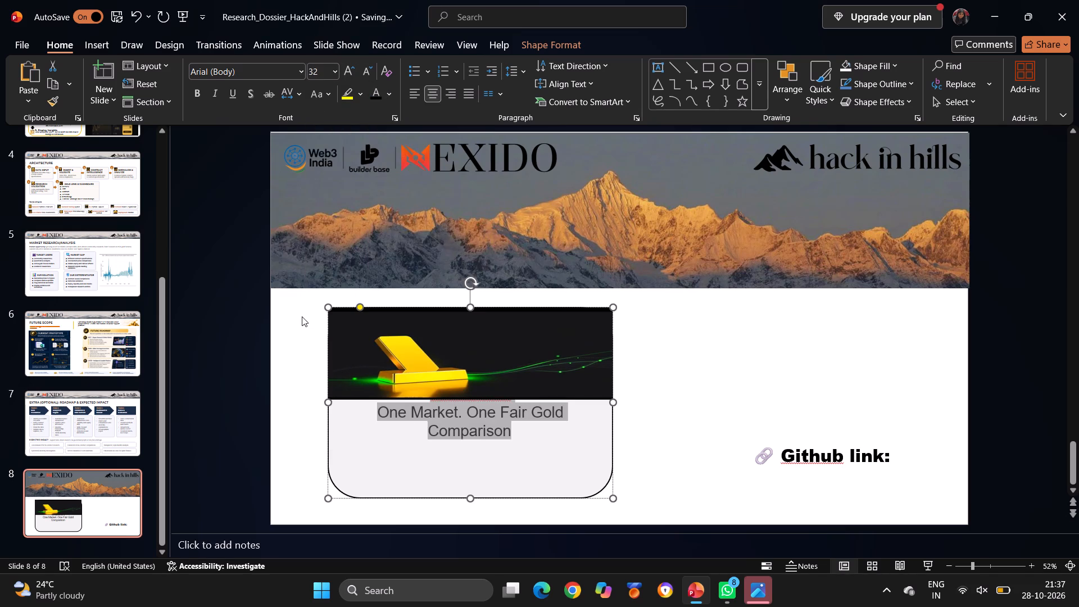
pyautogui.click(422, 432)
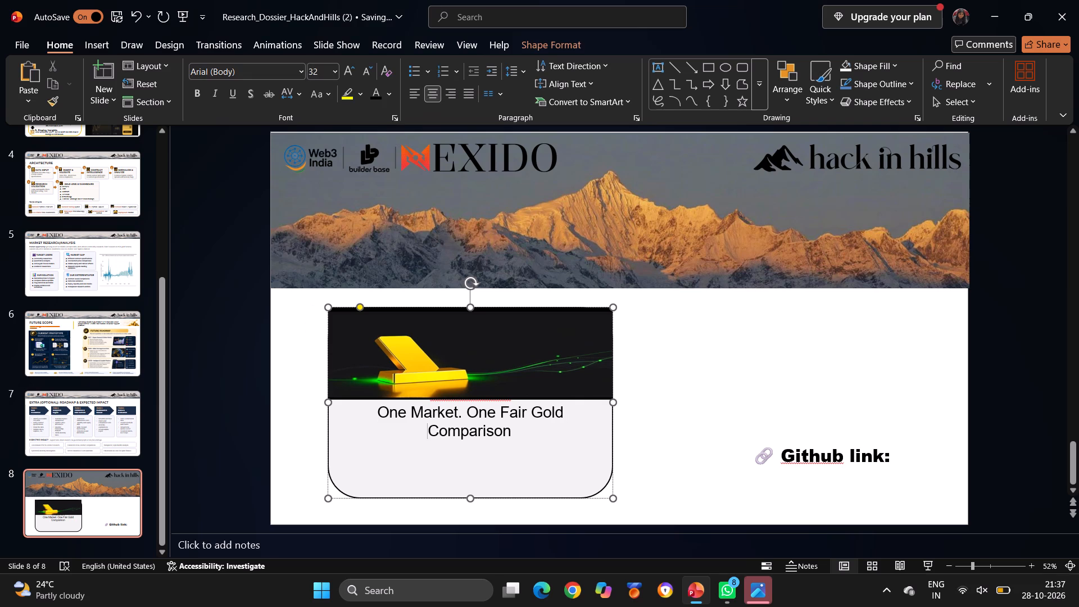
pyautogui.press('Return')
pyautogui.moveTo(512, 432); pyautogui.dragTo(472, 361)
pyautogui.press('Return')
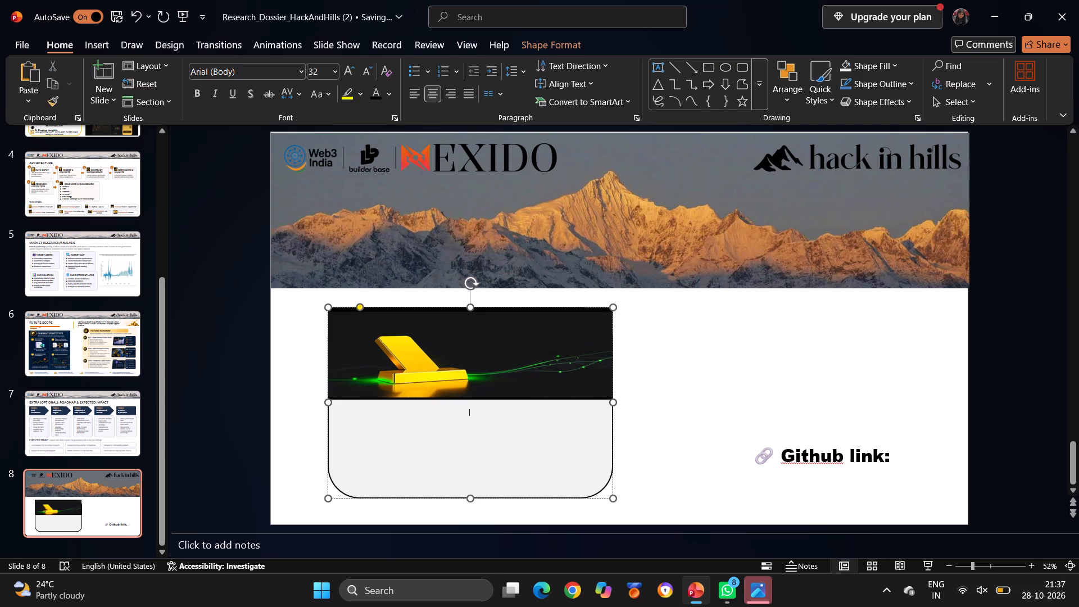
pyautogui.press('Return')
pyautogui.press('Return')
pyautogui.press('Return')
pyautogui.press('Return')
pyautogui.press('Return')
pyautogui.hotkey('ctrl', 'v')
# Make the pasted three-line closing text black and set its font size to 40.
pyautogui.moveTo(444, 448); pyautogui.dragTo(549, 472)
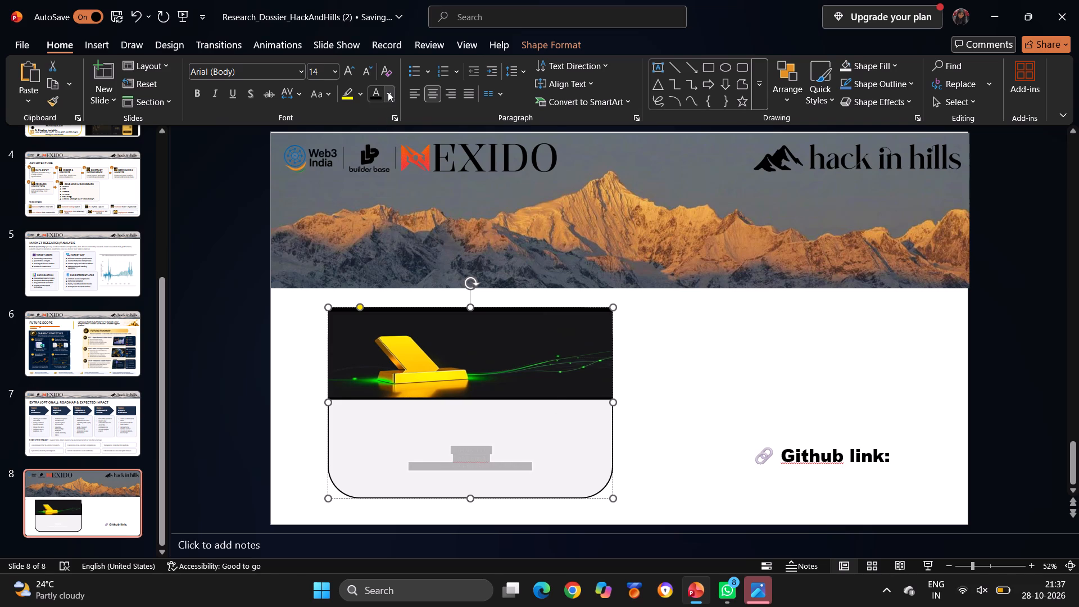
pyautogui.click(388, 92)
pyautogui.click(392, 159)
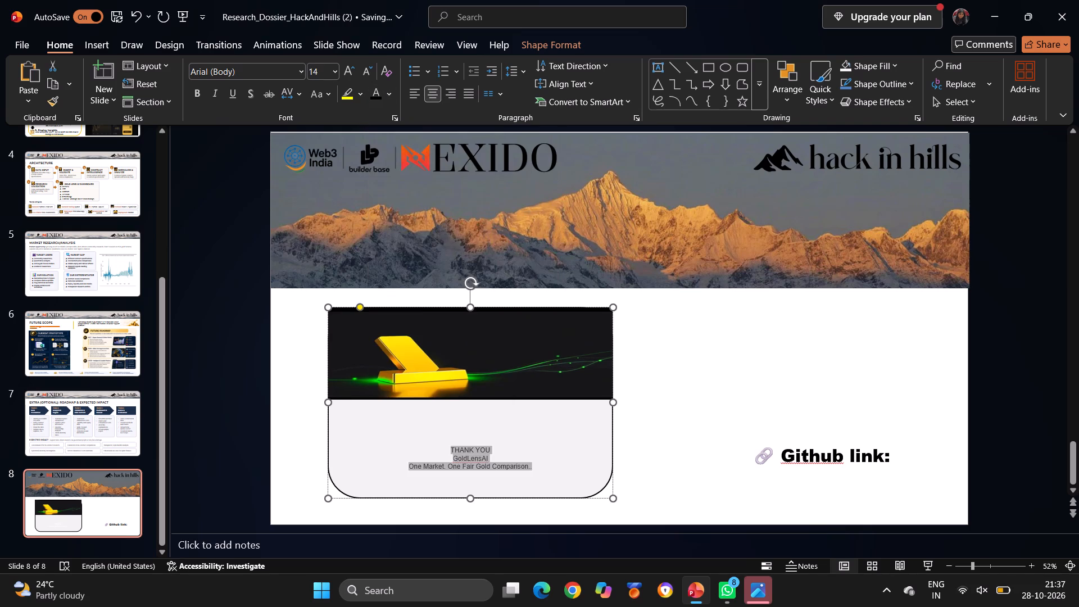
pyautogui.moveTo(333, 70); pyautogui.dragTo(321, 321)
pyautogui.click(682, 454)
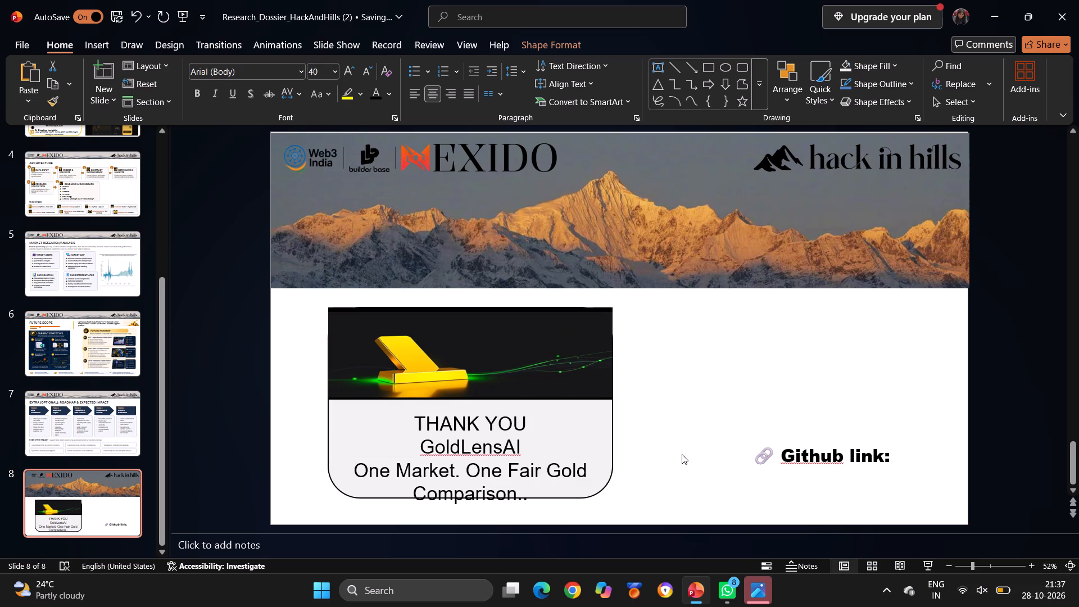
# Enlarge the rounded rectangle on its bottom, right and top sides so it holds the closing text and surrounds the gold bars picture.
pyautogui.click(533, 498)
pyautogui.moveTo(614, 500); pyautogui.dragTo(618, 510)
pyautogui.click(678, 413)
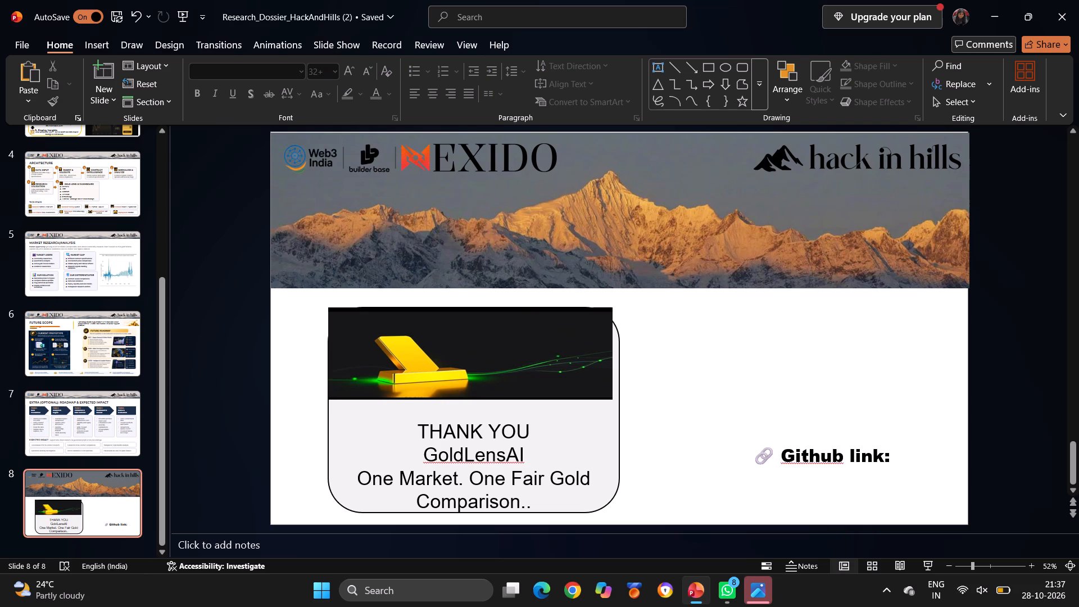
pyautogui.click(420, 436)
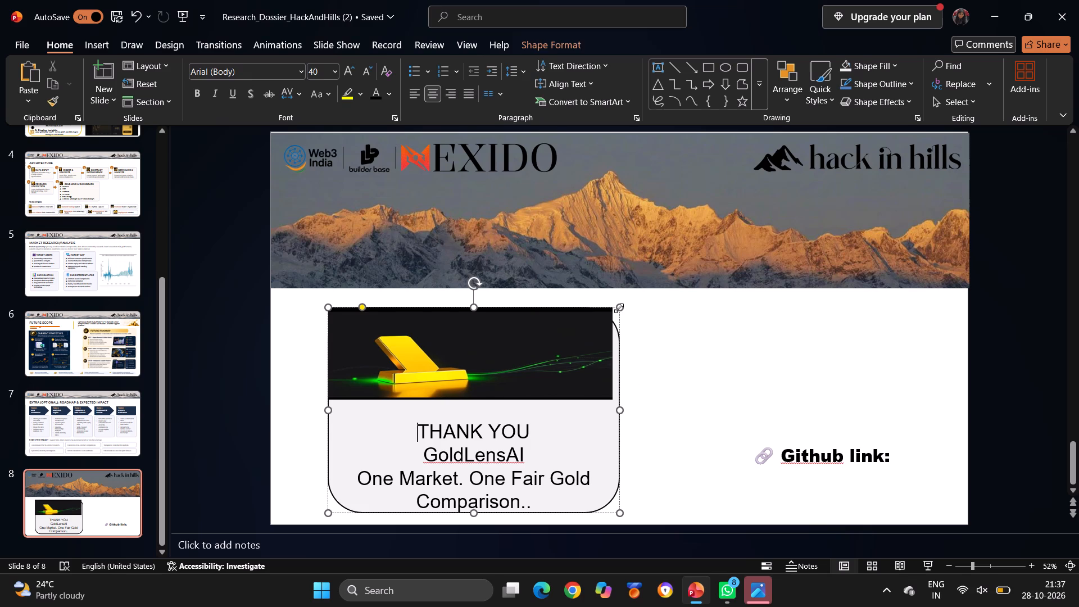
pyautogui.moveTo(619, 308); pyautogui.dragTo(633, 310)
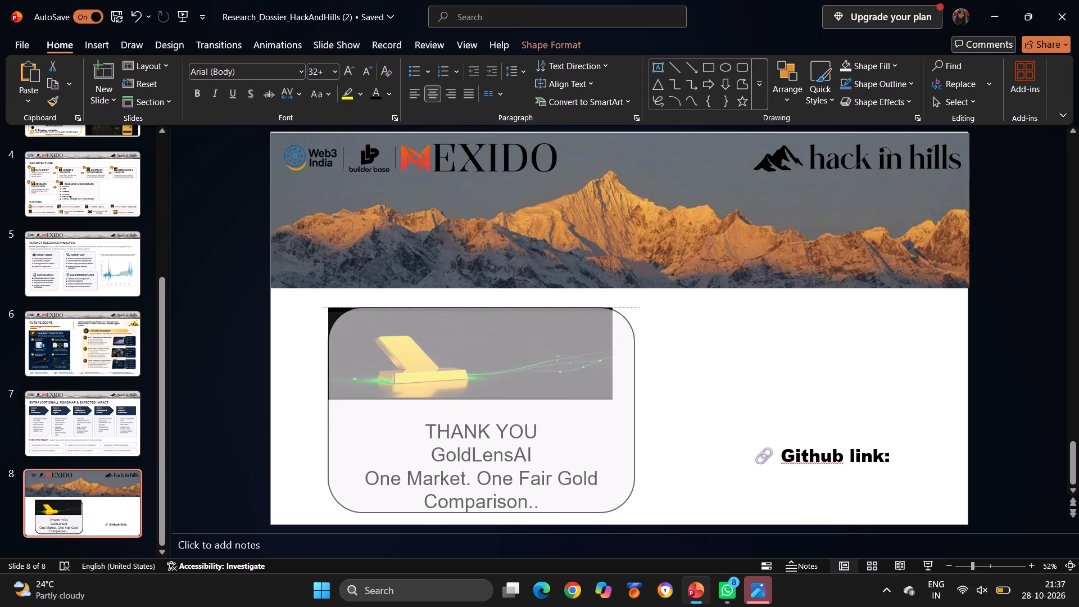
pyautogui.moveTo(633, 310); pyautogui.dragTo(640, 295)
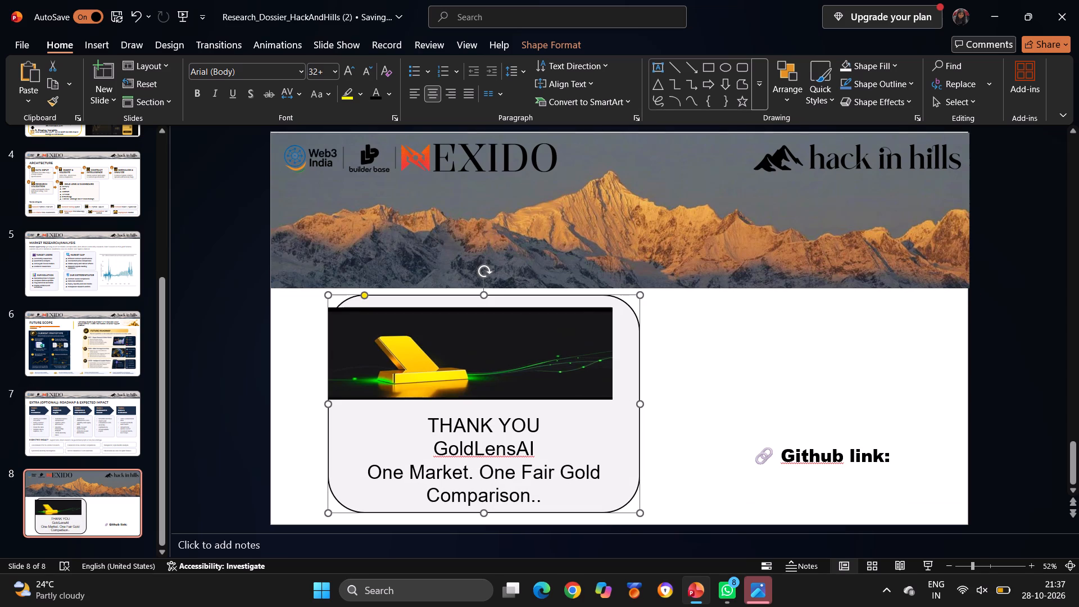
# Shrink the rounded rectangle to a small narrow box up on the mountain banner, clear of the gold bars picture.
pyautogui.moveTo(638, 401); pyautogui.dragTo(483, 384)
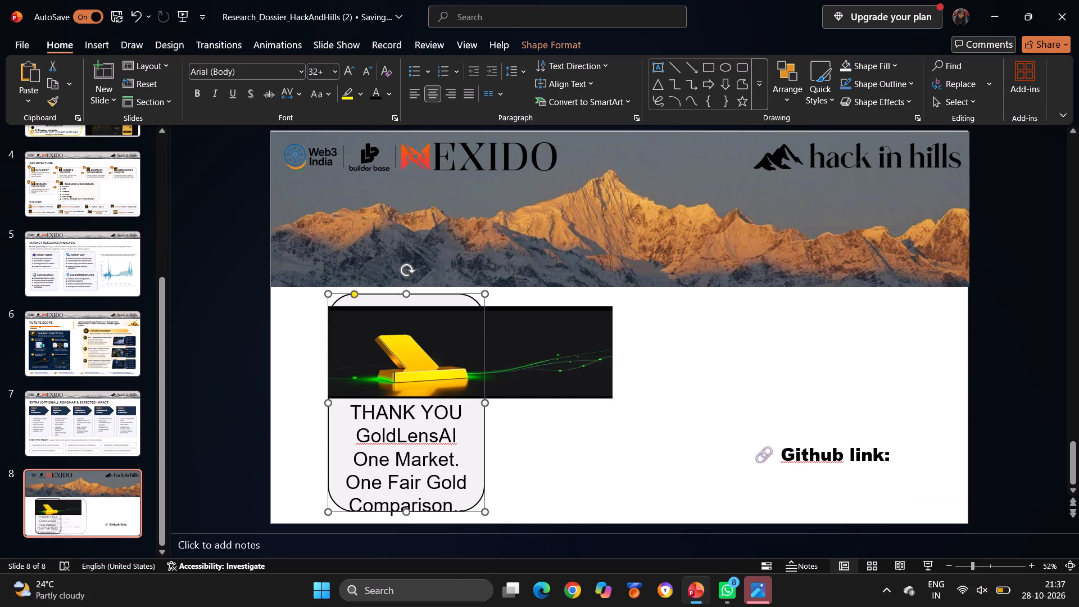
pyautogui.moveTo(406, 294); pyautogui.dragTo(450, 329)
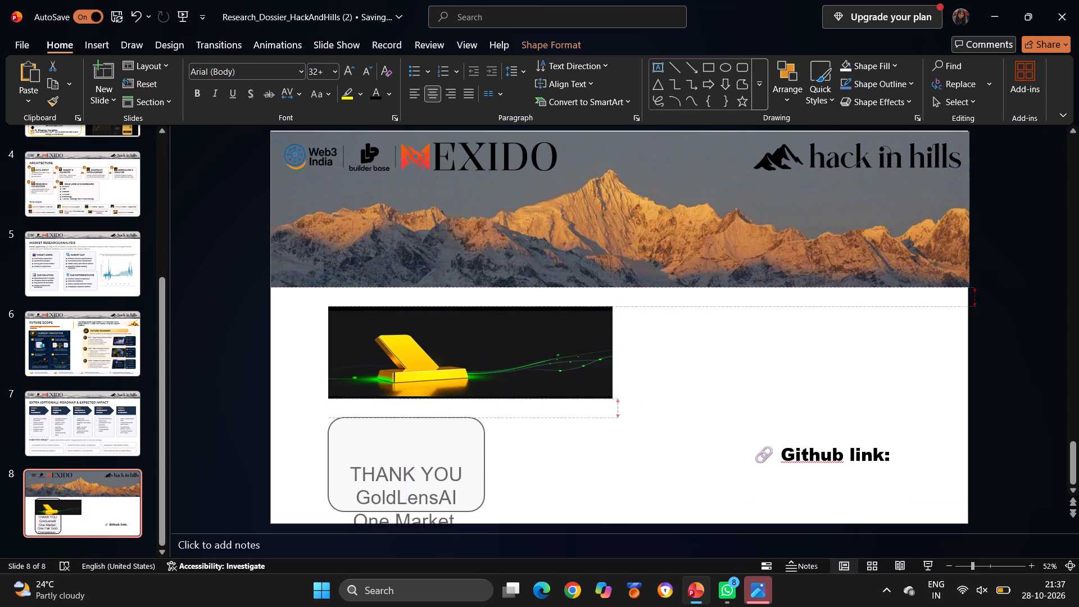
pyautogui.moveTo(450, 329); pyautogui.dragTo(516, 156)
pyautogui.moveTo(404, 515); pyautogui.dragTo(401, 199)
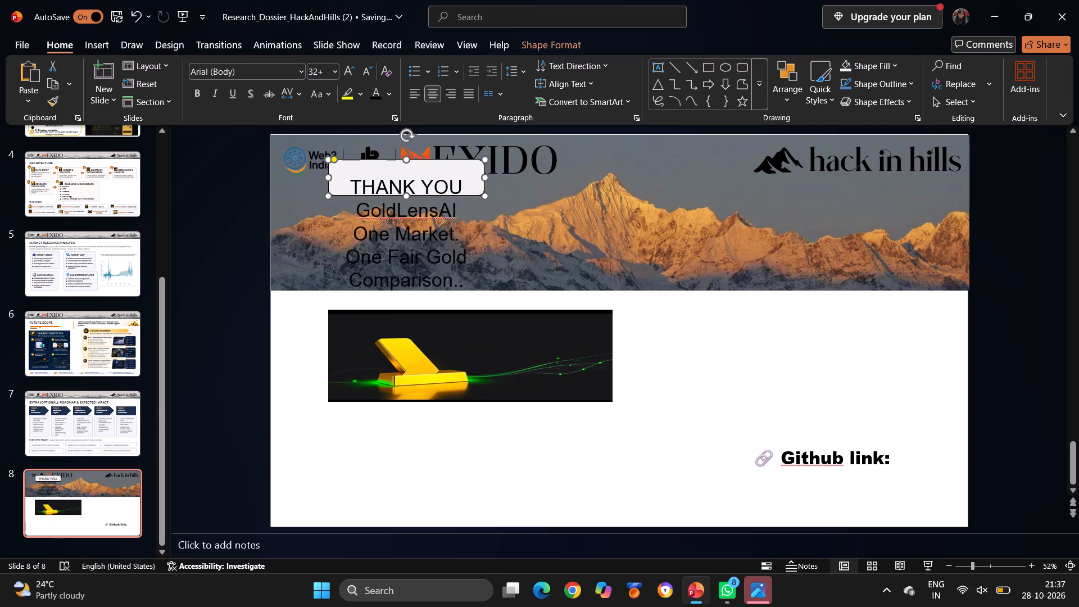
# On slide 8, move the gold bars picture into the white area directly above the Github link.
pyautogui.scroll(1, 407, 174)
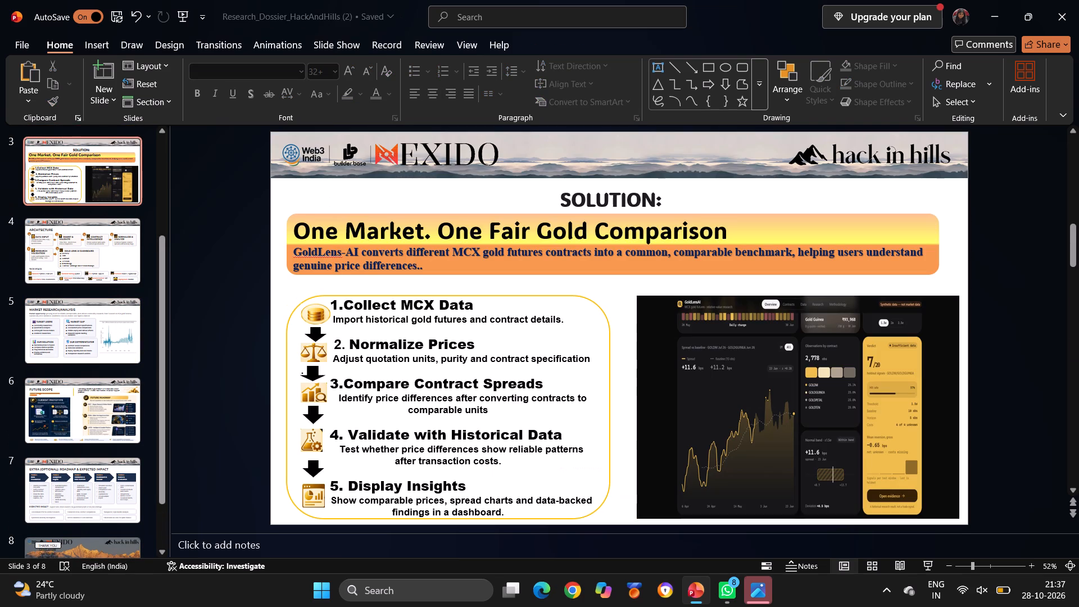
pyautogui.scroll(-14, 72, 405)
pyautogui.click(71, 554)
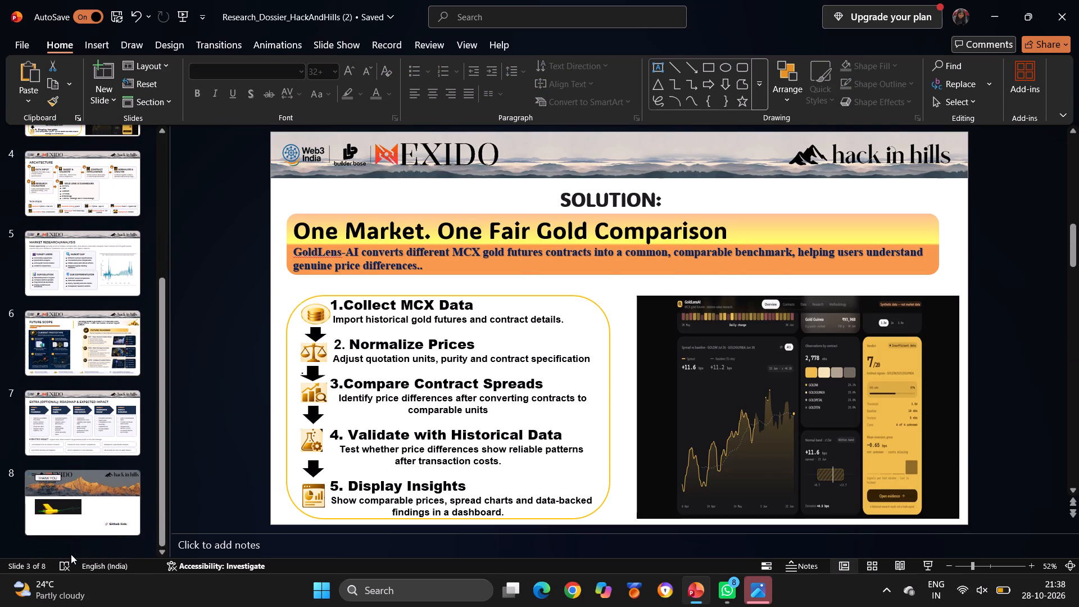
pyautogui.click(88, 479)
pyautogui.click(369, 221)
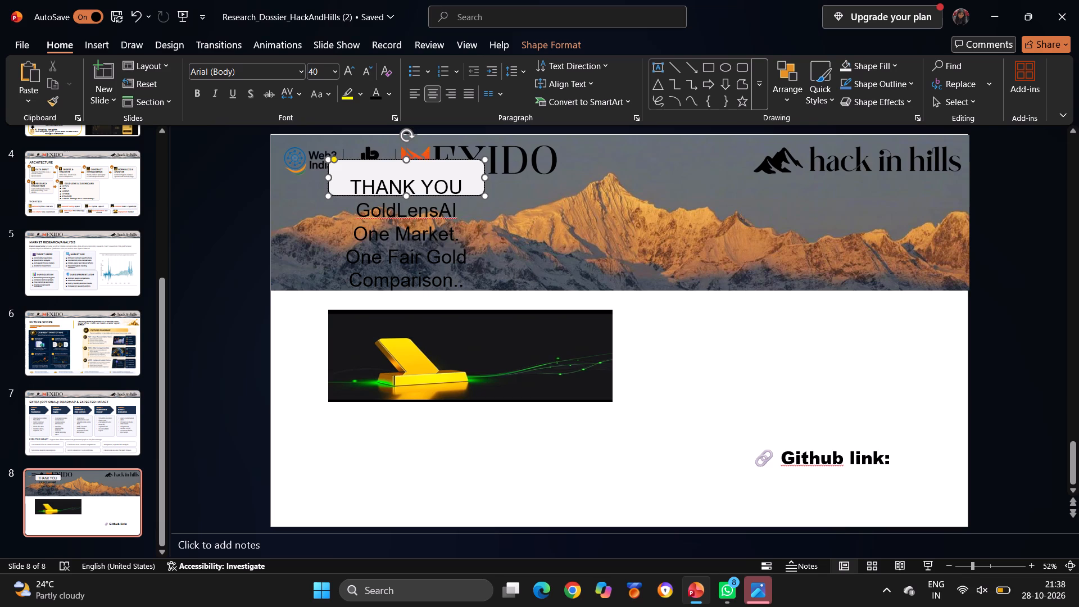
pyautogui.moveTo(382, 363); pyautogui.dragTo(720, 355)
# Reshape the rounded rectangle into a wide, low box in the white area beside the Github link, just below the picture's level.
pyautogui.click(436, 175)
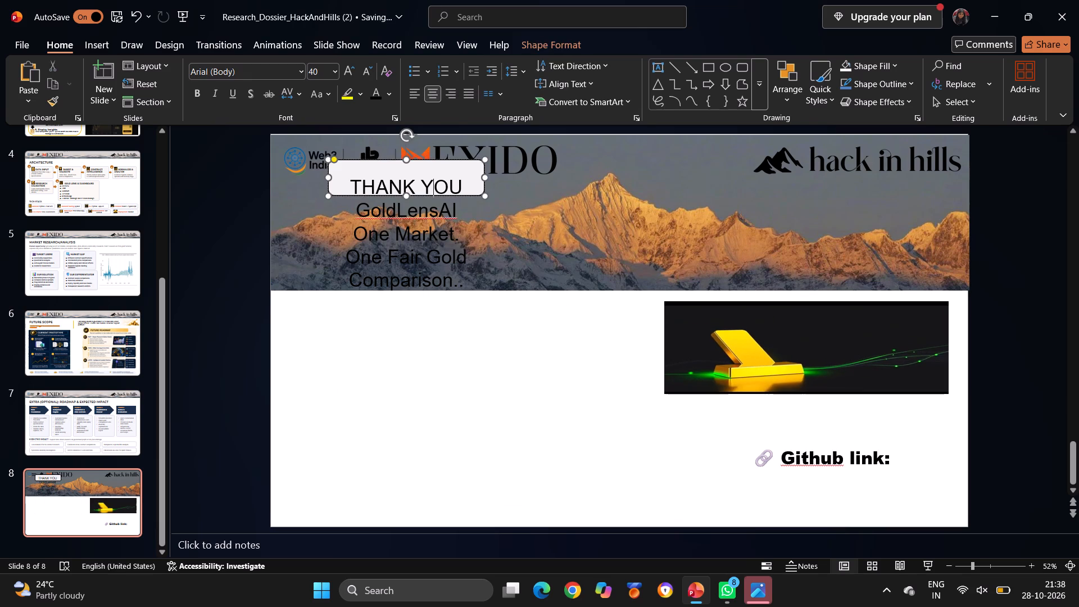
pyautogui.click(408, 201)
pyautogui.moveTo(405, 196); pyautogui.dragTo(451, 383)
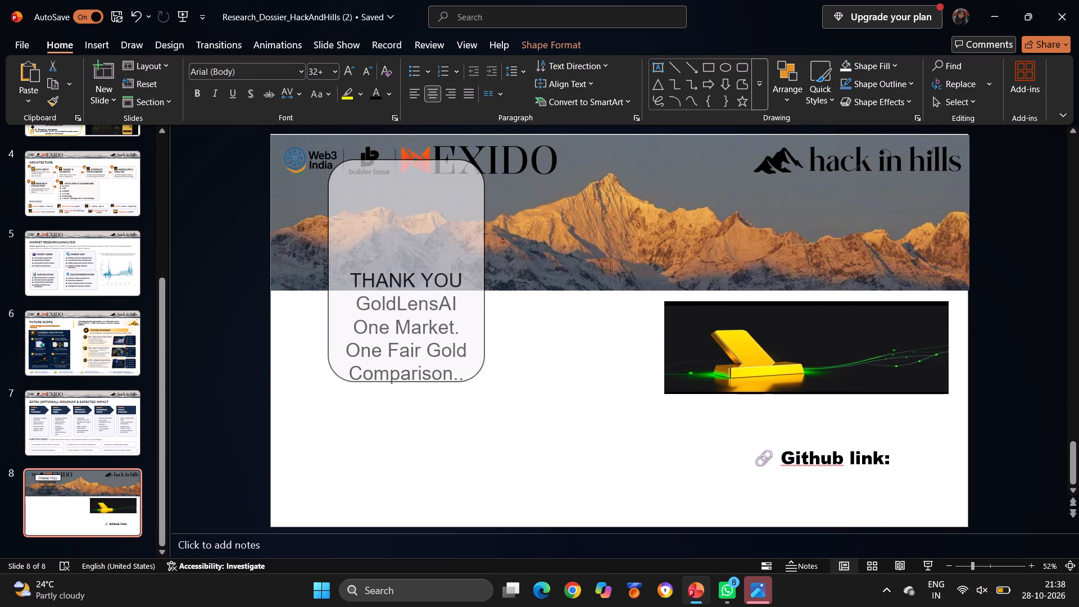
pyautogui.moveTo(451, 383); pyautogui.dragTo(454, 396)
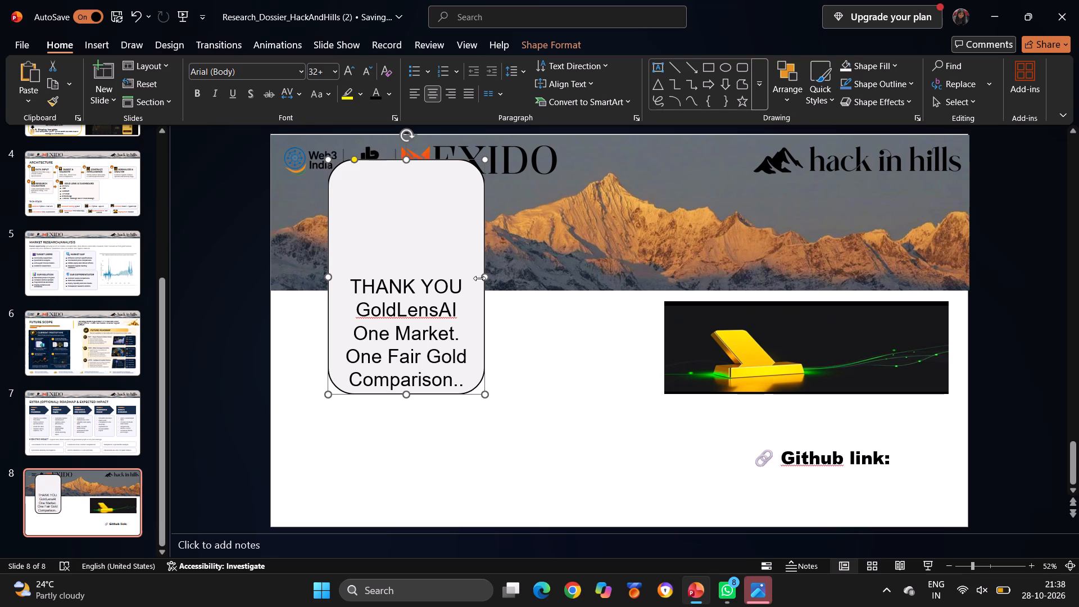
pyautogui.moveTo(483, 277); pyautogui.dragTo(595, 287)
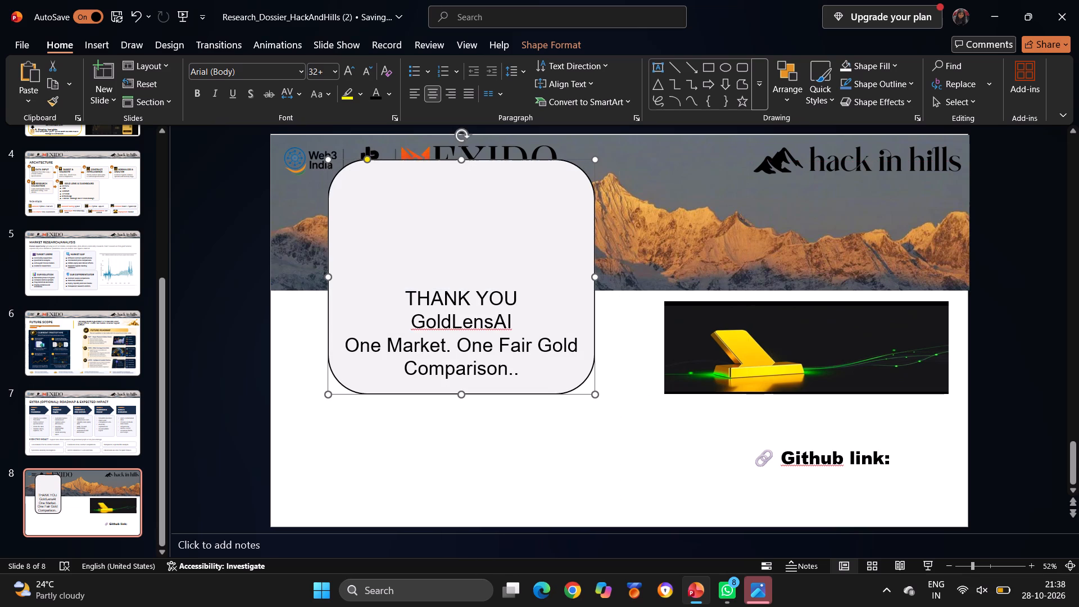
pyautogui.moveTo(464, 161); pyautogui.dragTo(484, 268)
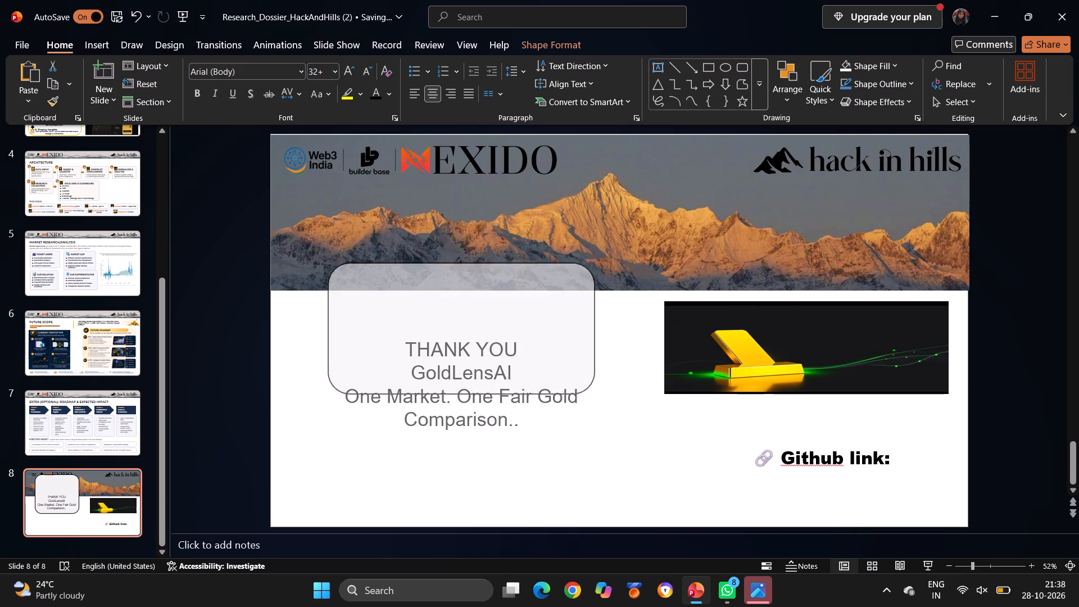
pyautogui.moveTo(484, 268); pyautogui.dragTo(507, 380)
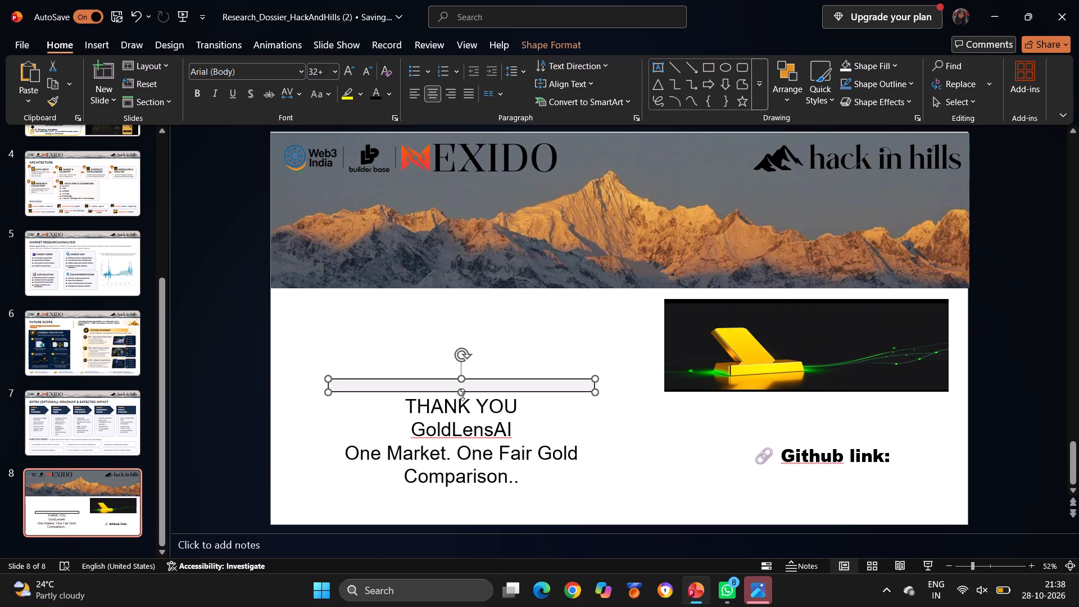
pyautogui.moveTo(463, 395); pyautogui.dragTo(482, 445)
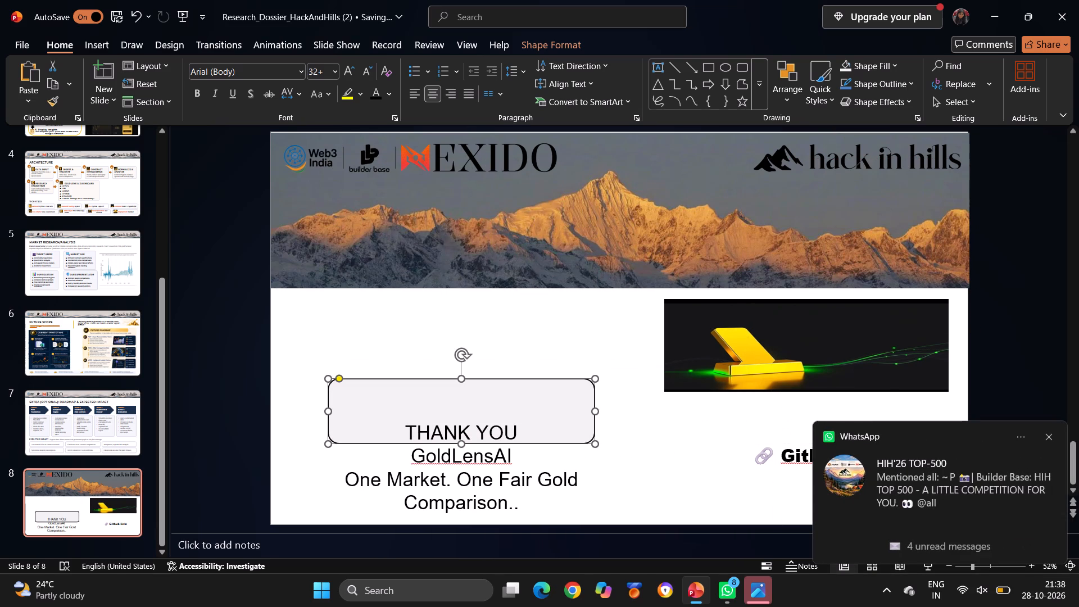
# Cut the three-line closing text and paste it into the first blank line of the rounded rectangle.
pyautogui.moveTo(411, 428); pyautogui.dragTo(527, 537)
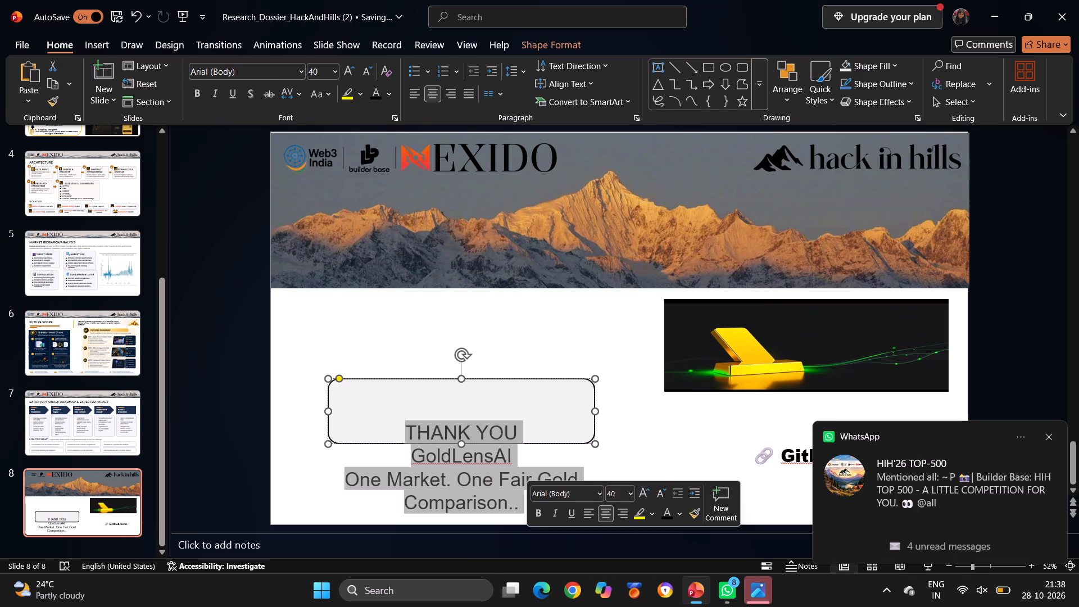
pyautogui.hotkey('ctrl', 'c')
pyautogui.press('BackSpace')
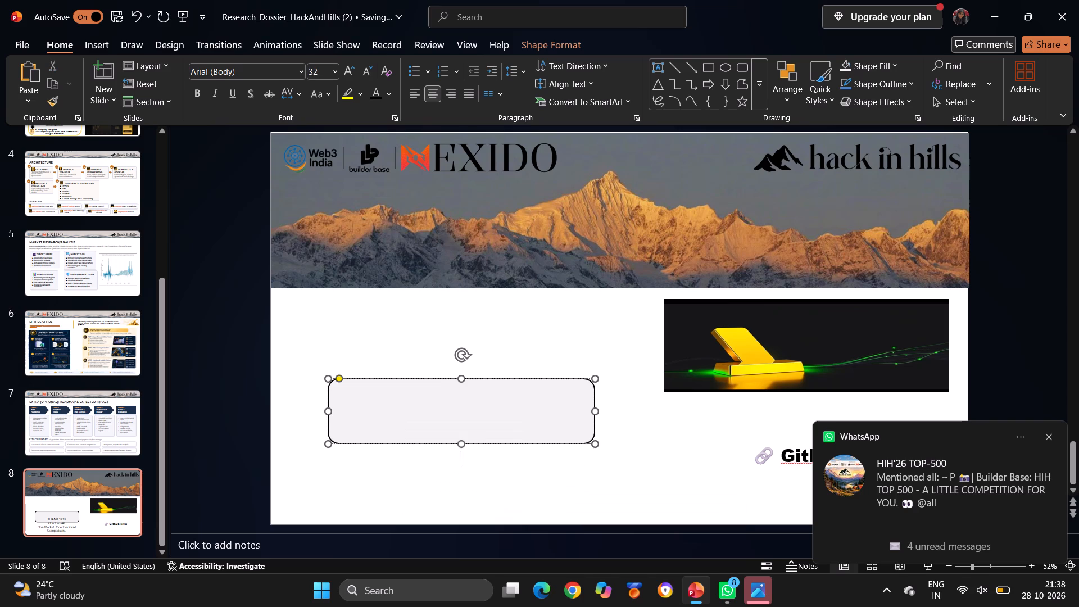
pyautogui.doubleClick(348, 391)
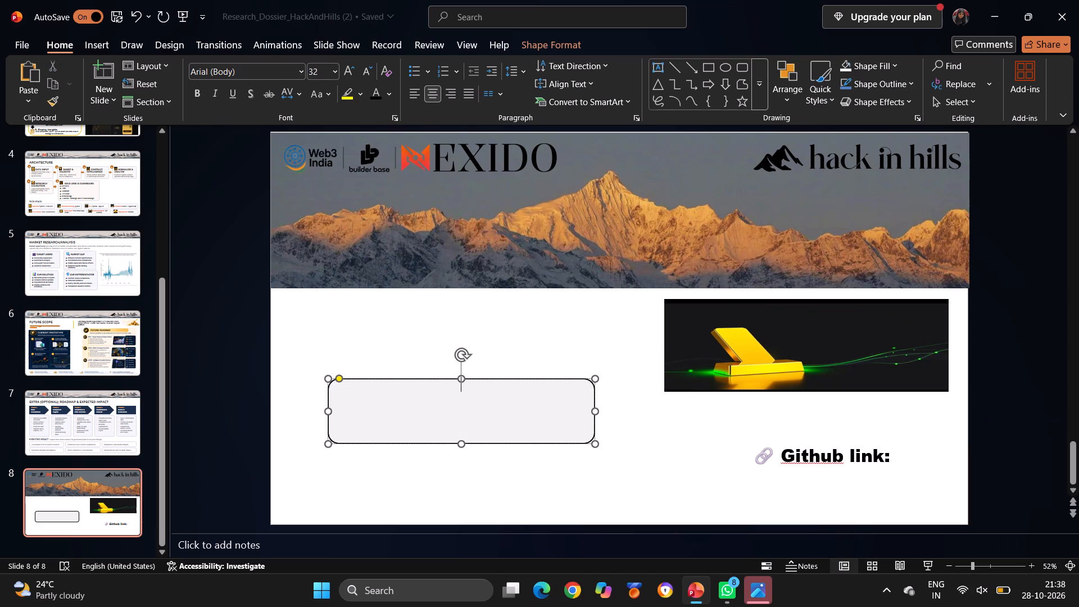
pyautogui.hotkey('ctrl', 'v')
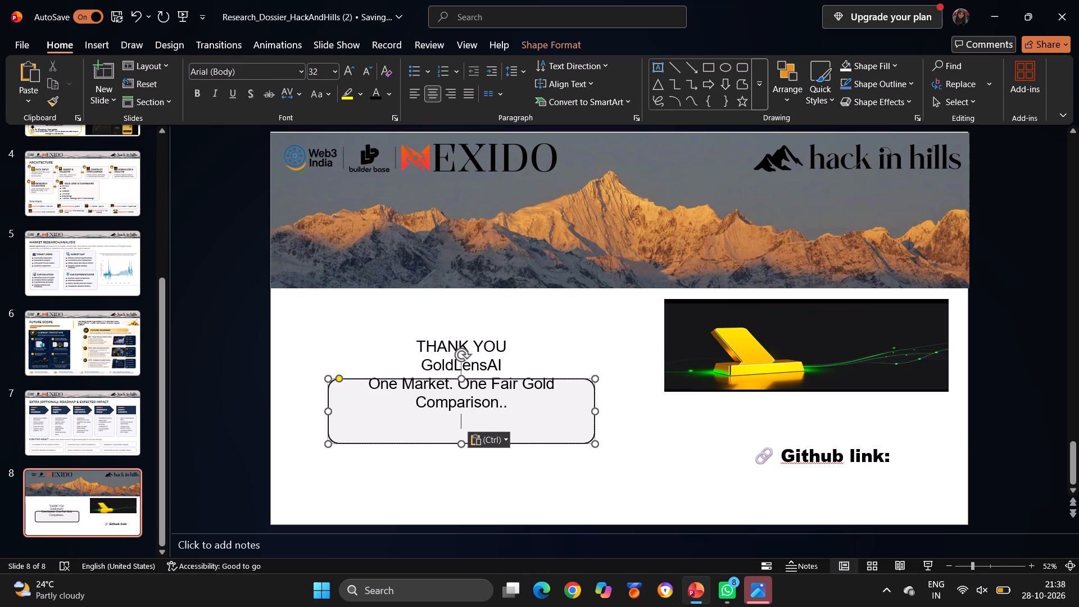
pyautogui.click(419, 346)
# Add four line breaks above THANK YOU to lower the closing text, and extend the rounded rectangle downward so the text fits inside.
pyautogui.press('Return')
pyautogui.press('Return')
pyautogui.press('Return')
pyautogui.press('Return')
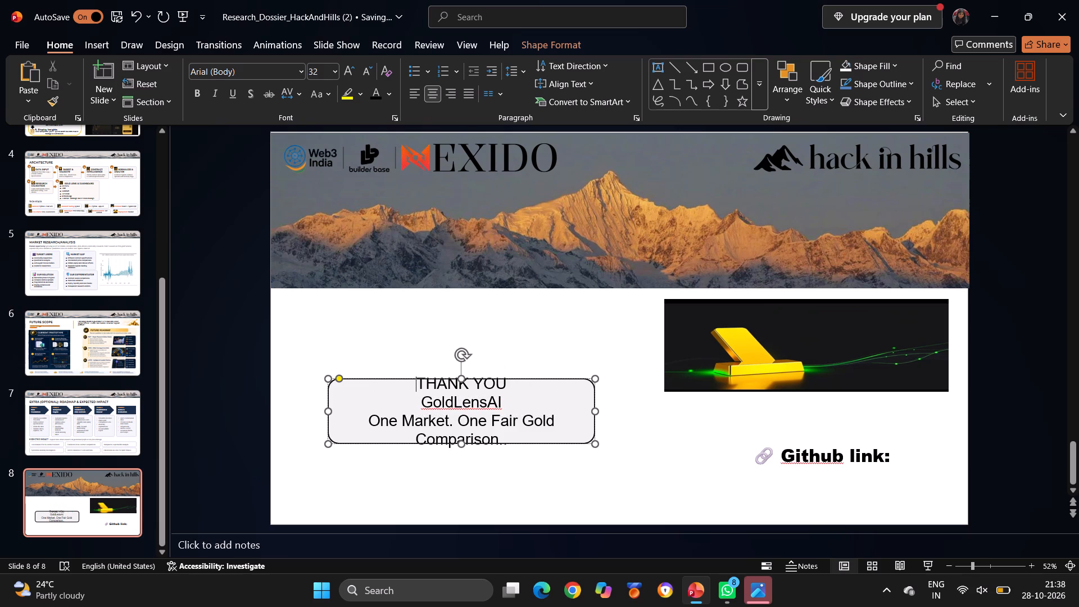
pyautogui.moveTo(459, 445); pyautogui.dragTo(460, 459)
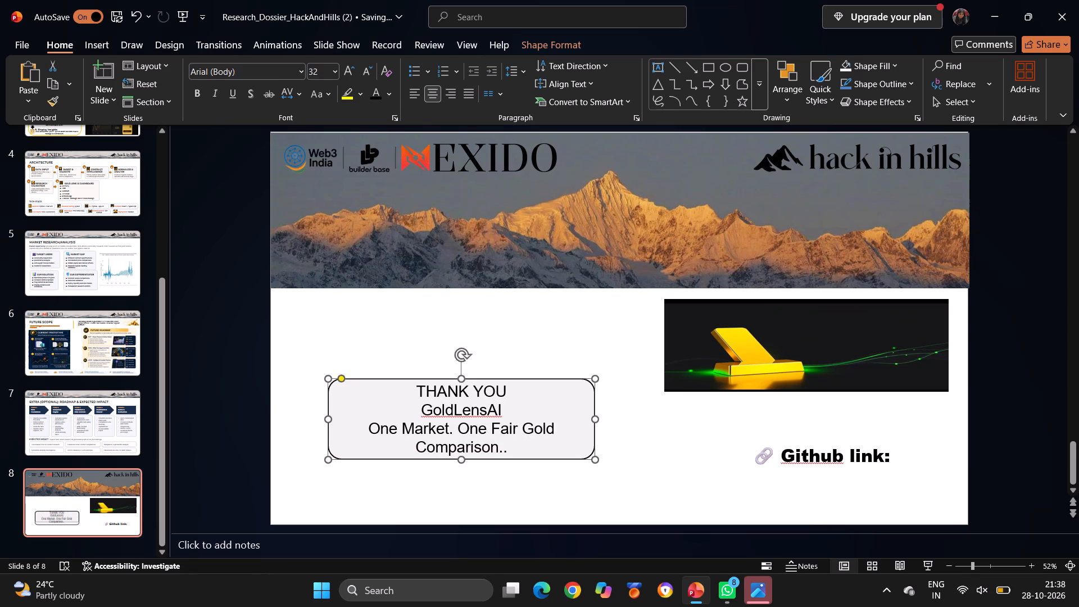
# Insert a hyphen in the card's project name so it reads GoldLens-AI.
pyautogui.click(513, 407)
pyautogui.click(488, 410)
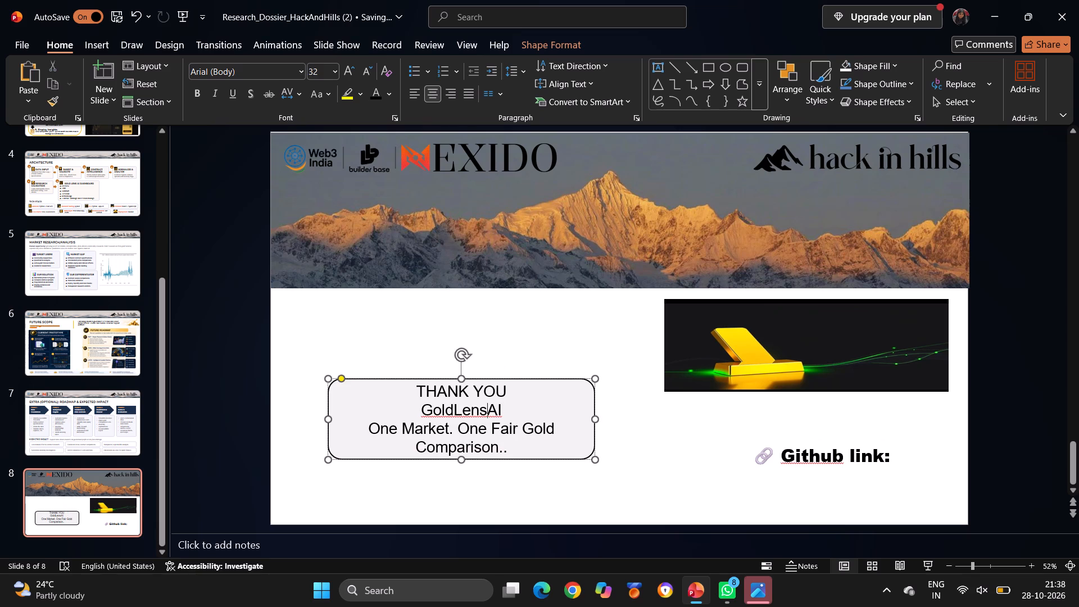
pyautogui.press('-')
# Colour the THANK YOU line golden orange from the standard colours.
pyautogui.moveTo(418, 386); pyautogui.dragTo(539, 384)
pyautogui.click(388, 94)
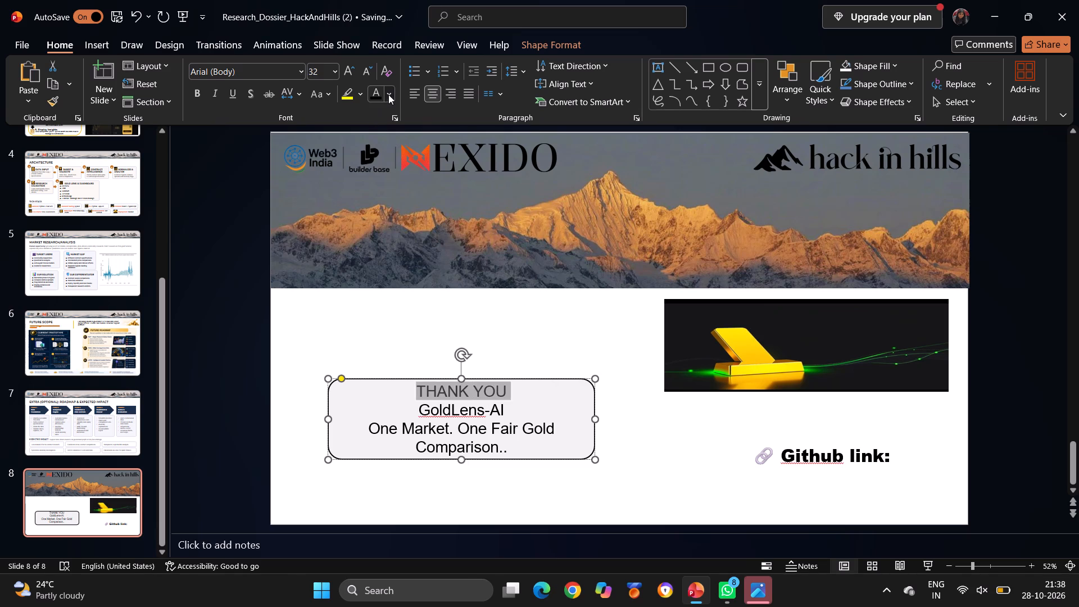
pyautogui.click(414, 306)
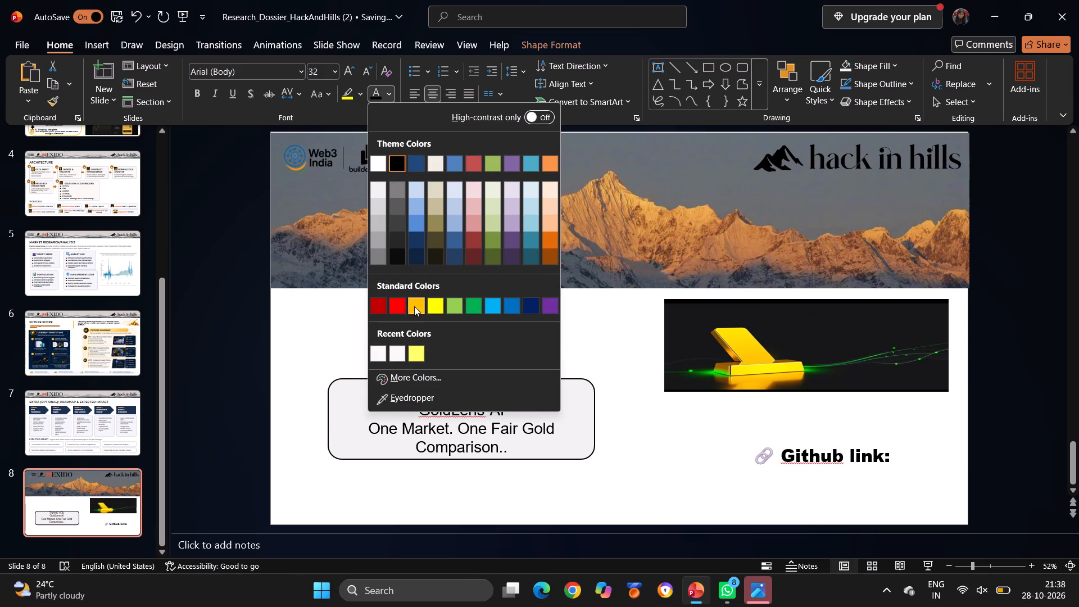
pyautogui.click(479, 334)
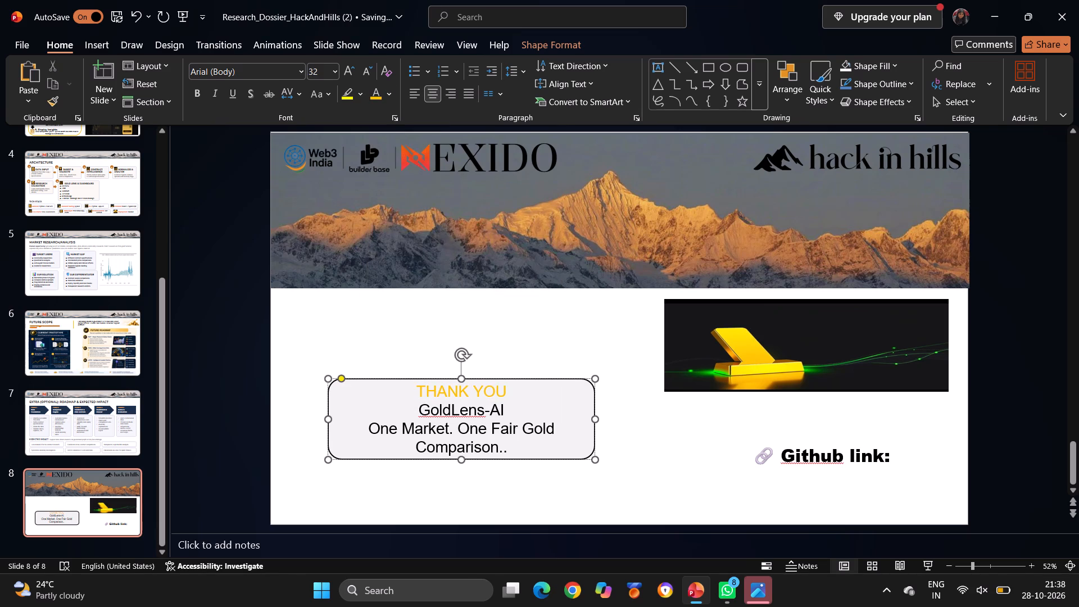
# Make the THANK YOU line bold and set it in Arial Black at size 32.
pyautogui.moveTo(510, 387); pyautogui.dragTo(415, 388)
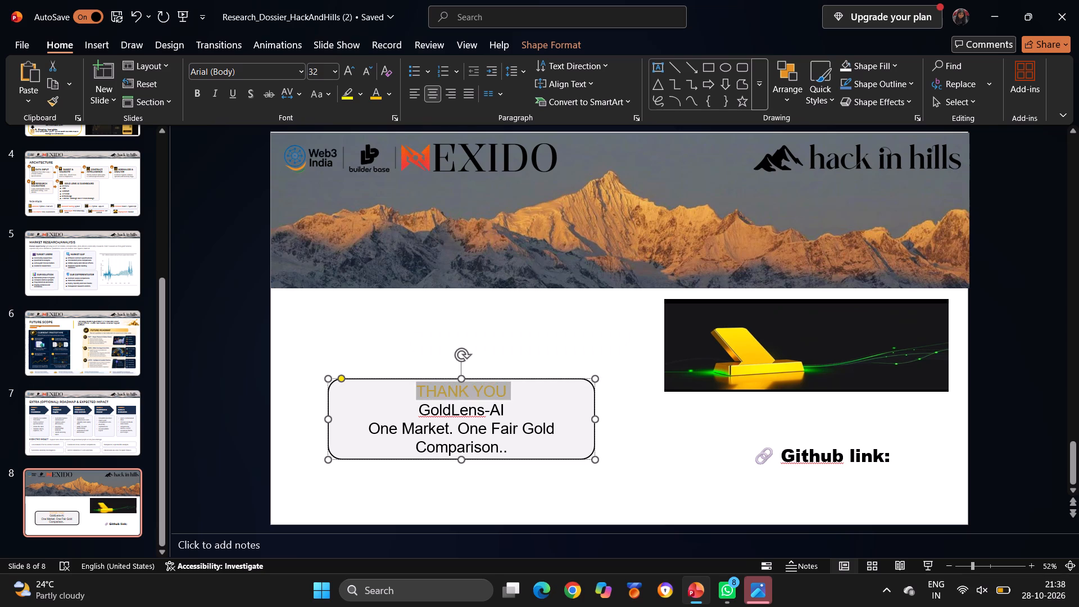
pyautogui.click(197, 85)
pyautogui.click(197, 89)
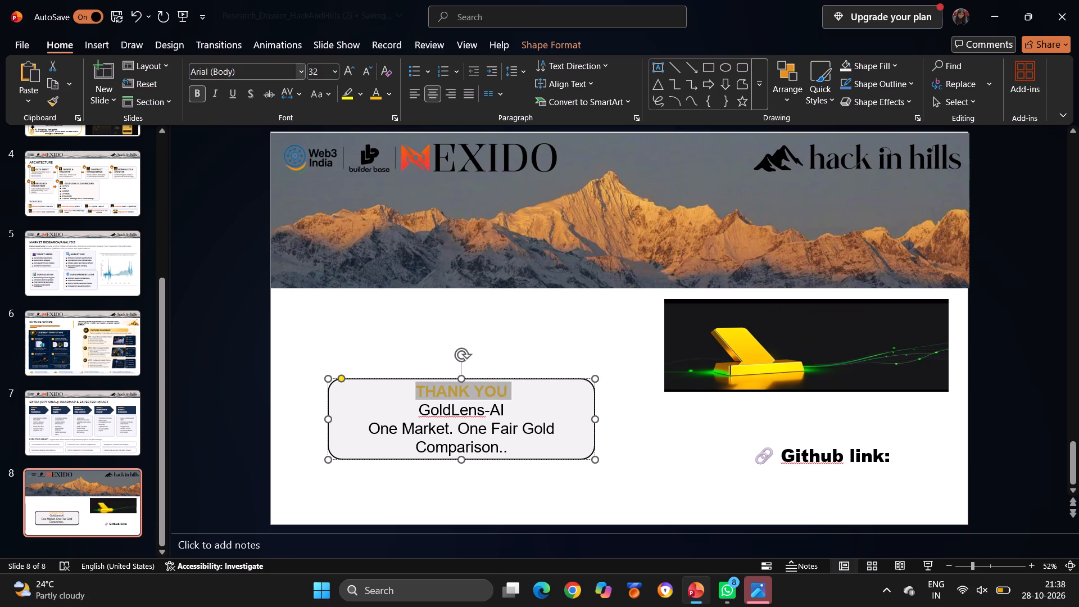
pyautogui.click(303, 70)
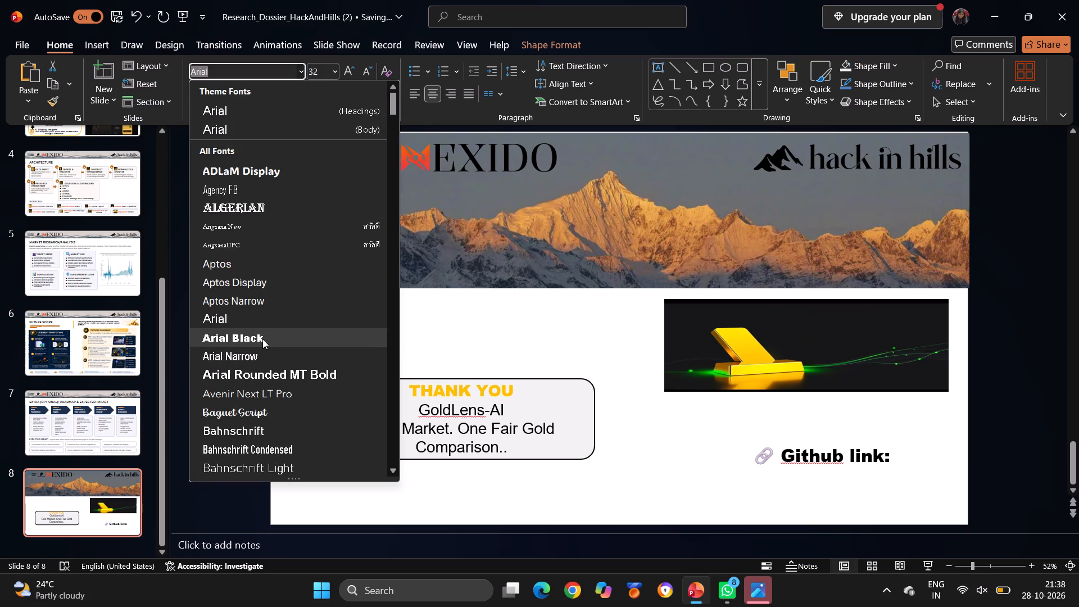
pyautogui.click(262, 339)
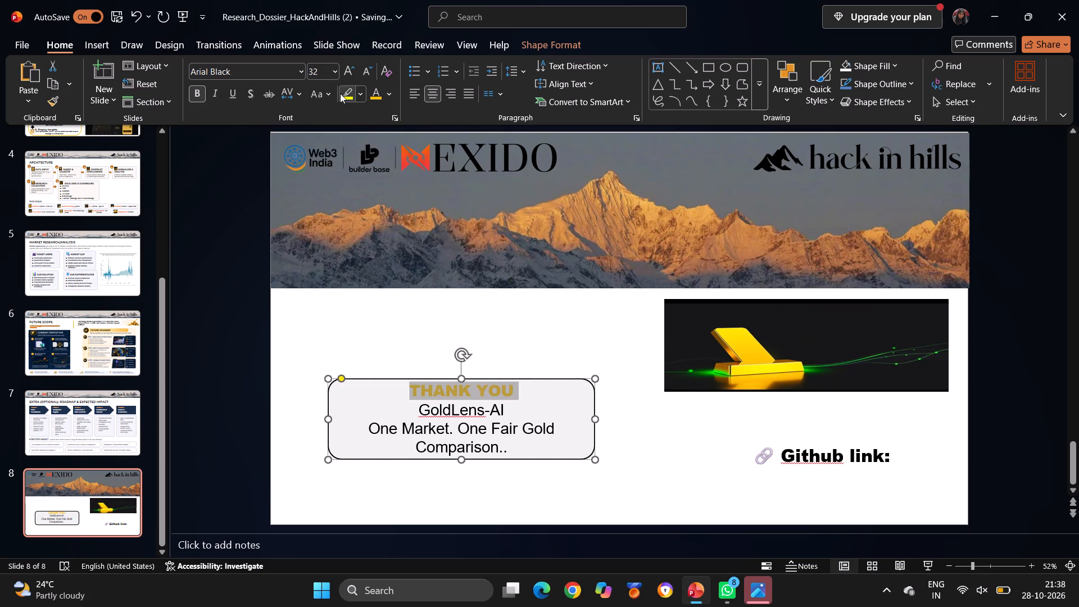
pyautogui.click(336, 71)
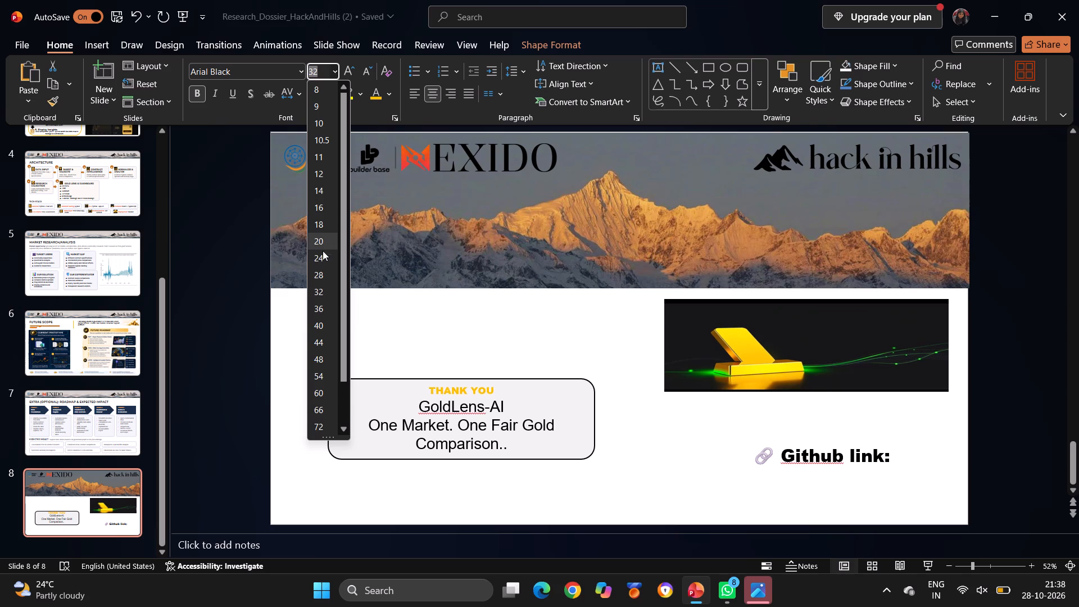
pyautogui.click(324, 284)
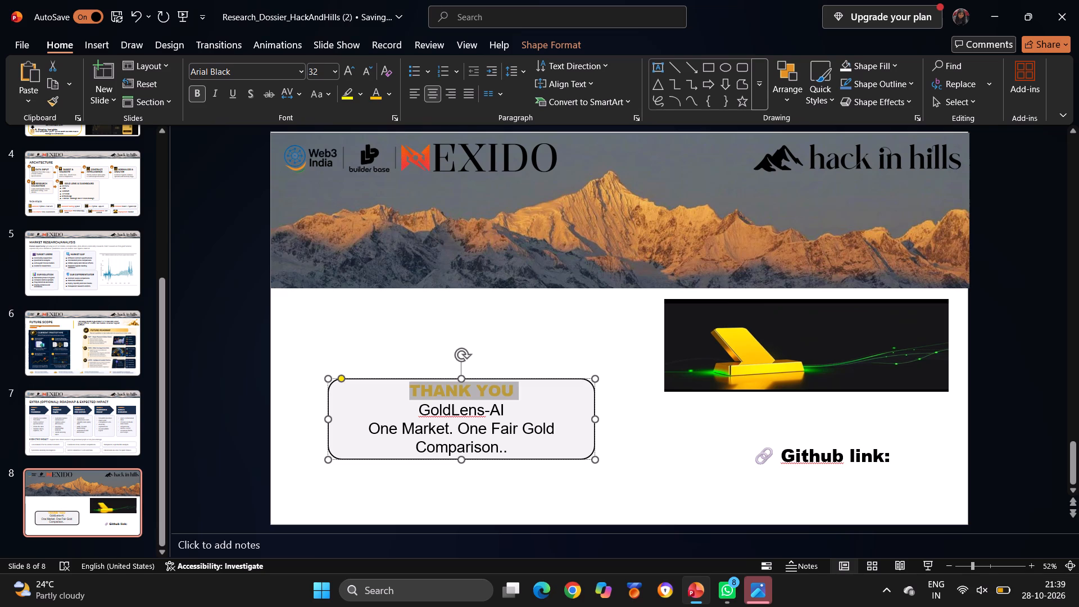
pyautogui.click(520, 411)
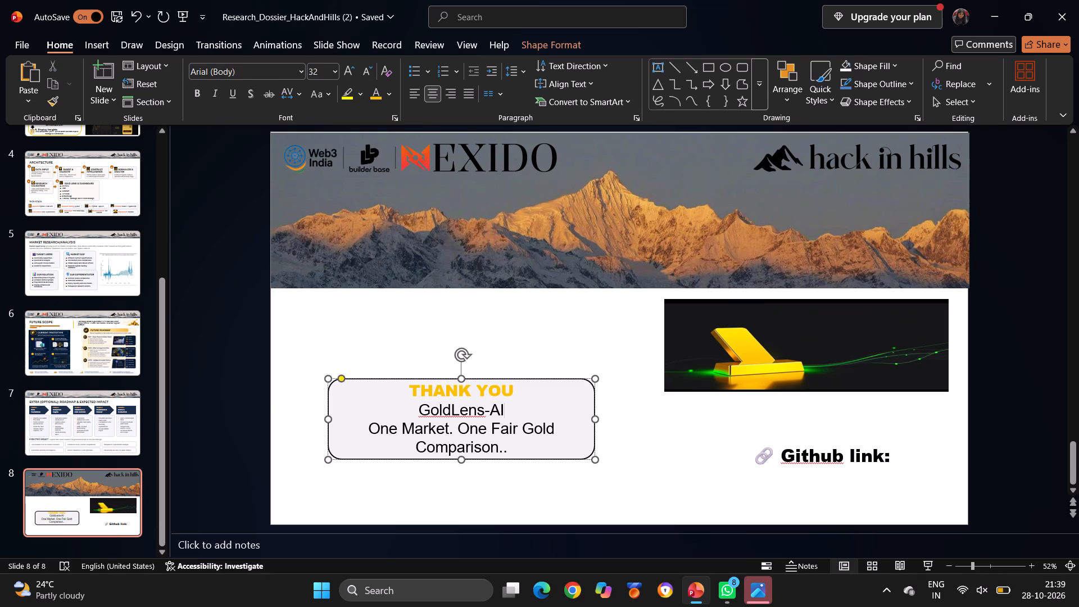
# Move the thank-you card slightly left and lower in the white area, roughly level with the Github link.
pyautogui.moveTo(365, 423); pyautogui.dragTo(350, 433)
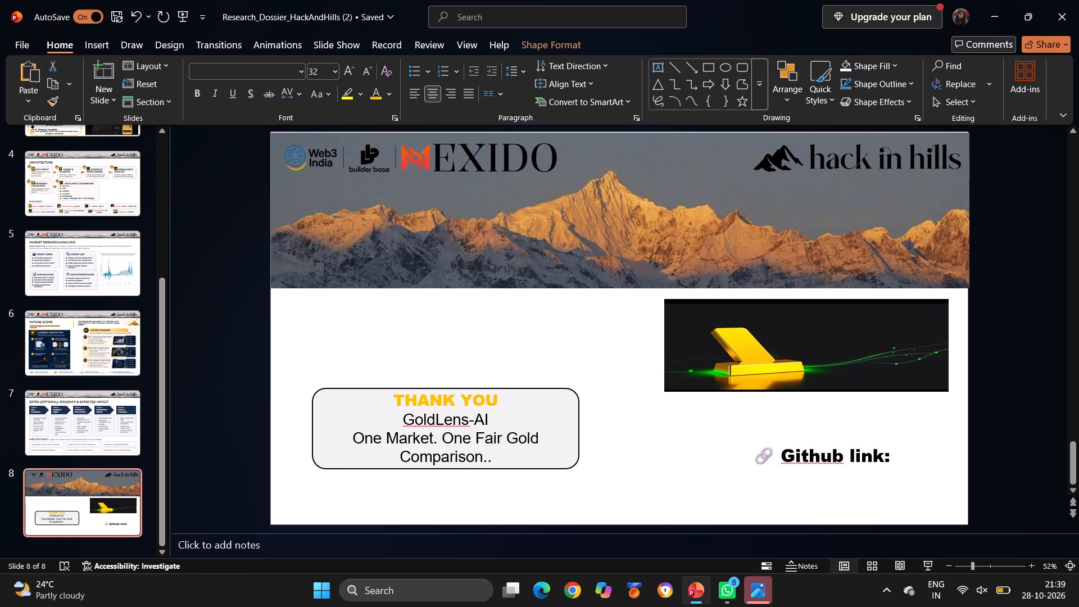
pyautogui.moveTo(350, 433); pyautogui.dragTo(349, 434)
pyautogui.moveTo(349, 434); pyautogui.dragTo(342, 441)
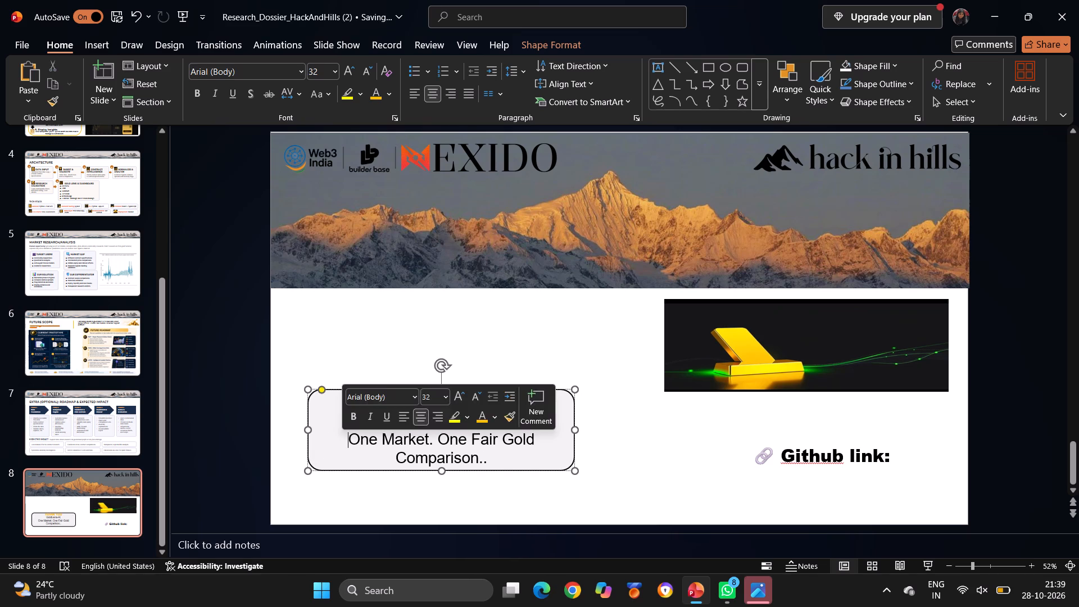
pyautogui.moveTo(342, 441); pyautogui.dragTo(341, 453)
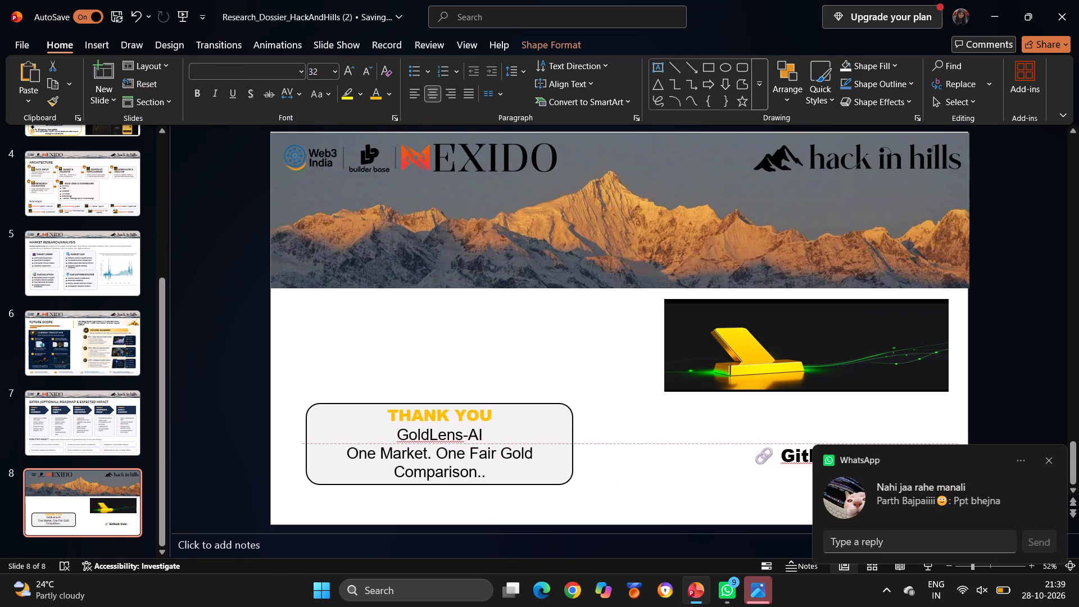
pyautogui.moveTo(341, 453); pyautogui.dragTo(338, 452)
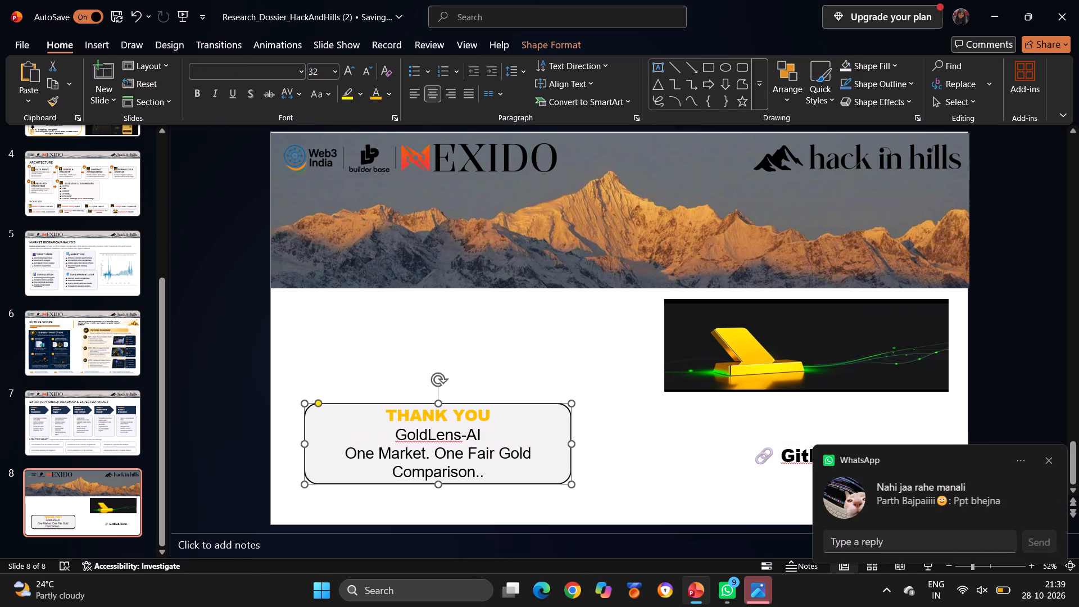
# Colour the tagline "One Market. One Fair Gold Comparison.." in a darker shade of the theme's dark blue.
pyautogui.doubleClick(343, 451)
pyautogui.moveTo(347, 453); pyautogui.dragTo(395, 461)
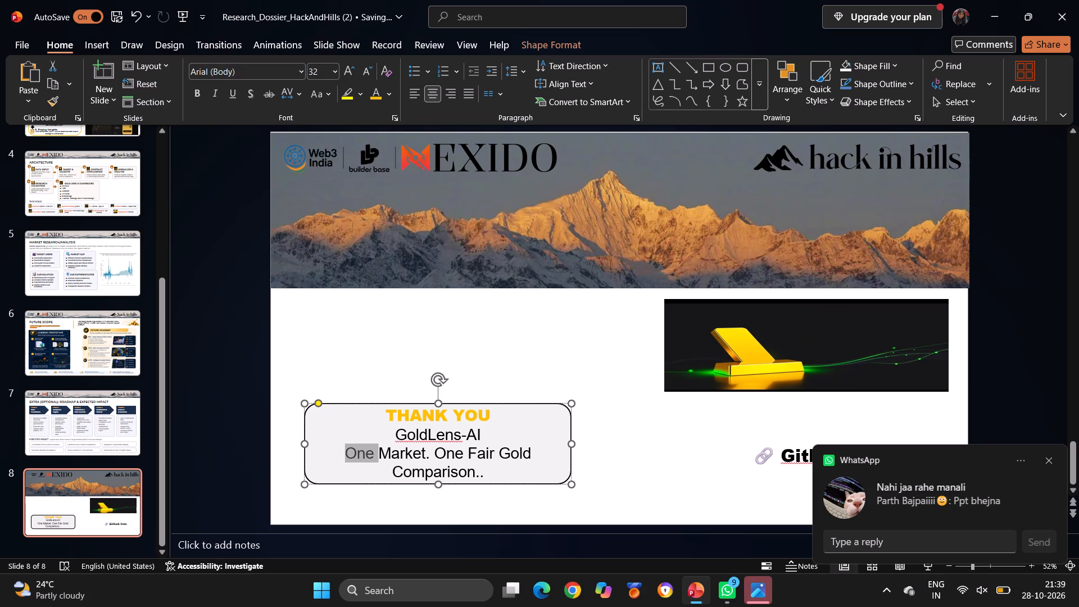
pyautogui.moveTo(395, 461); pyautogui.dragTo(480, 463)
pyautogui.click(392, 93)
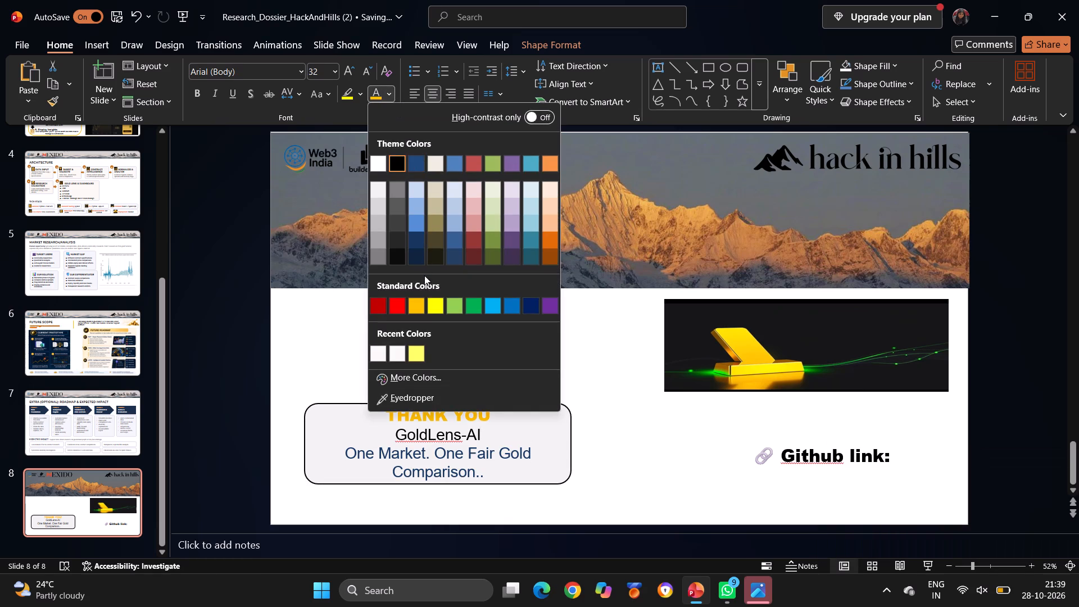
pyautogui.click(424, 275)
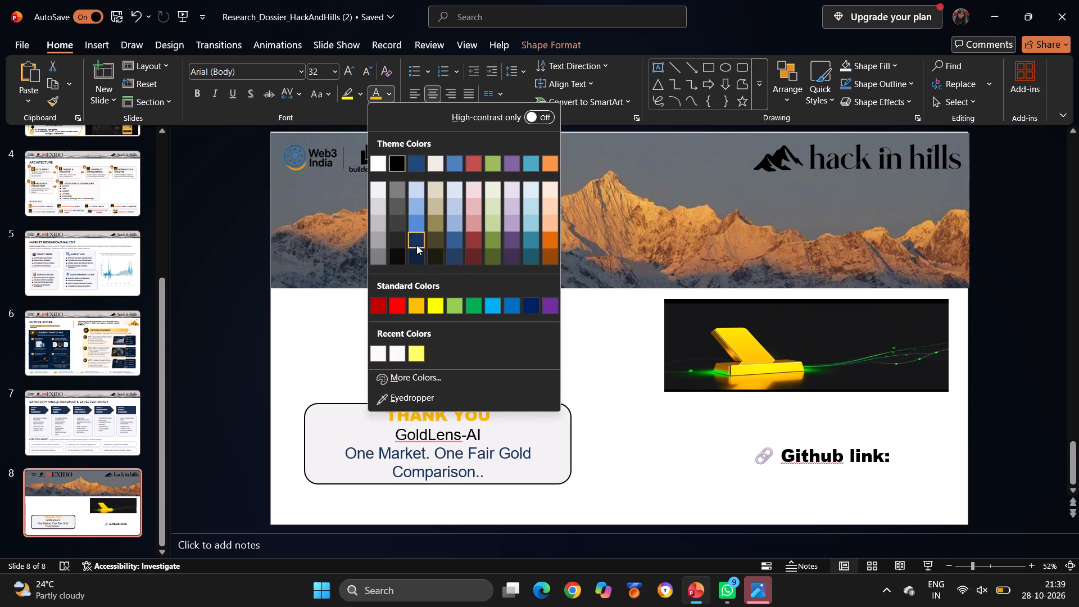
pyautogui.click(416, 245)
# Move the gold bars picture across the slide into the white area just above the thank-you card, leaving a small gap.
pyautogui.moveTo(638, 468); pyautogui.dragTo(717, 349)
pyautogui.click(717, 349)
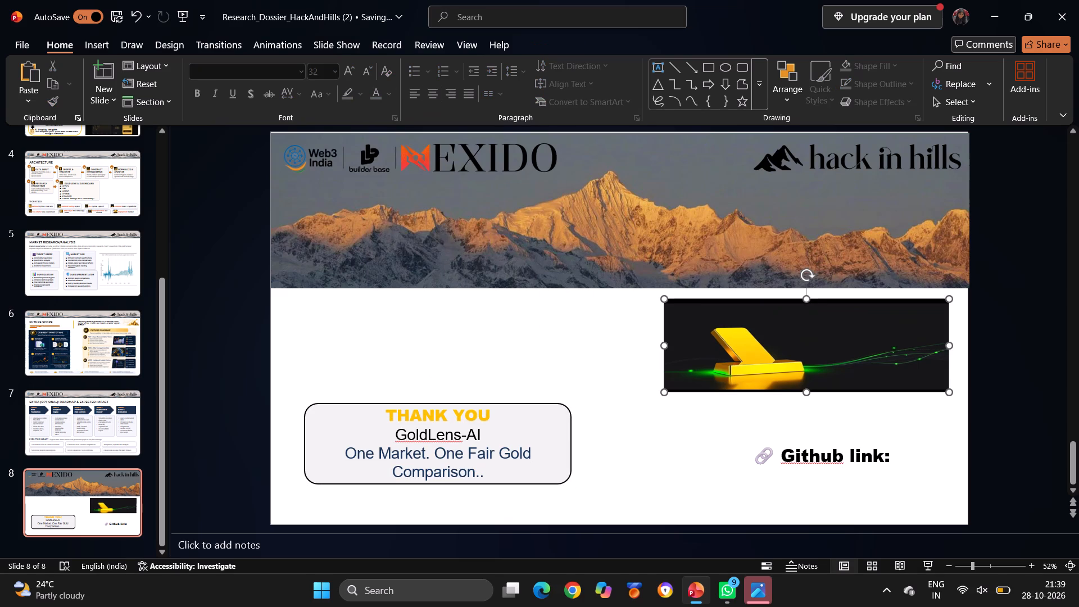
pyautogui.moveTo(704, 345); pyautogui.dragTo(351, 337)
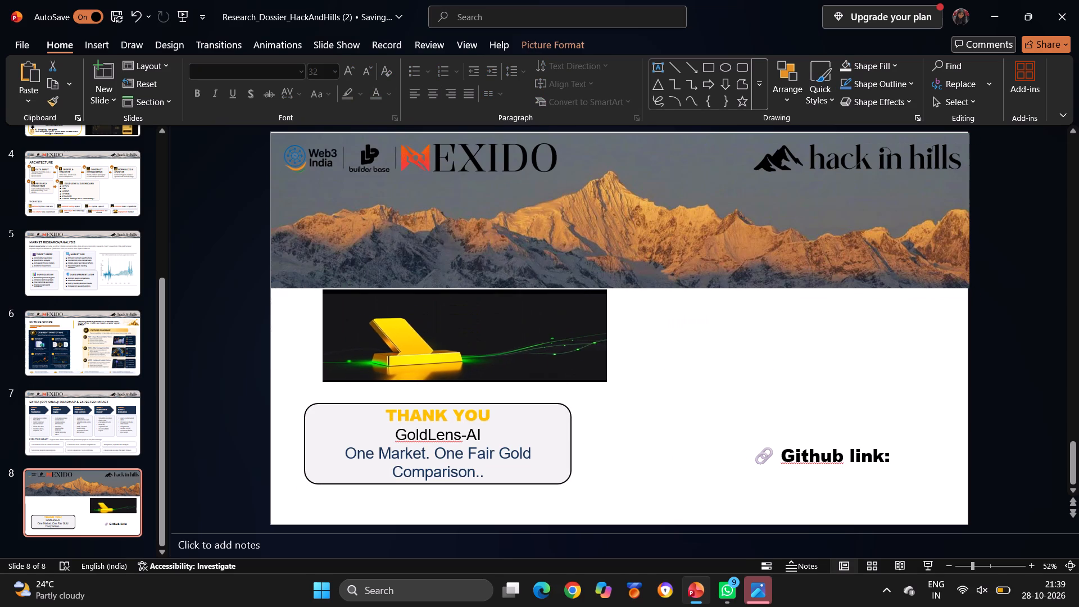
pyautogui.moveTo(351, 337); pyautogui.dragTo(338, 357)
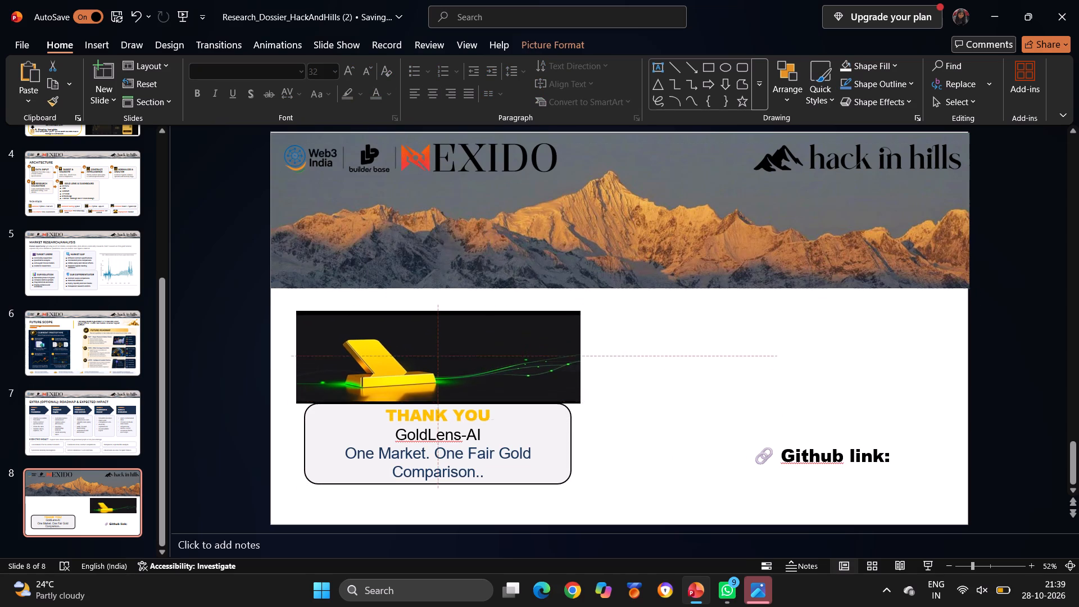
pyautogui.moveTo(338, 357); pyautogui.dragTo(338, 347)
# Resize the gold bars picture so both its side edges line up with those of the thank-you card.
pyautogui.moveTo(296, 391); pyautogui.dragTo(306, 389)
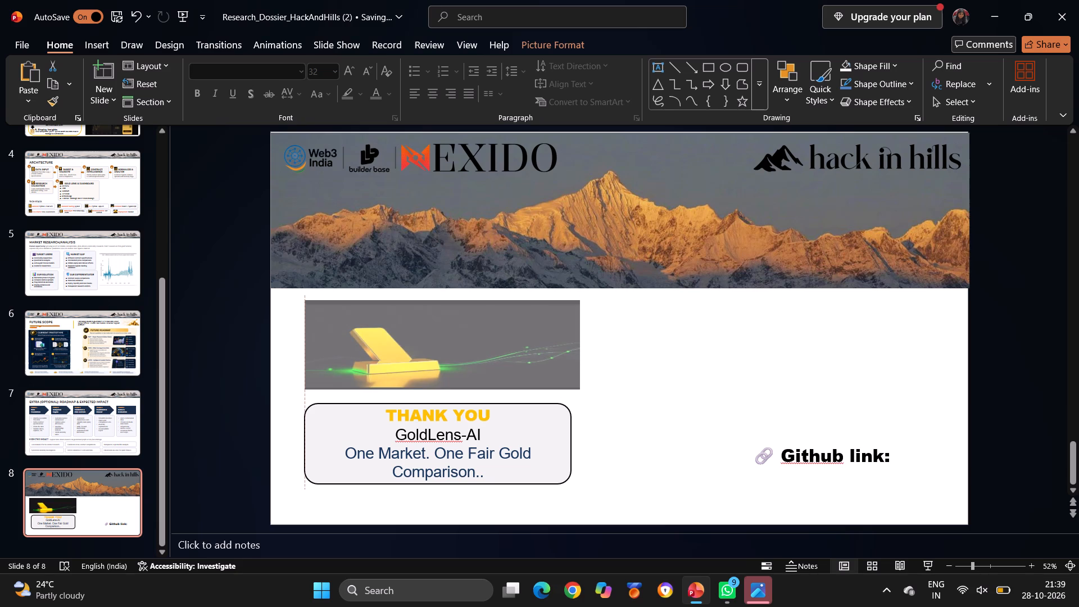
pyautogui.moveTo(306, 389); pyautogui.dragTo(310, 389)
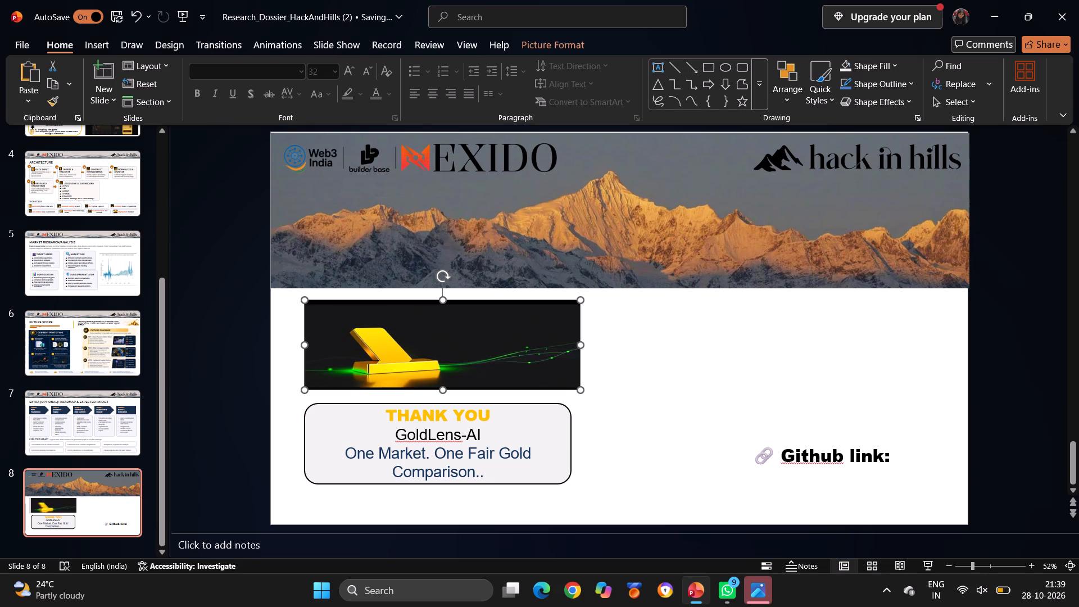
pyautogui.moveTo(577, 388); pyautogui.dragTo(556, 388)
pyautogui.moveTo(579, 388); pyautogui.dragTo(563, 388)
pyautogui.moveTo(579, 346); pyautogui.dragTo(573, 346)
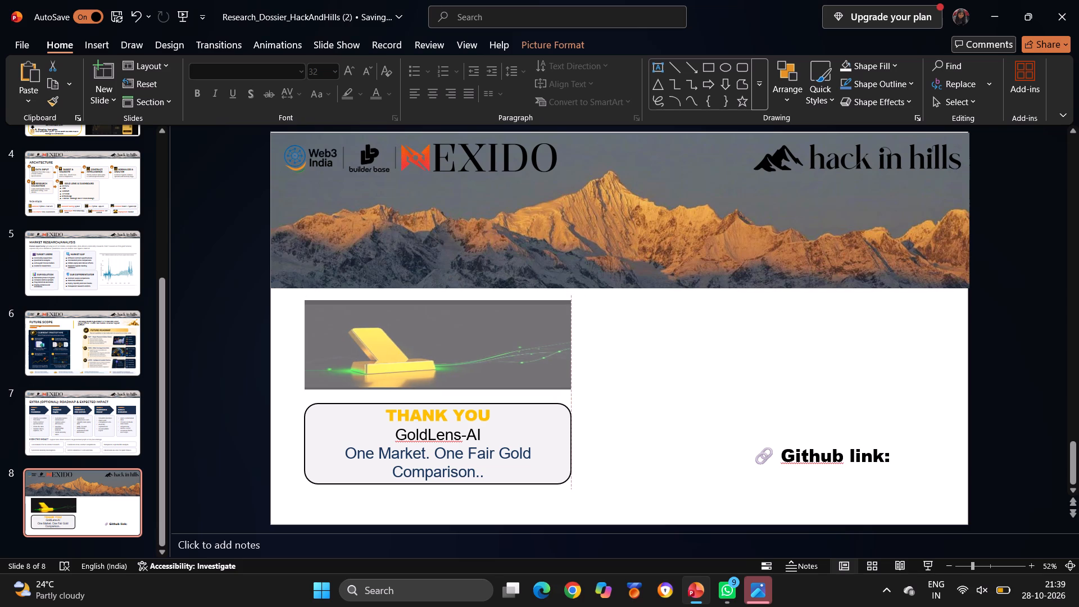
pyautogui.moveTo(573, 346); pyautogui.dragTo(572, 346)
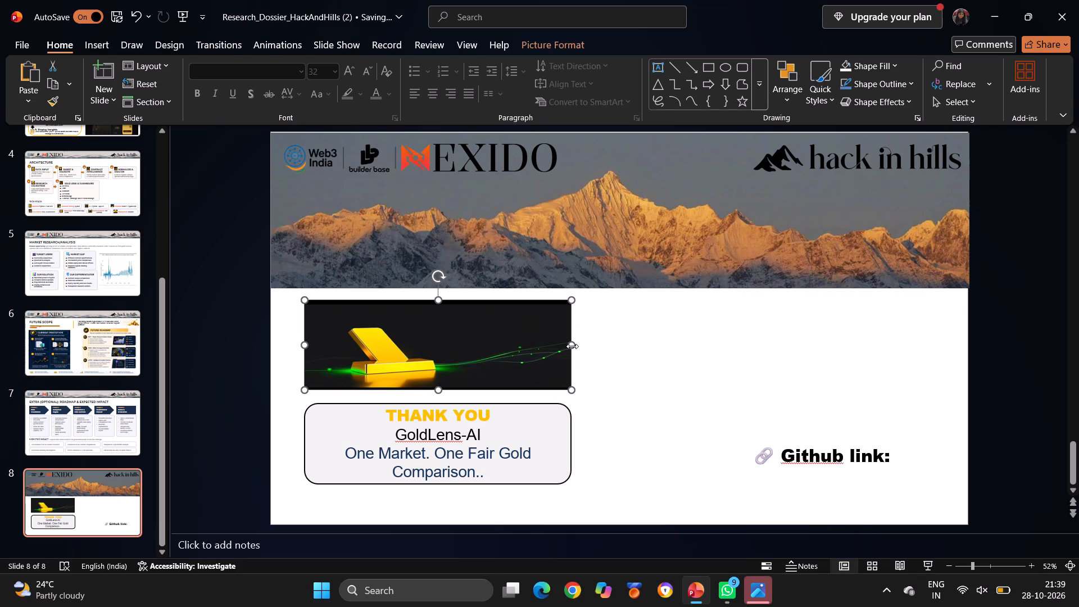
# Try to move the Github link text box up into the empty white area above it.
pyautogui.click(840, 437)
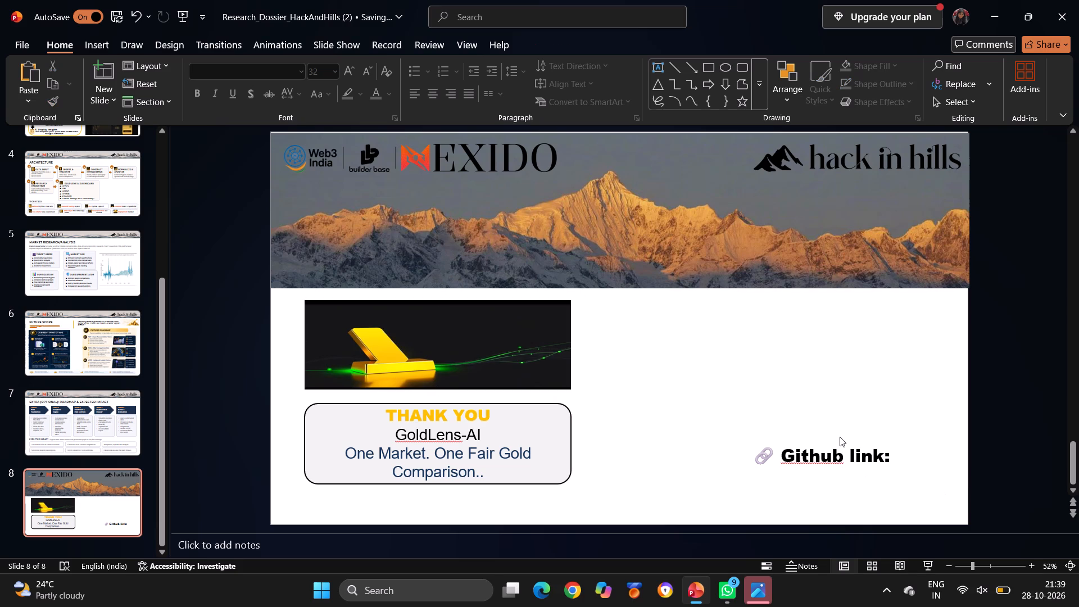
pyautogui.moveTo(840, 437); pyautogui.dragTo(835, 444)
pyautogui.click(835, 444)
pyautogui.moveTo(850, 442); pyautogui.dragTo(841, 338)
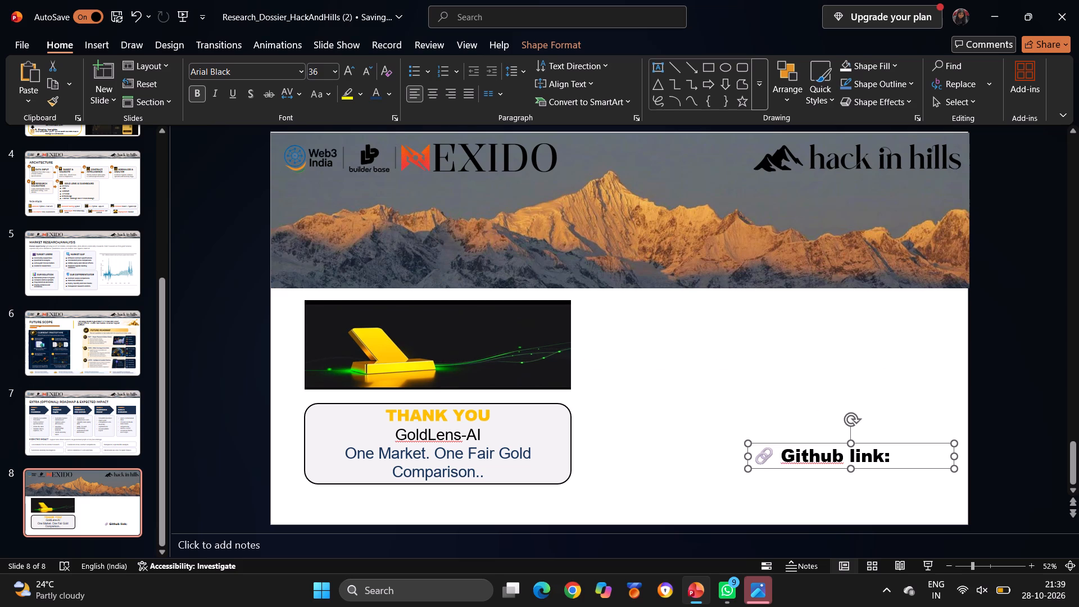
# Add an empty line below the "Github link:" text.
pyautogui.click(889, 457)
pyautogui.press('Return')
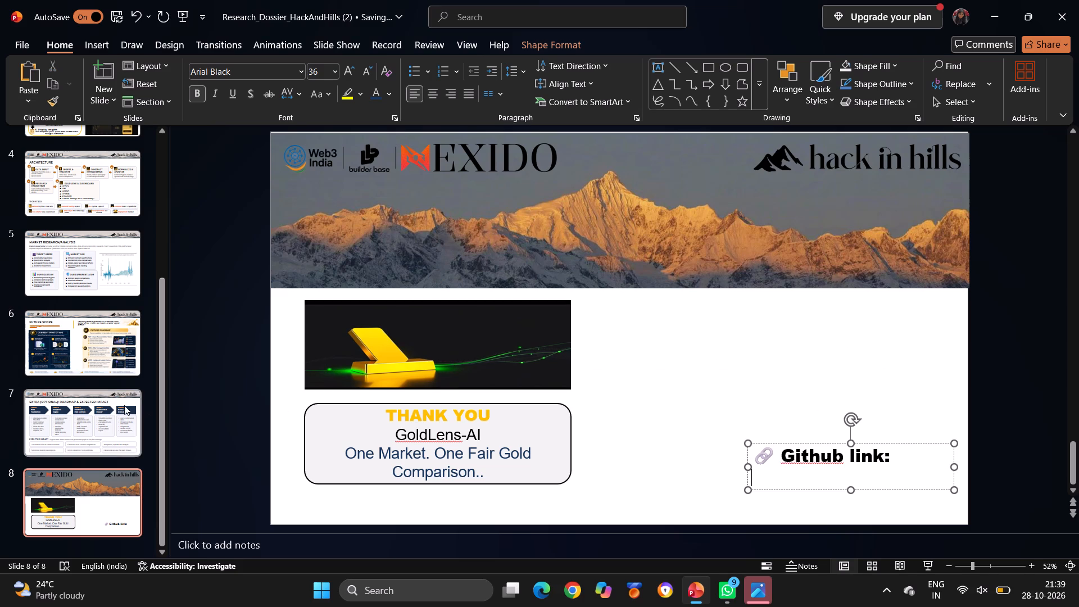
# Open slide 7, the Roadmap & Expected Impact slide.
pyautogui.click(94, 405)
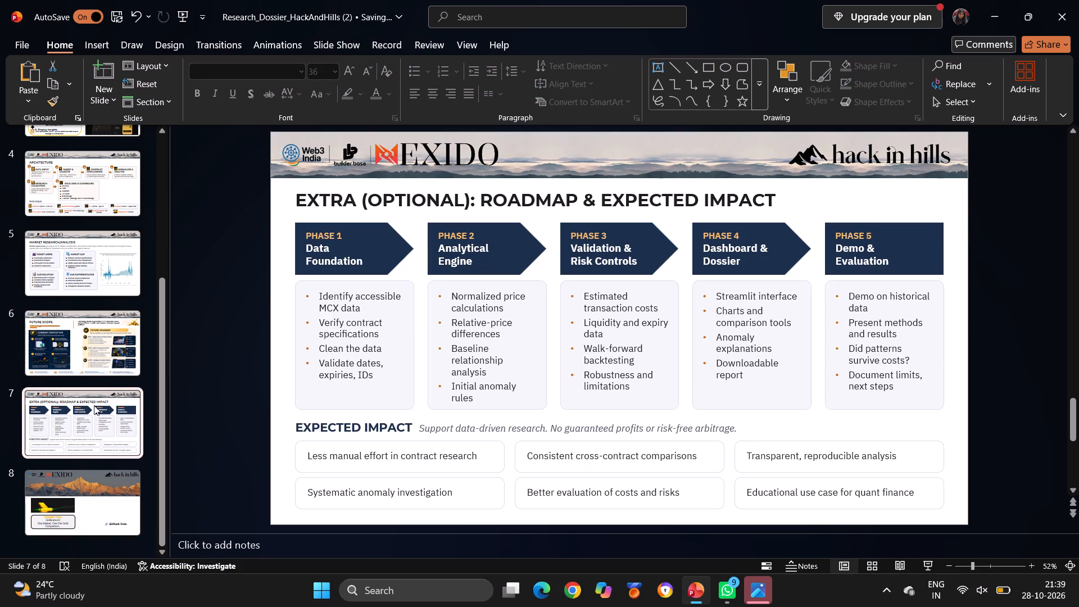
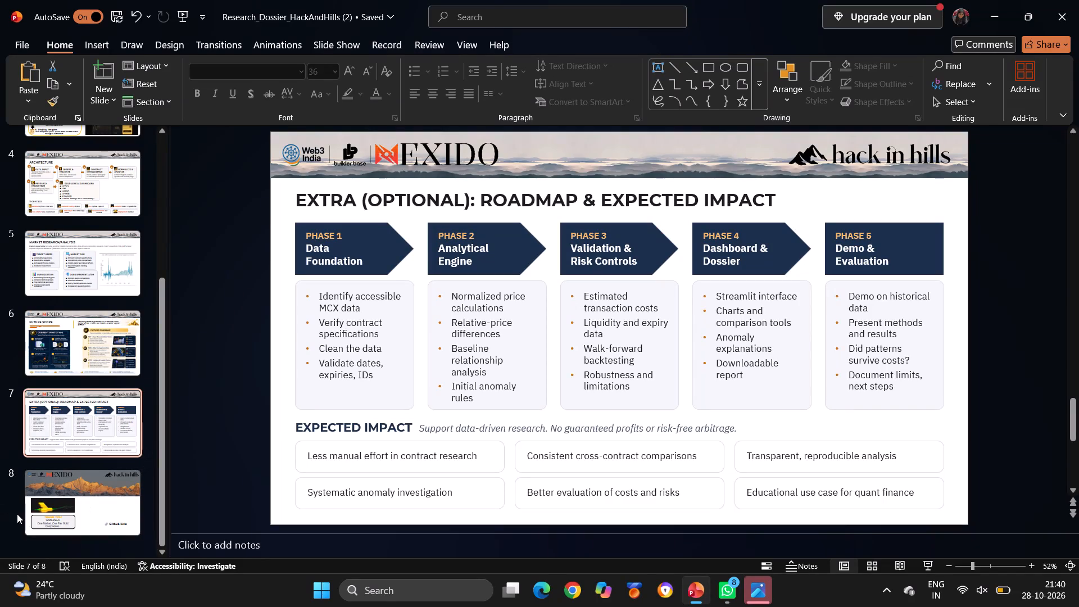
# Delete the "EXPECTED IMPACT" heading line, including its italic subtitle, from below the phase cards on slide 7.
pyautogui.click(348, 336)
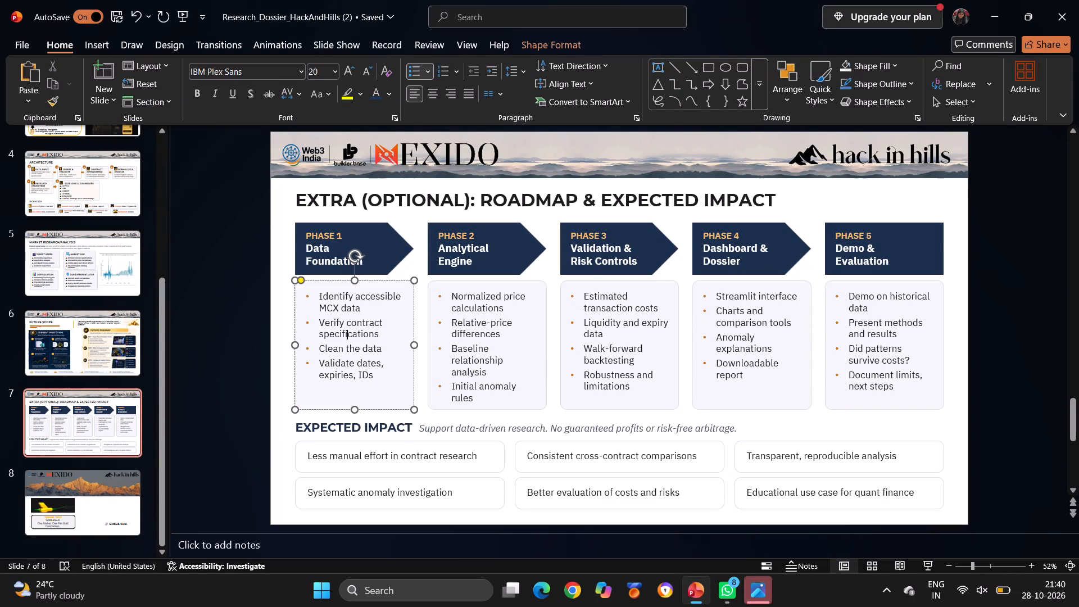
pyautogui.click(301, 451)
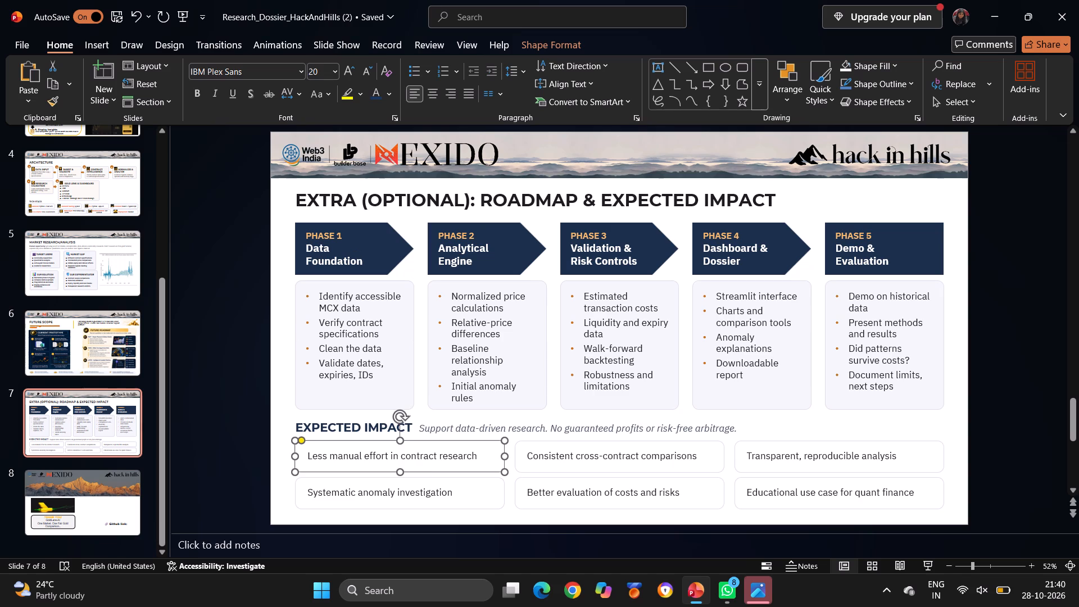
pyautogui.moveTo(296, 424); pyautogui.dragTo(819, 533)
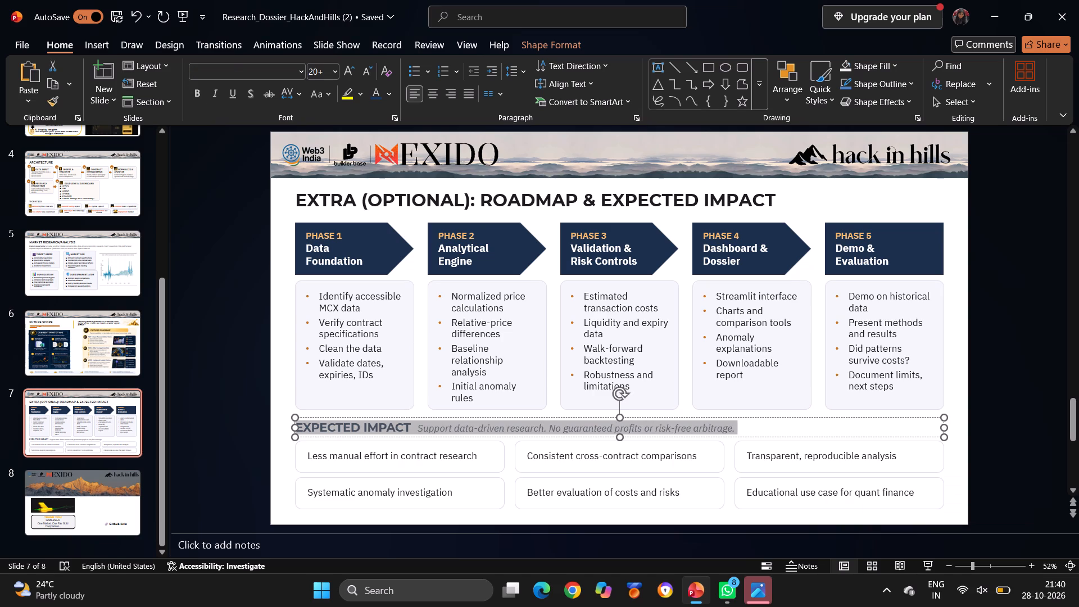
pyautogui.moveTo(620, 437); pyautogui.dragTo(649, 508)
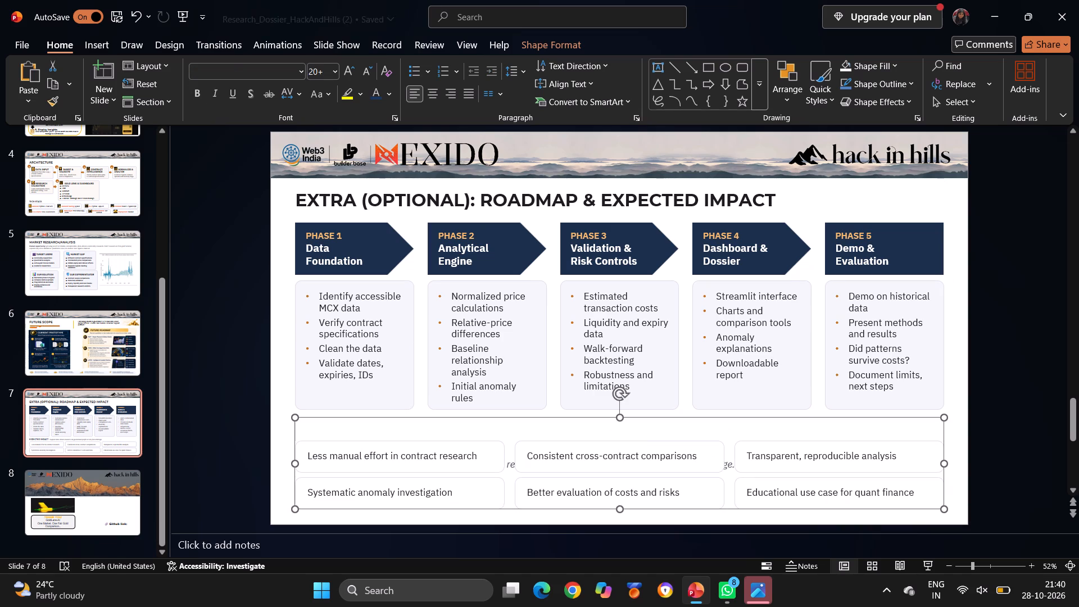
pyautogui.press('Delete')
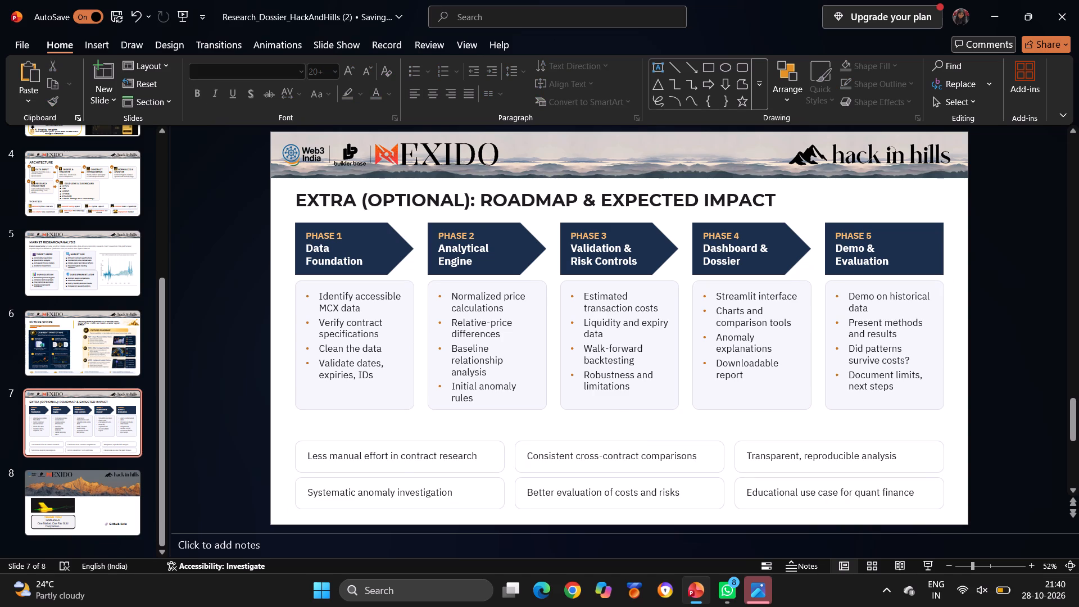
# Delete five of the expected-impact boxes, keeping only the "Less manual effort in contract research" box.
pyautogui.click(476, 493)
pyautogui.press('Delete')
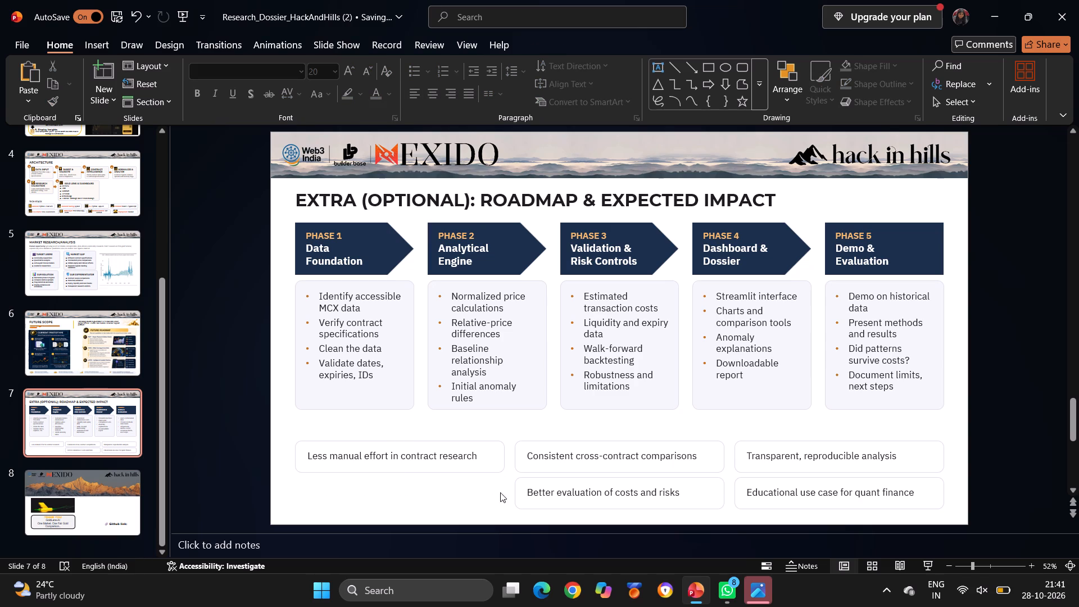
pyautogui.click(519, 490)
pyautogui.press('Delete')
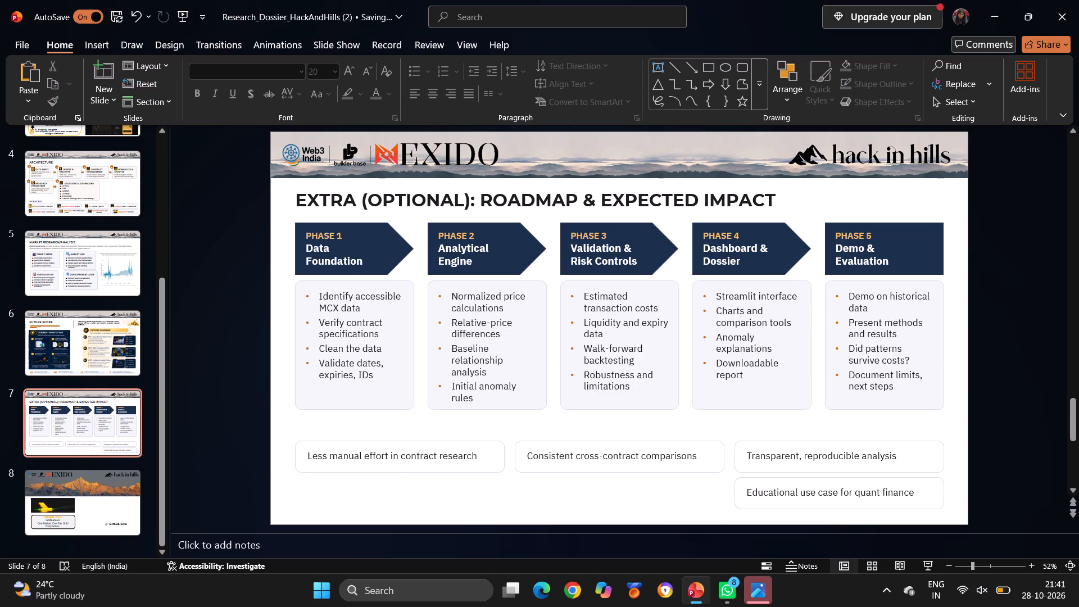
pyautogui.click(774, 505)
pyautogui.press('Delete')
pyautogui.click(767, 440)
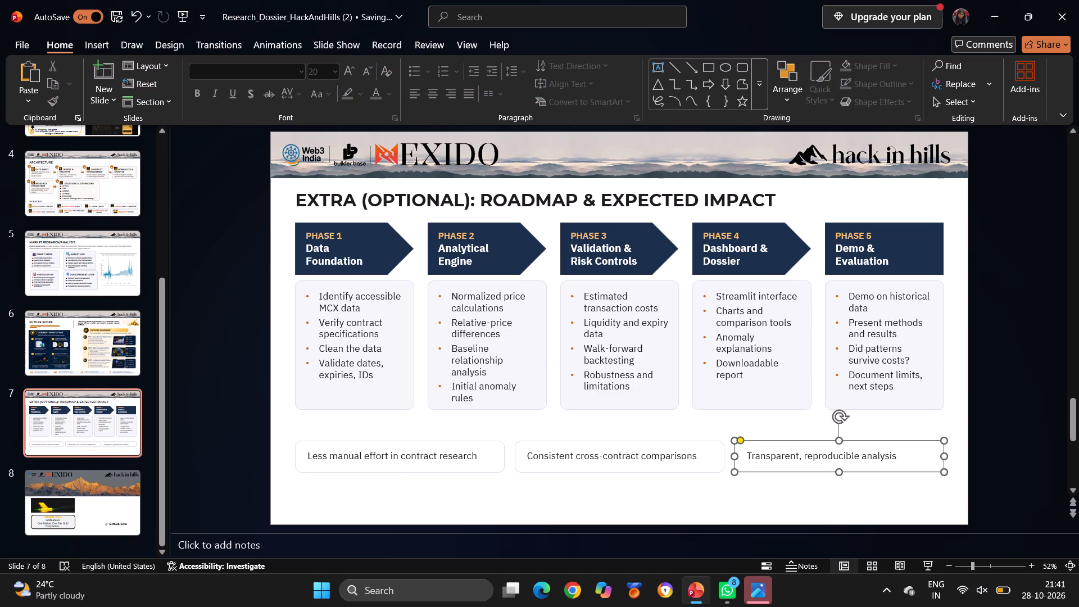
pyautogui.press('Delete')
pyautogui.click(682, 472)
pyautogui.press('Delete')
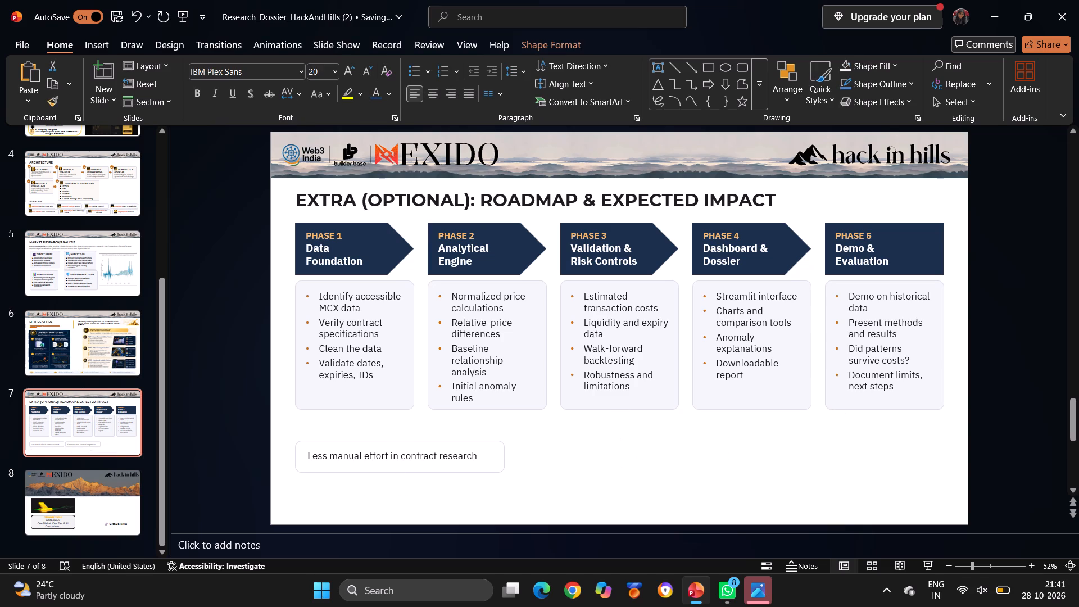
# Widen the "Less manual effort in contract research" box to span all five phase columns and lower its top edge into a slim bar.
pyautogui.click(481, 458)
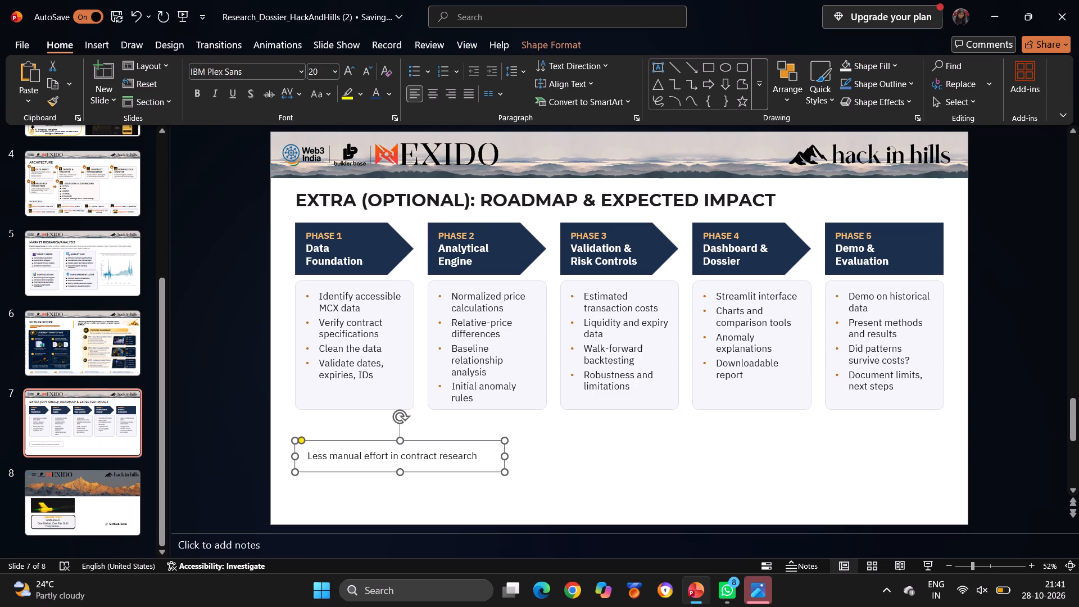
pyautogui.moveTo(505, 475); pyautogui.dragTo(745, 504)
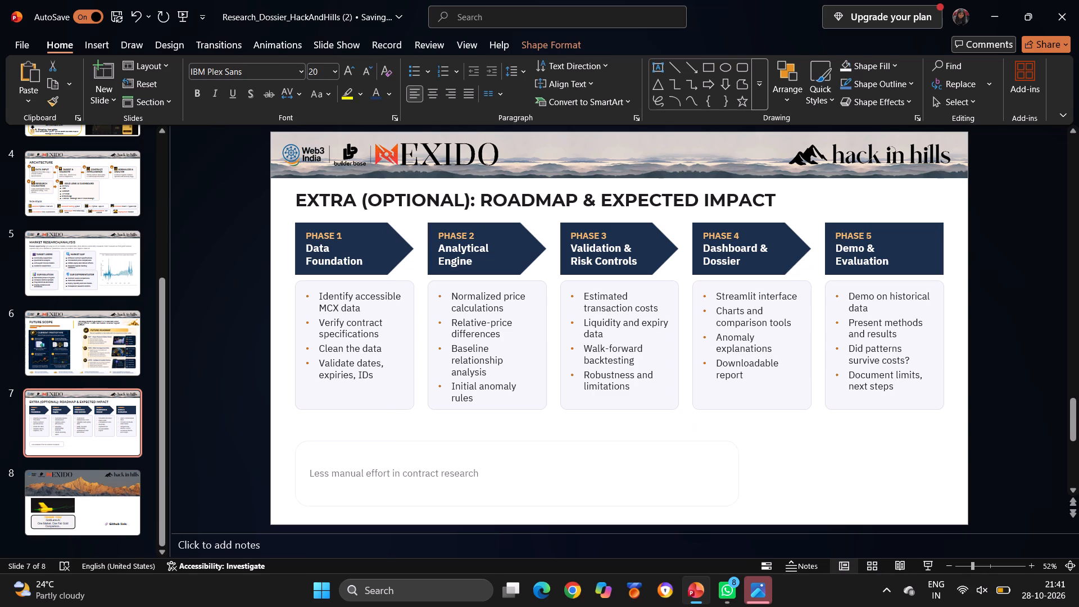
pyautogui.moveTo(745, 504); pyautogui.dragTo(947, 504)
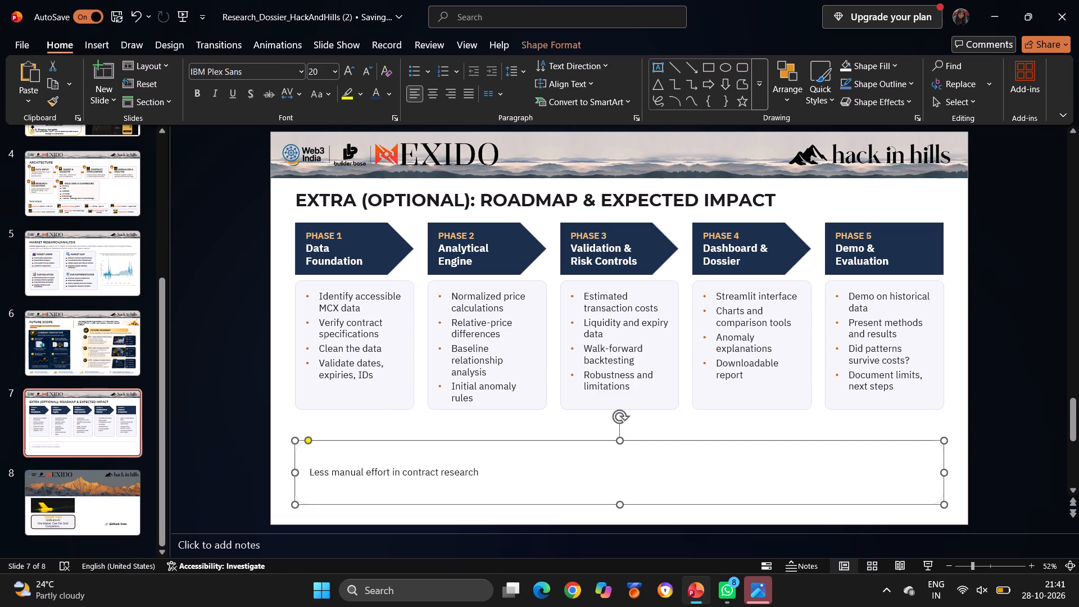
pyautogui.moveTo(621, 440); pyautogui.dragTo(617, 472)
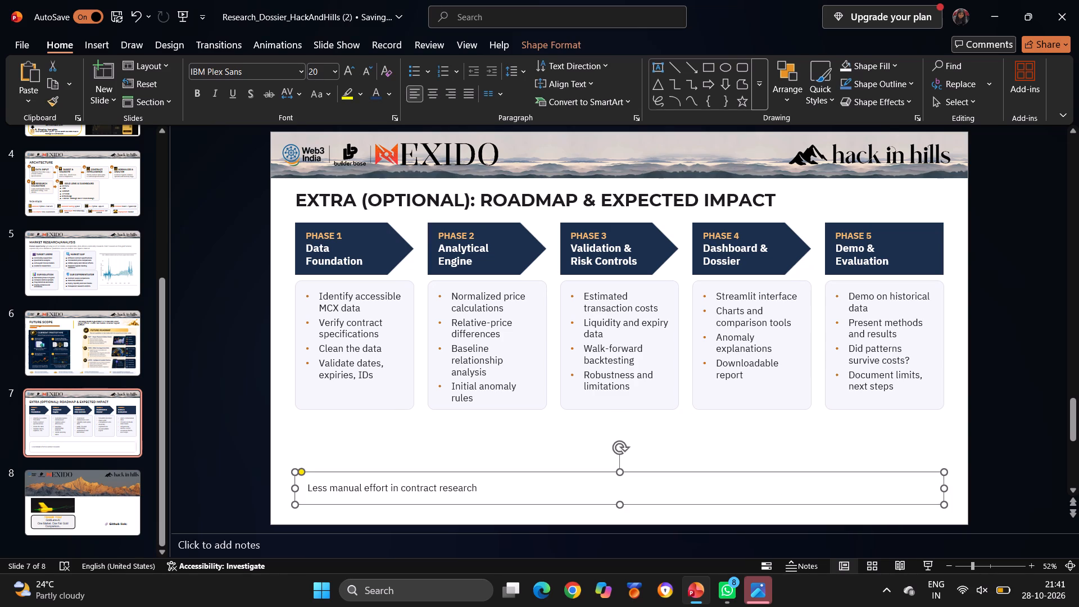
# Delete the remaining "Less manual effort in contract research" box.
pyautogui.tripleClick(489, 488)
pyautogui.press('BackSpace')
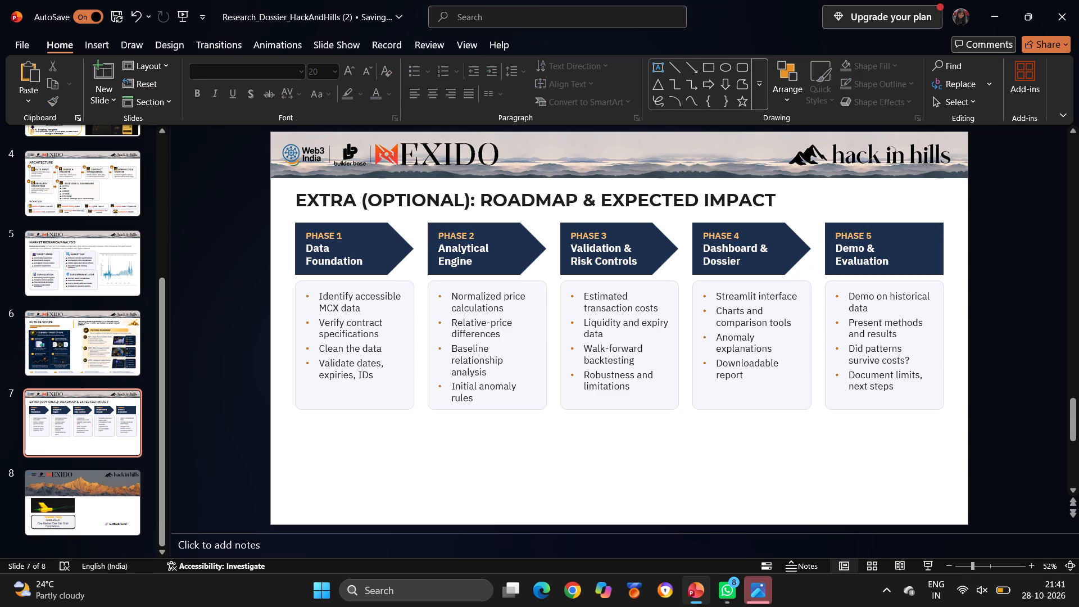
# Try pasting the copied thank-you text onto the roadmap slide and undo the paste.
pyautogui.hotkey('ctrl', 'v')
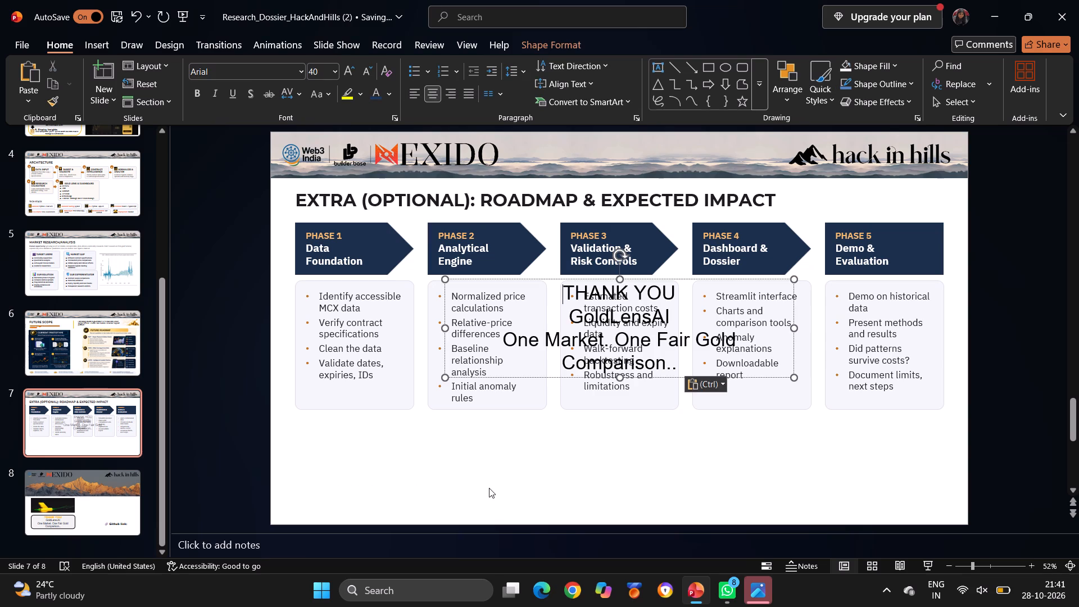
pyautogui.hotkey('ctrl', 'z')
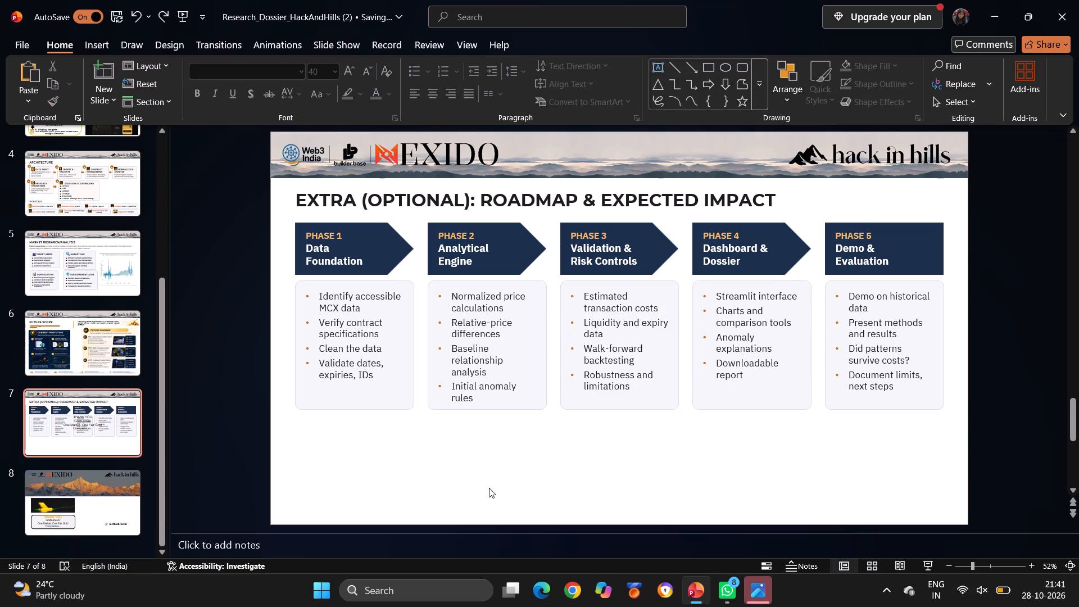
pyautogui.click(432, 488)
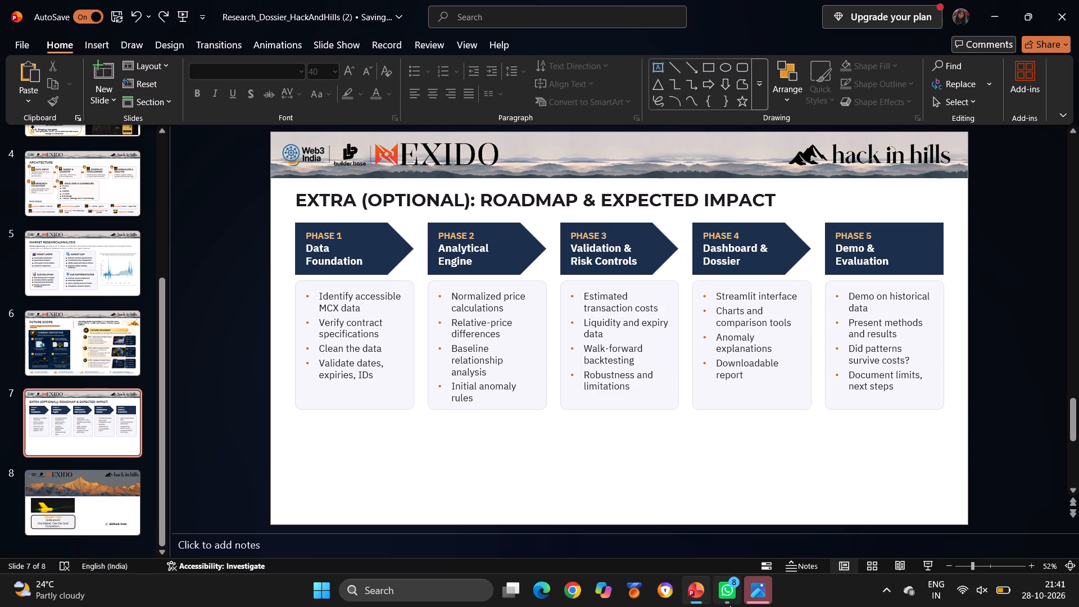
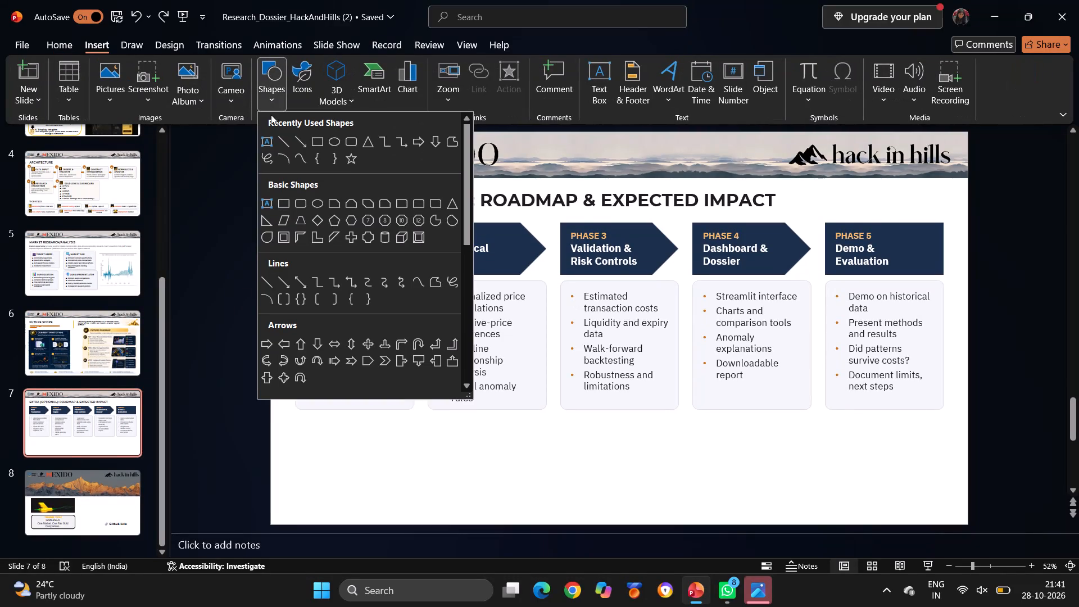
# Insert a rounded rectangle about 40.9 cm wide and 2.5 cm high as a bar along the roadmap slide's bottom edge.
pyautogui.click(297, 197)
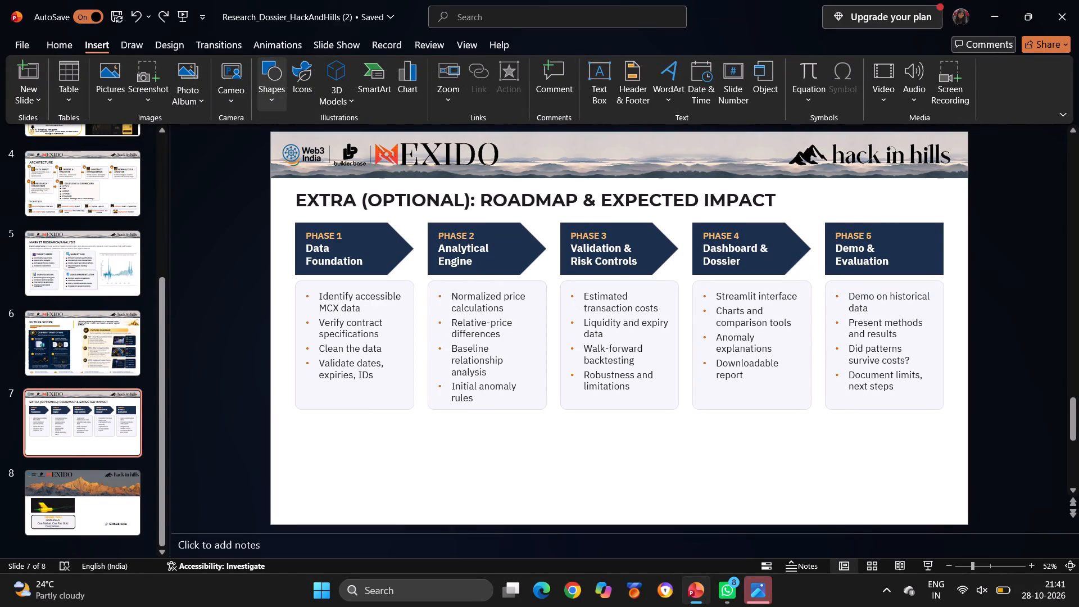
pyautogui.click(320, 483)
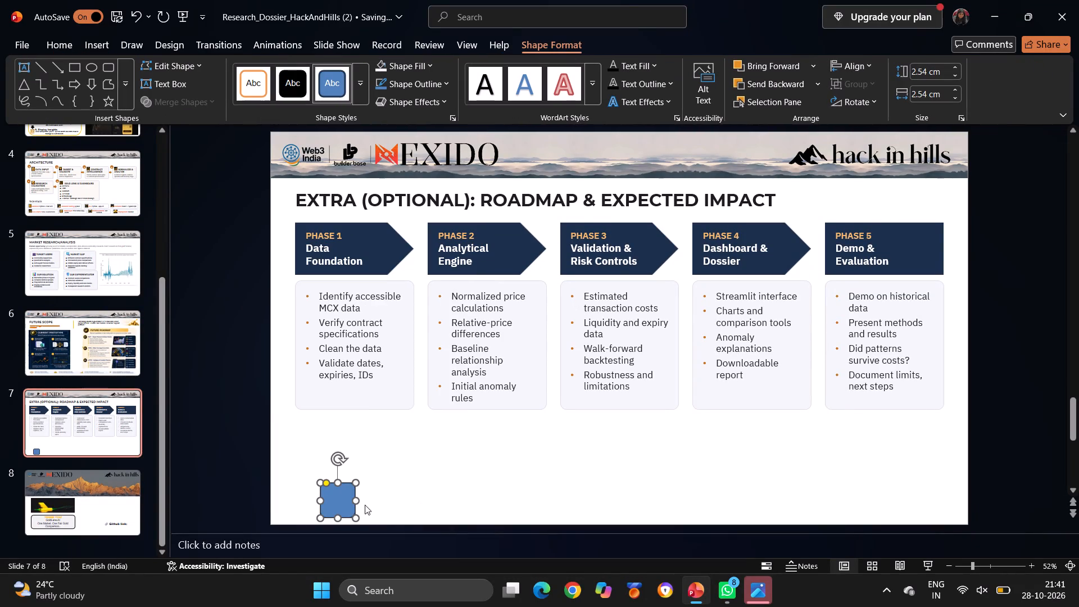
pyautogui.moveTo(359, 500); pyautogui.dragTo(874, 428)
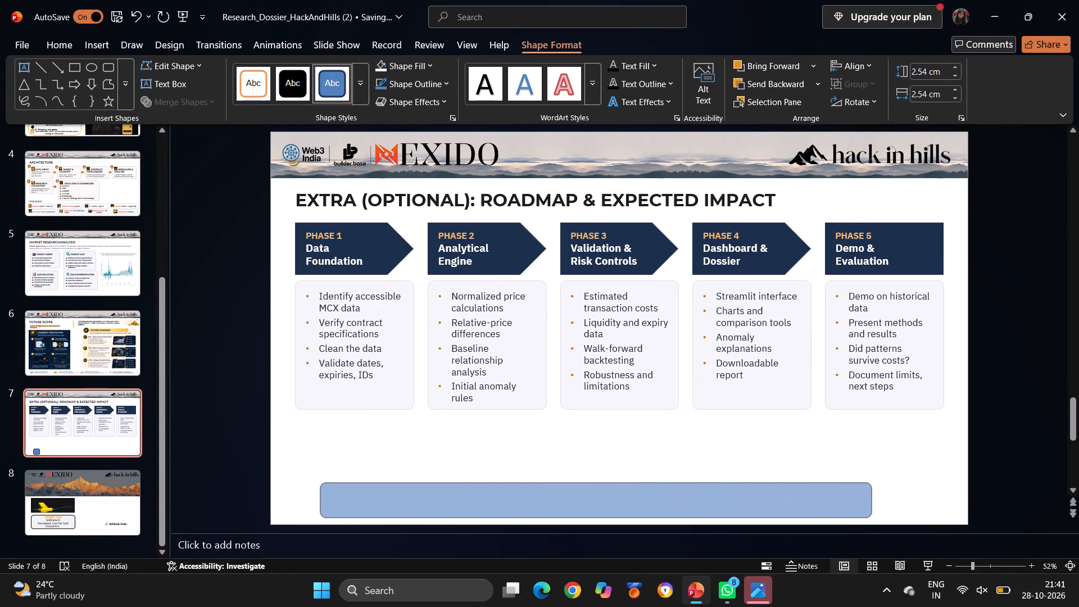
pyautogui.moveTo(874, 428); pyautogui.dragTo(882, 427)
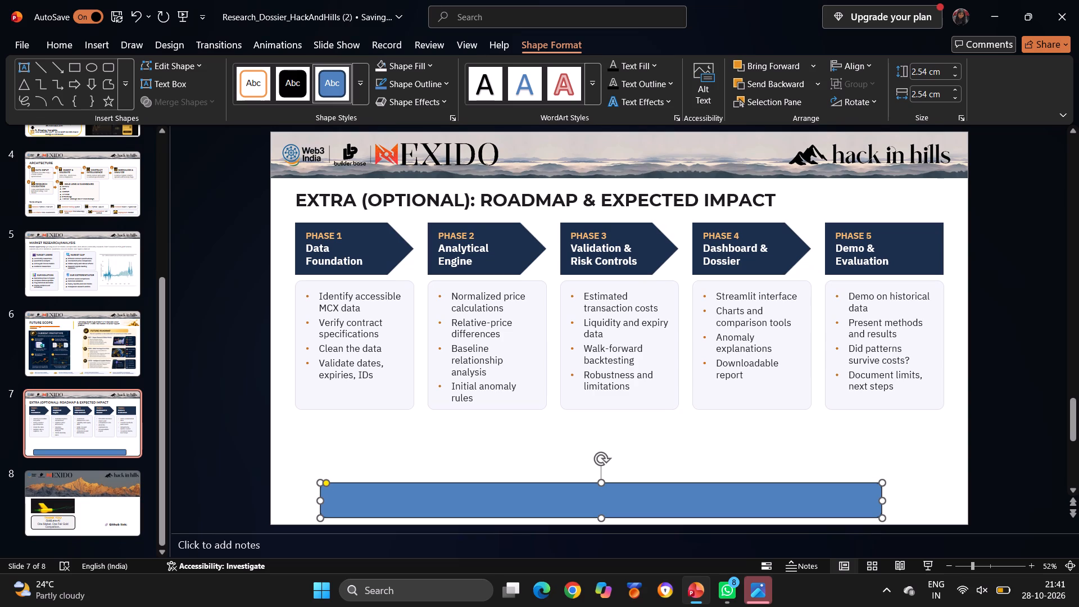
# Paste the copied text "Goal: More reliable, transparent and scalable gold-futures research." into the new bar.
pyautogui.doubleClick(350, 501)
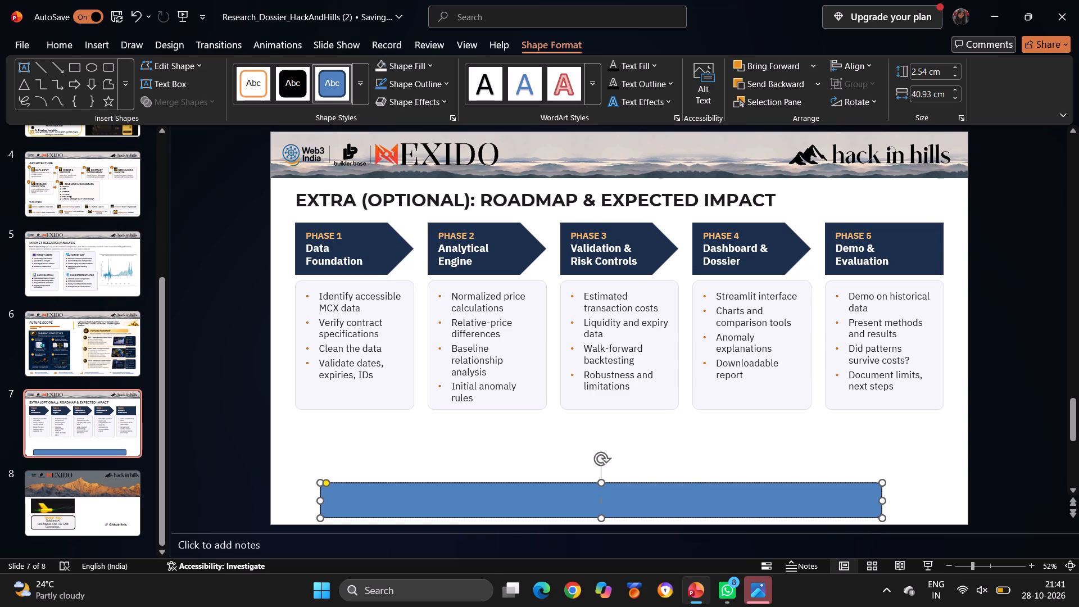
pyautogui.hotkey('ctrl', 'v')
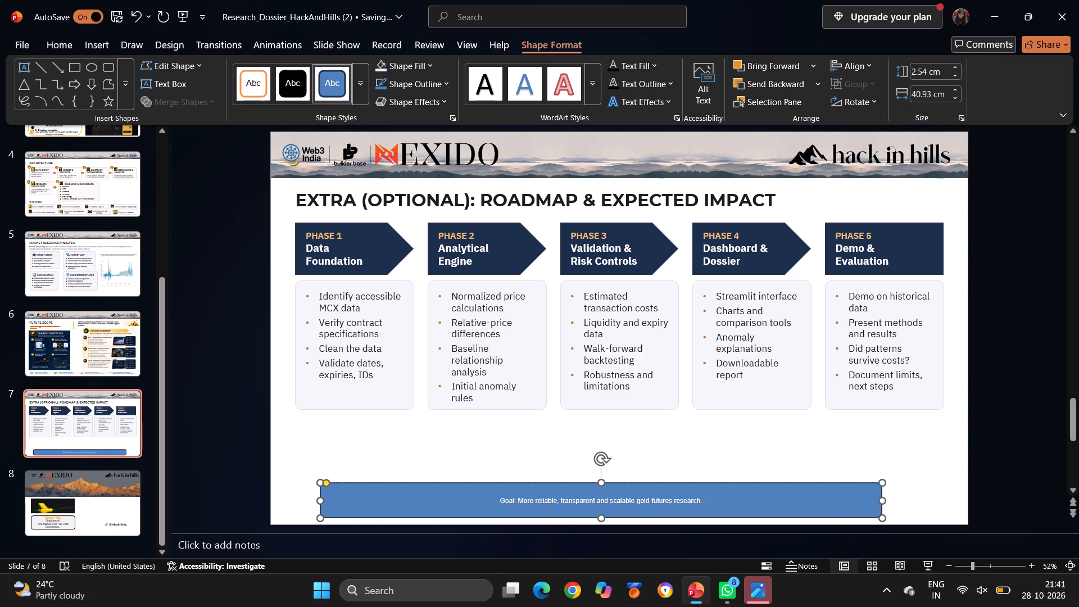
# Format the goal text in the bar as bold ADLaM Display at size 36.
pyautogui.moveTo(700, 501); pyautogui.dragTo(504, 504)
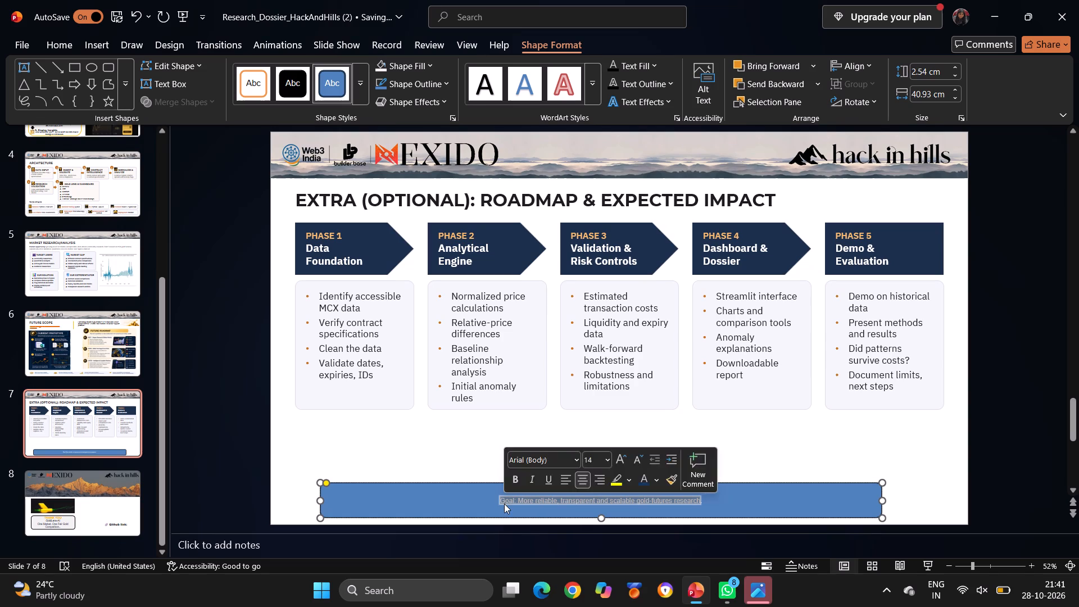
pyautogui.click(71, 43)
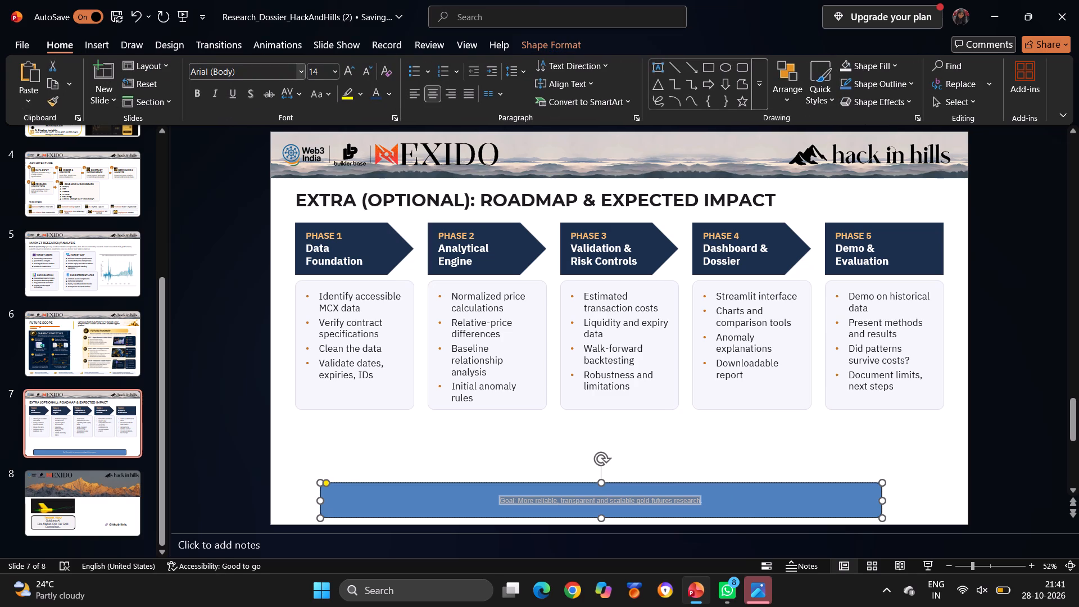
pyautogui.click(193, 92)
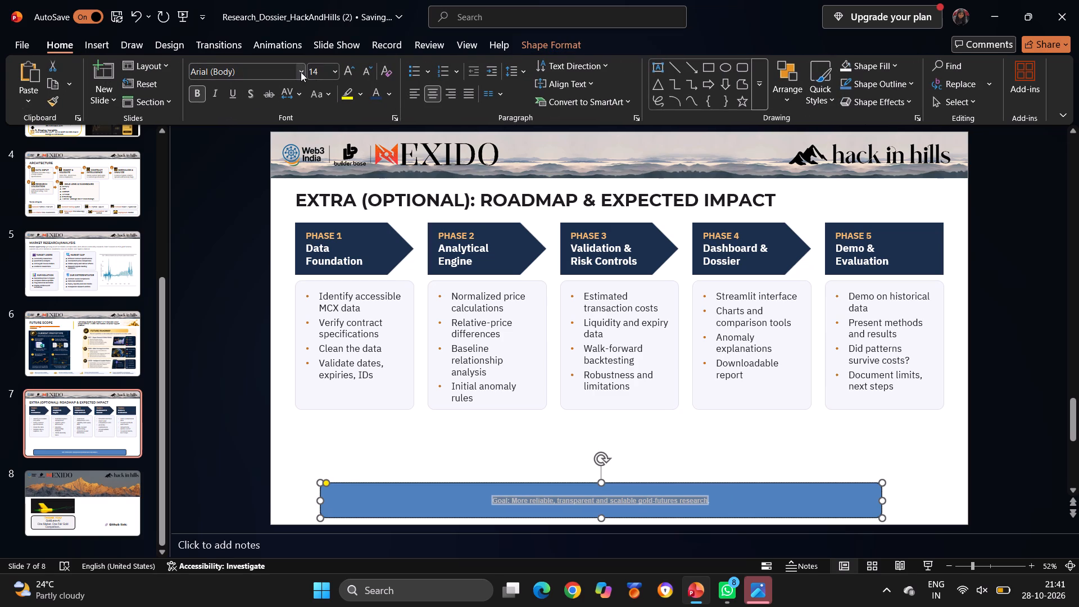
pyautogui.moveTo(301, 72); pyautogui.dragTo(270, 213)
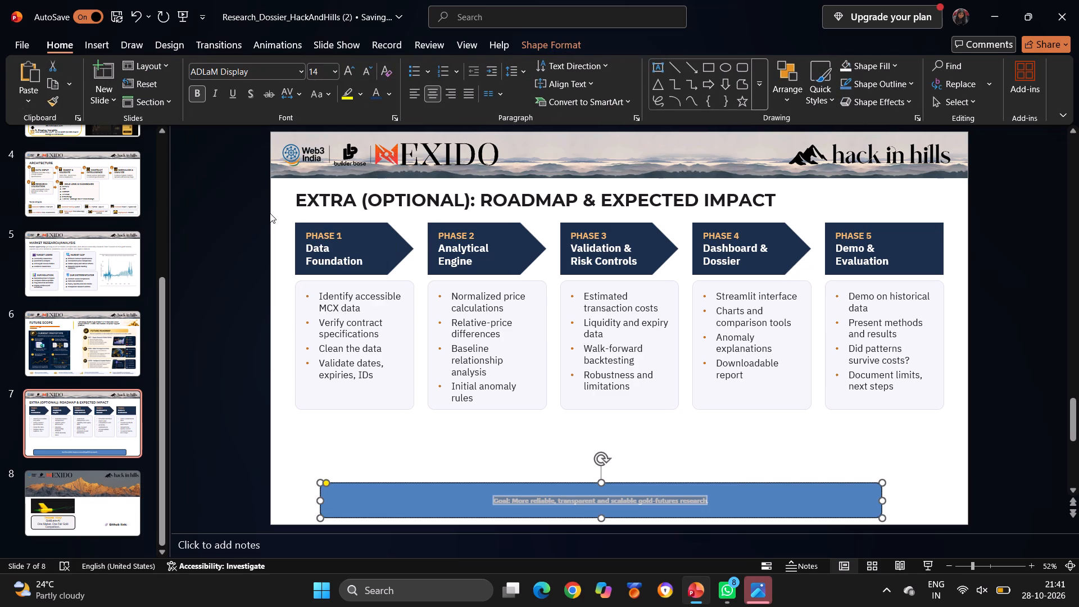
pyautogui.click(337, 72)
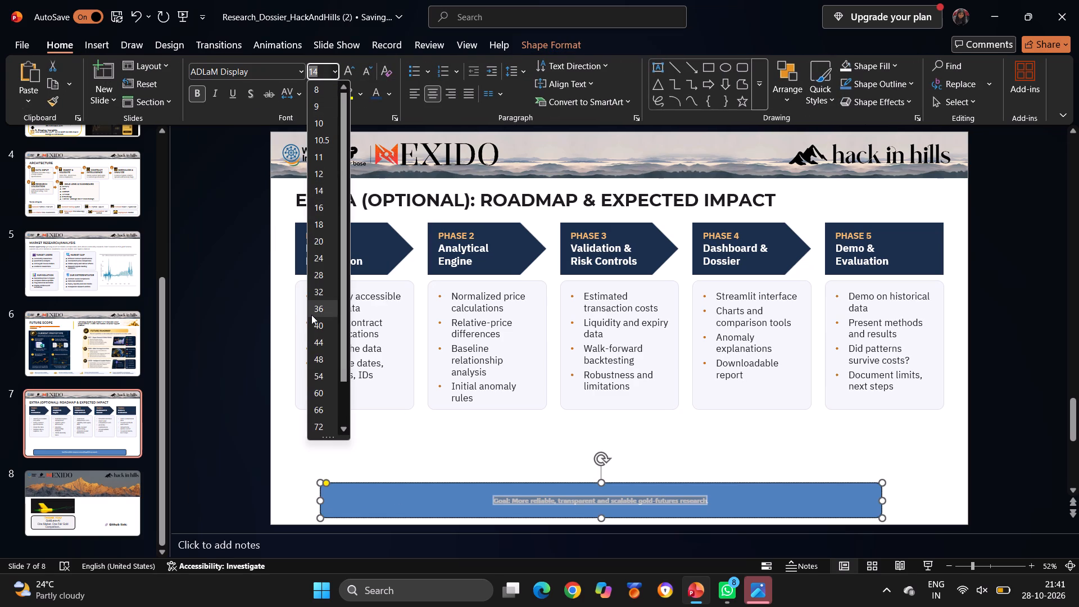
pyautogui.click(311, 315)
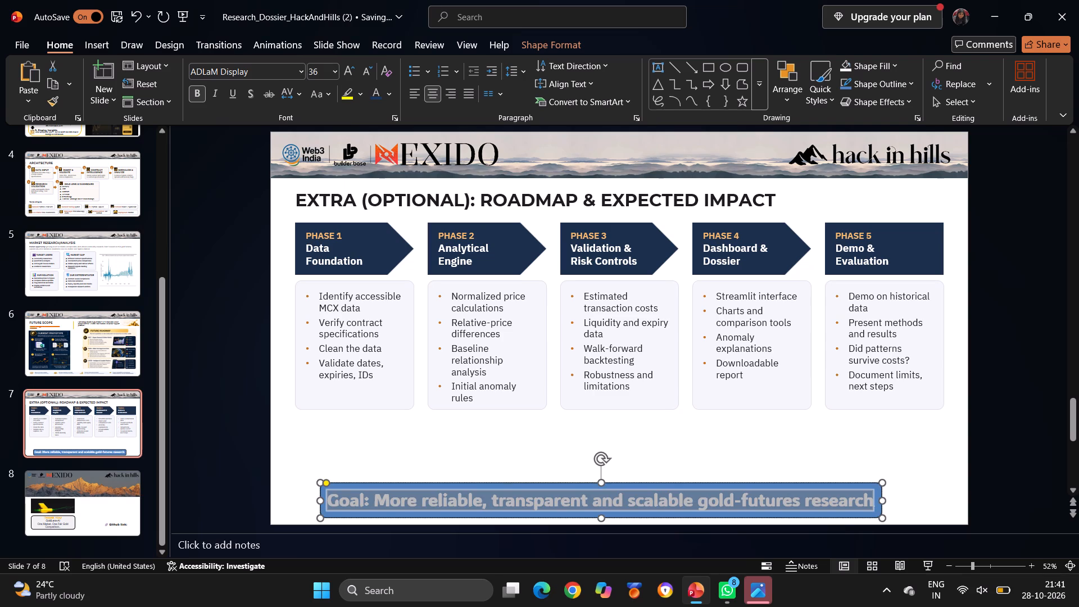
# Fill the goal bar with the recently used pale pink and colour its text black.
pyautogui.click(891, 58)
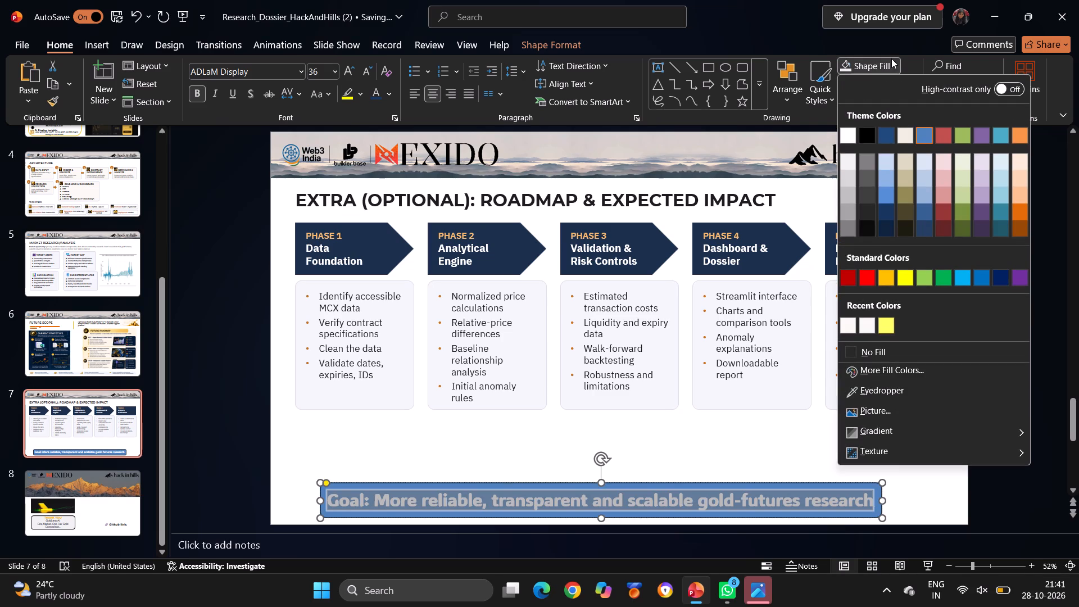
pyautogui.click(853, 325)
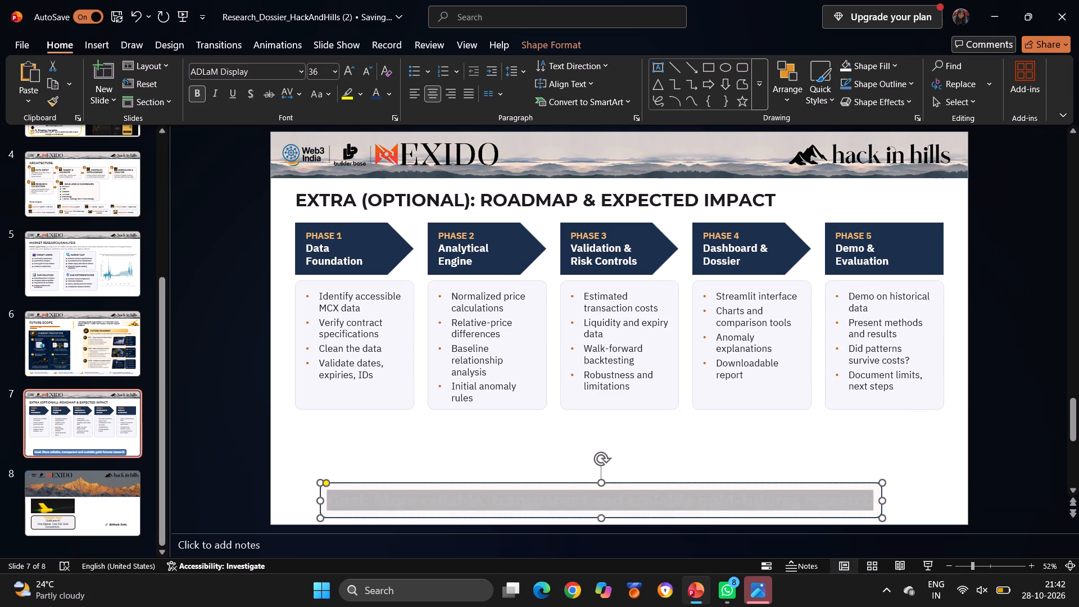
pyautogui.click(389, 88)
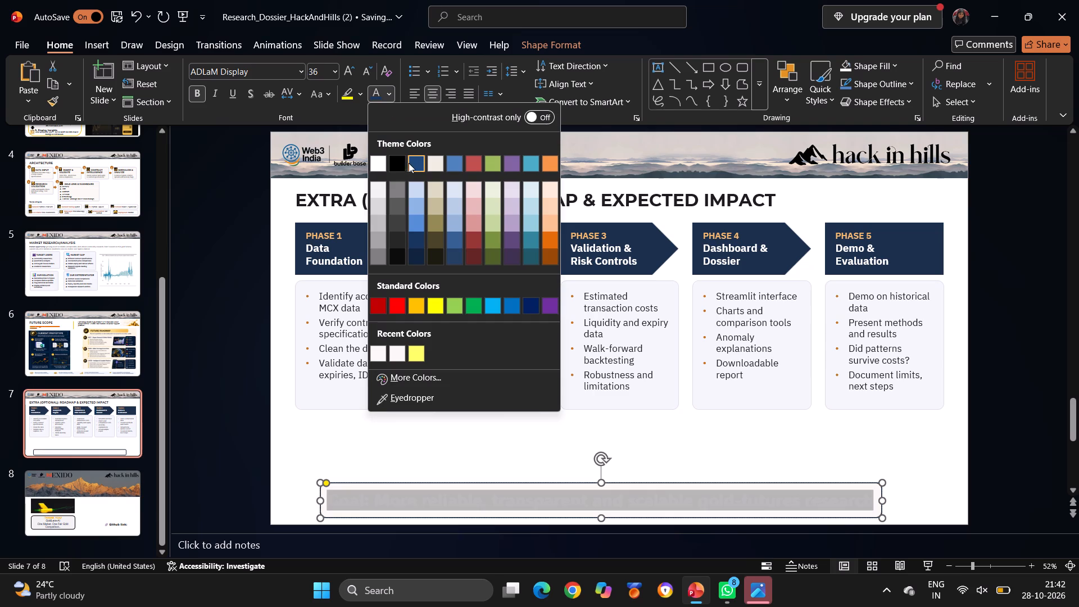
pyautogui.click(403, 166)
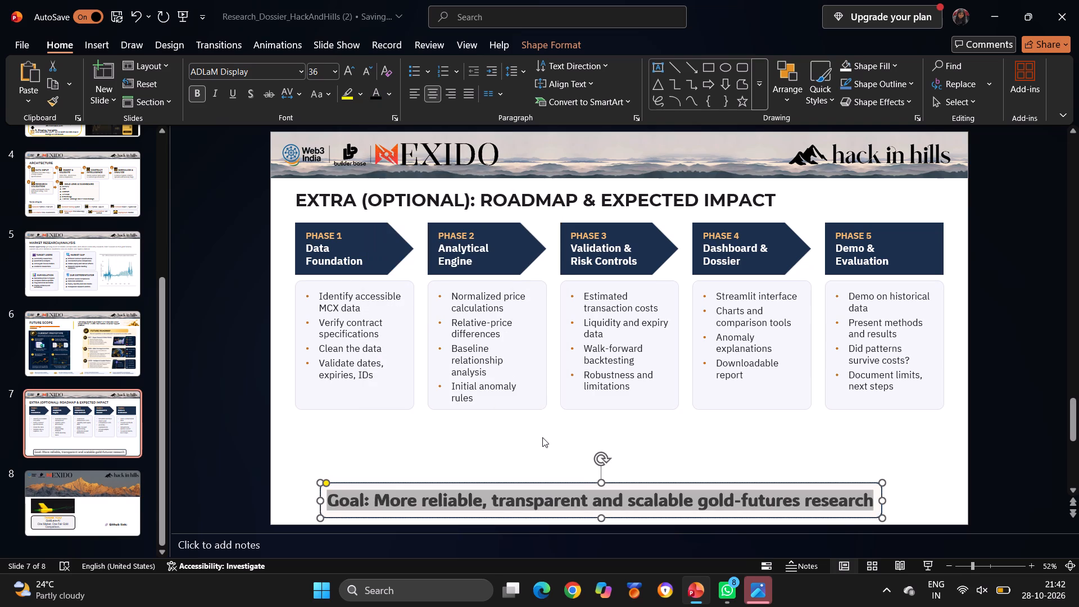
pyautogui.click(532, 429)
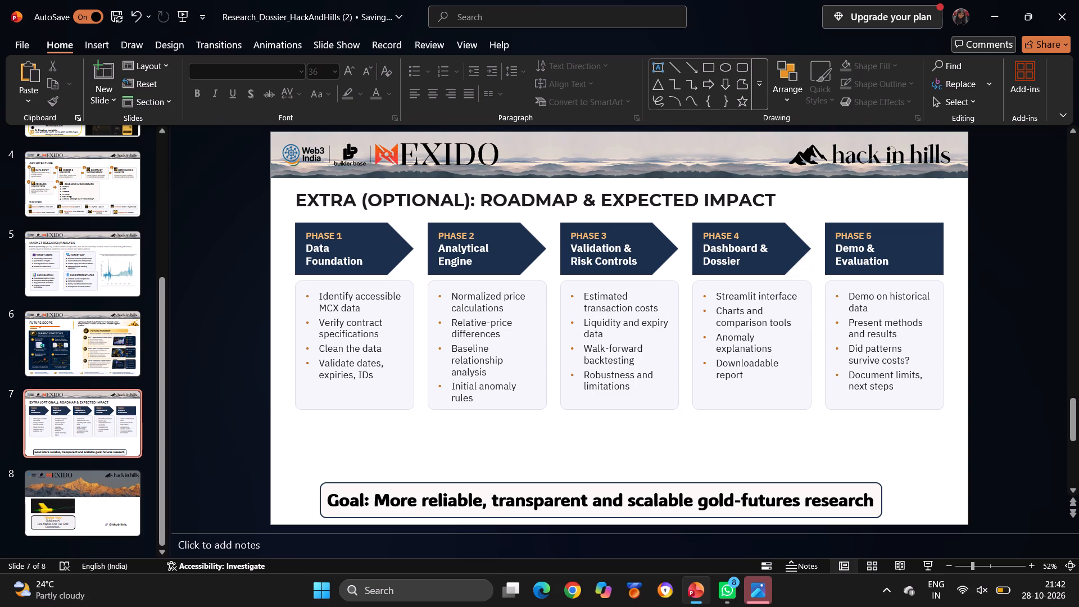
# Delete all bullet text from the Phase 1 and Phase 2 boxes, keeping the empty boxes.
pyautogui.moveTo(319, 296); pyautogui.dragTo(394, 388)
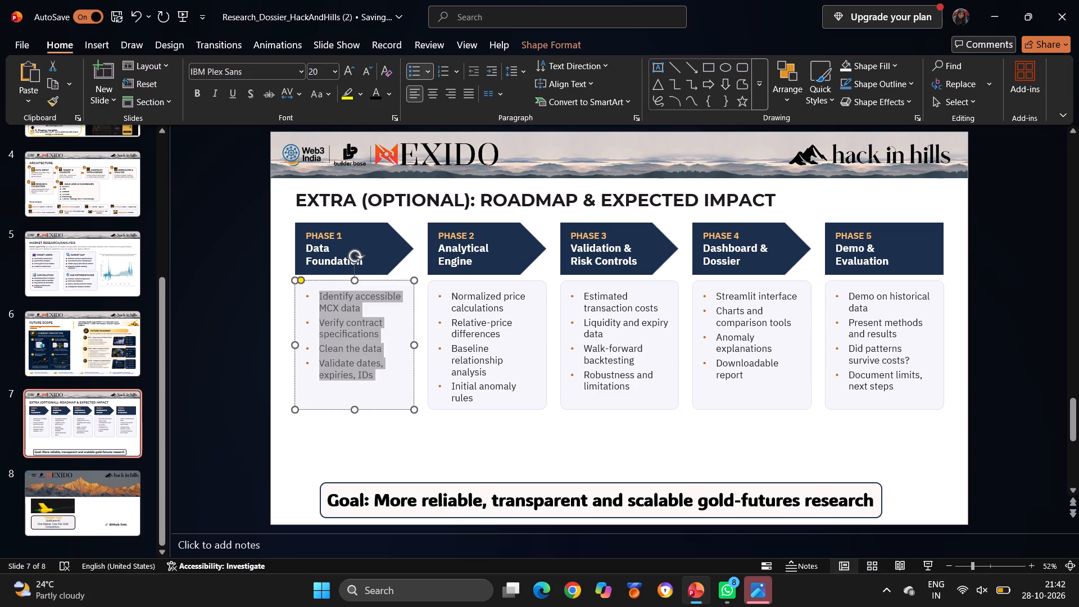
pyautogui.moveTo(394, 388); pyautogui.dragTo(395, 391)
pyautogui.press('BackSpace')
pyautogui.click(473, 352)
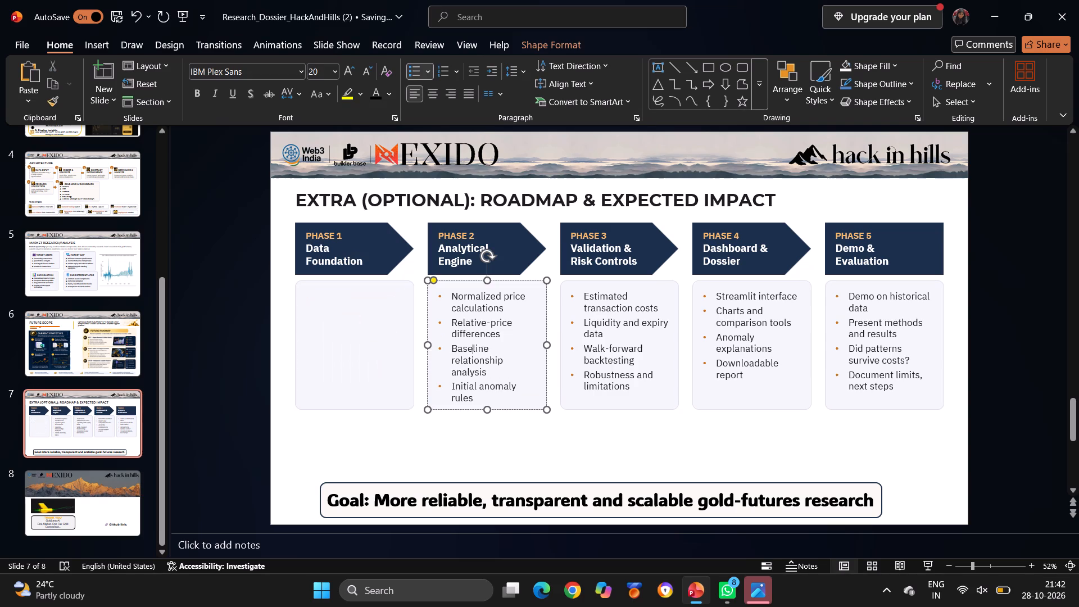
pyautogui.moveTo(451, 293); pyautogui.dragTo(519, 395)
pyautogui.press('BackSpace')
# Delete all bullet text from the Phase 3, Phase 4 and Phase 5 boxes, keeping the empty boxes.
pyautogui.click(595, 349)
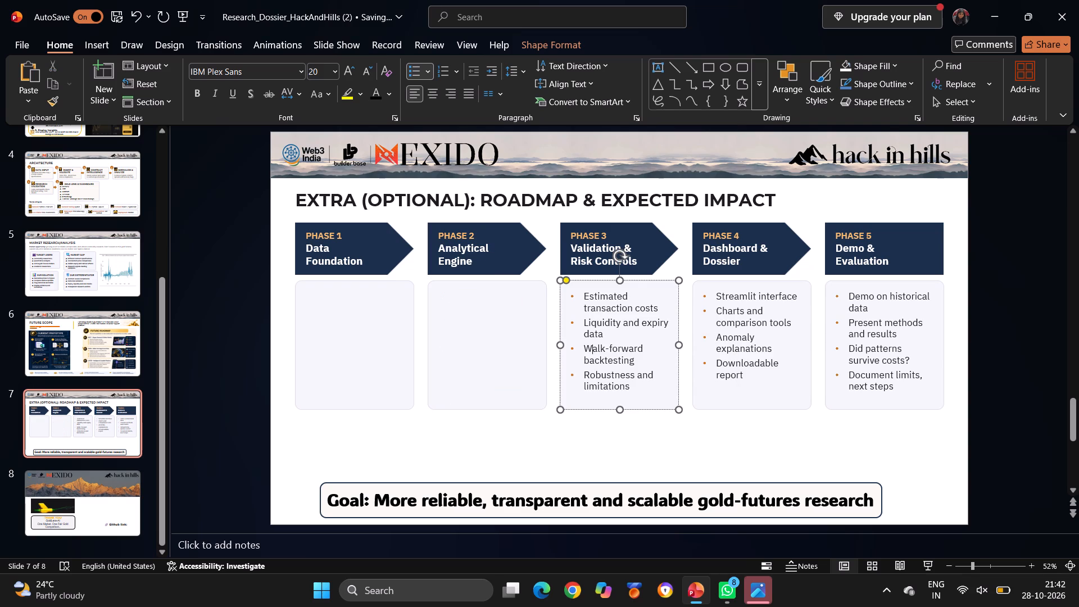
pyautogui.moveTo(582, 294); pyautogui.dragTo(626, 405)
pyautogui.press('BackSpace')
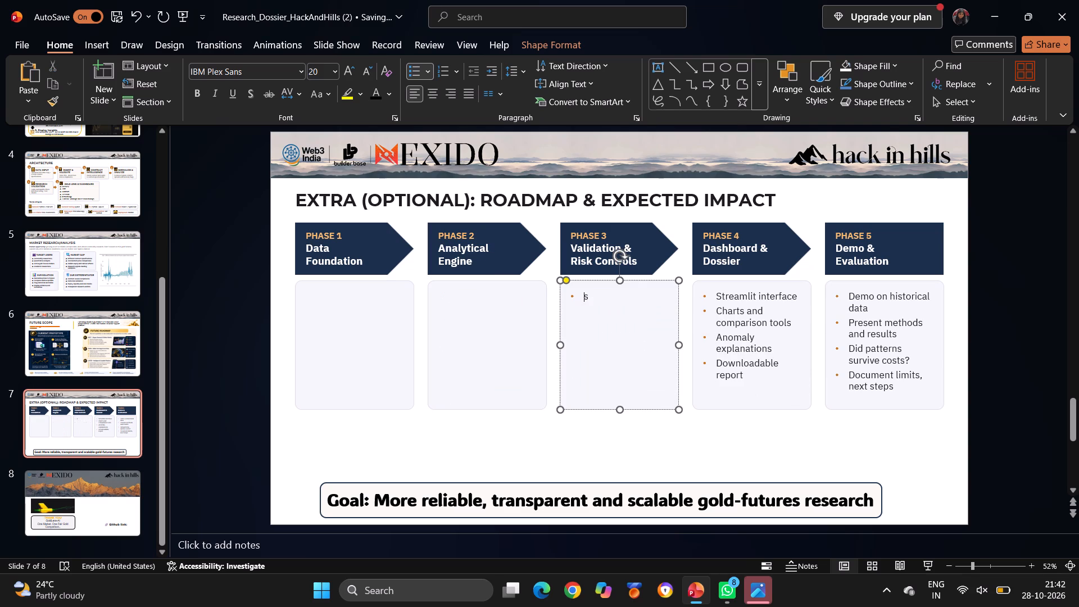
pyautogui.click(602, 291)
pyautogui.doubleClick(591, 300)
pyautogui.press('BackSpace')
pyautogui.click(704, 299)
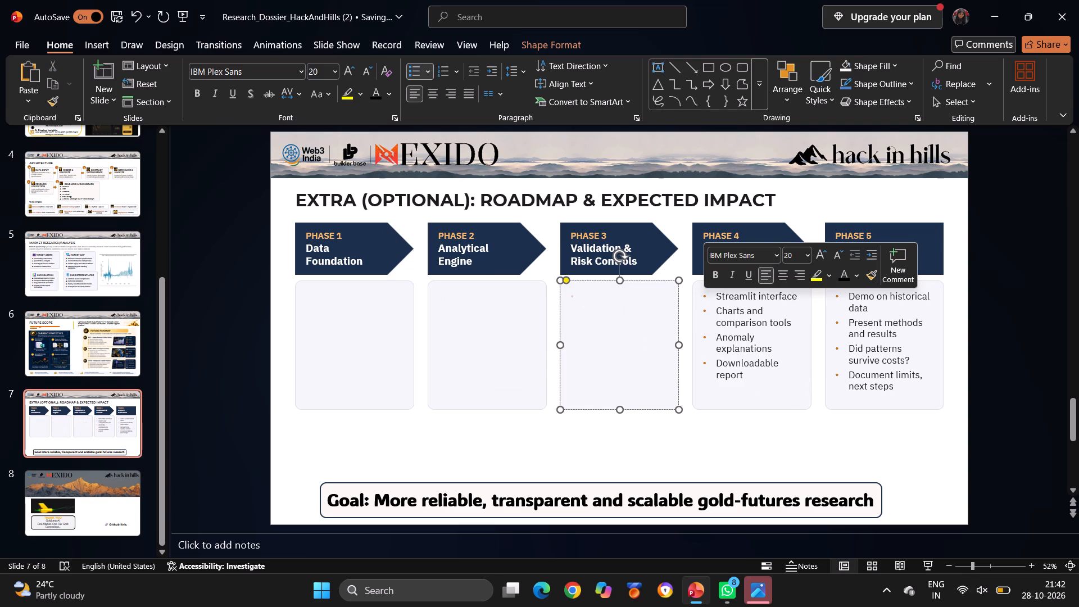
pyautogui.moveTo(713, 299); pyautogui.dragTo(759, 378)
pyautogui.press('BackSpace')
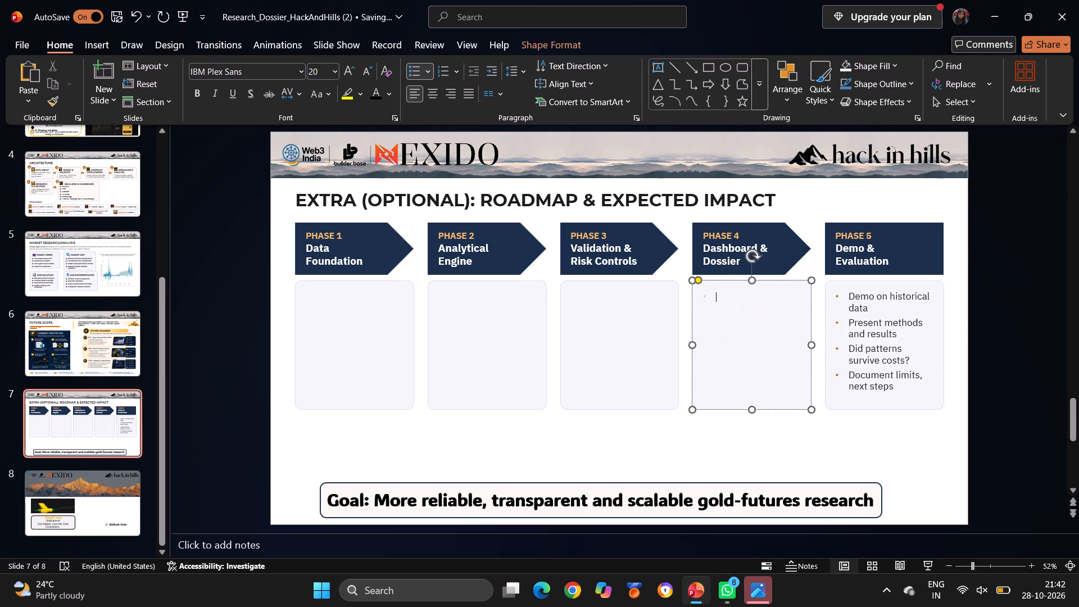
pyautogui.click(853, 336)
pyautogui.moveTo(853, 299); pyautogui.dragTo(923, 402)
pyautogui.press('BackSpace')
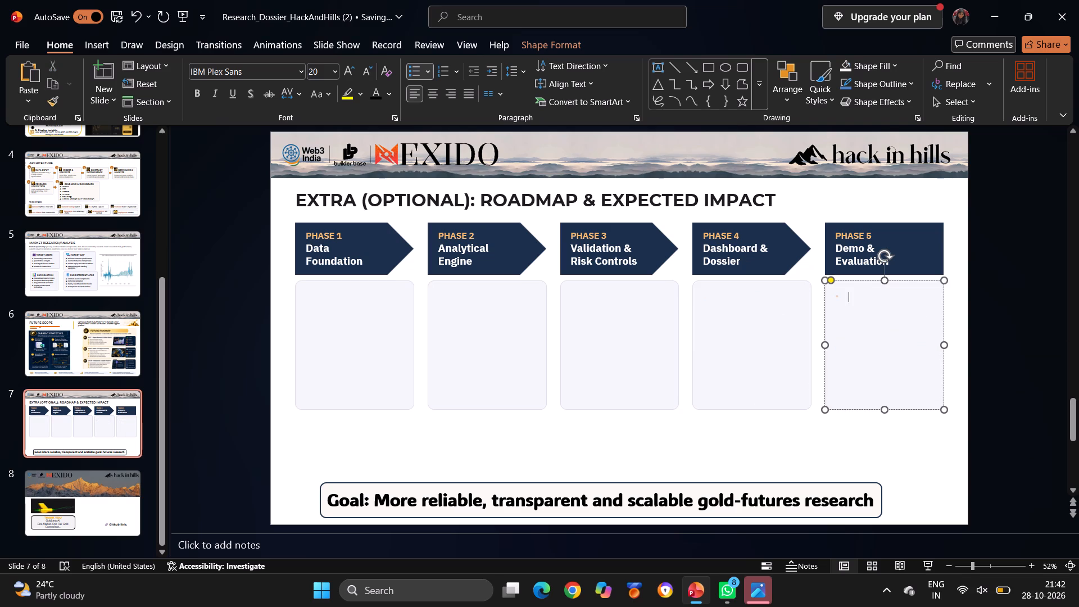
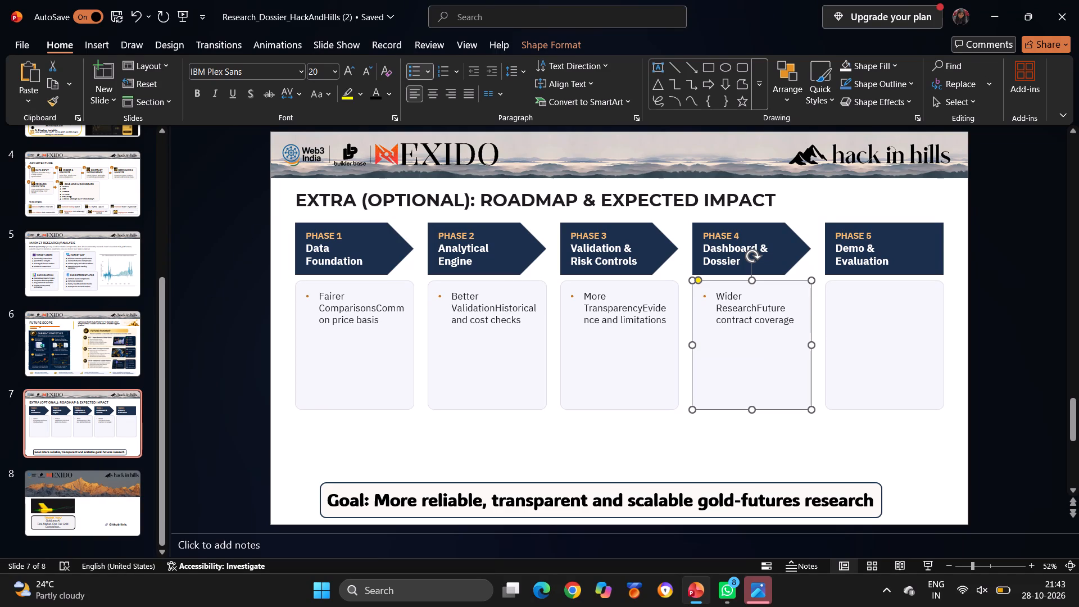
# Split the Phase 4 box text into two lines, "Wider Research" and "Future contract coverage".
pyautogui.moveTo(718, 297); pyautogui.dragTo(745, 305)
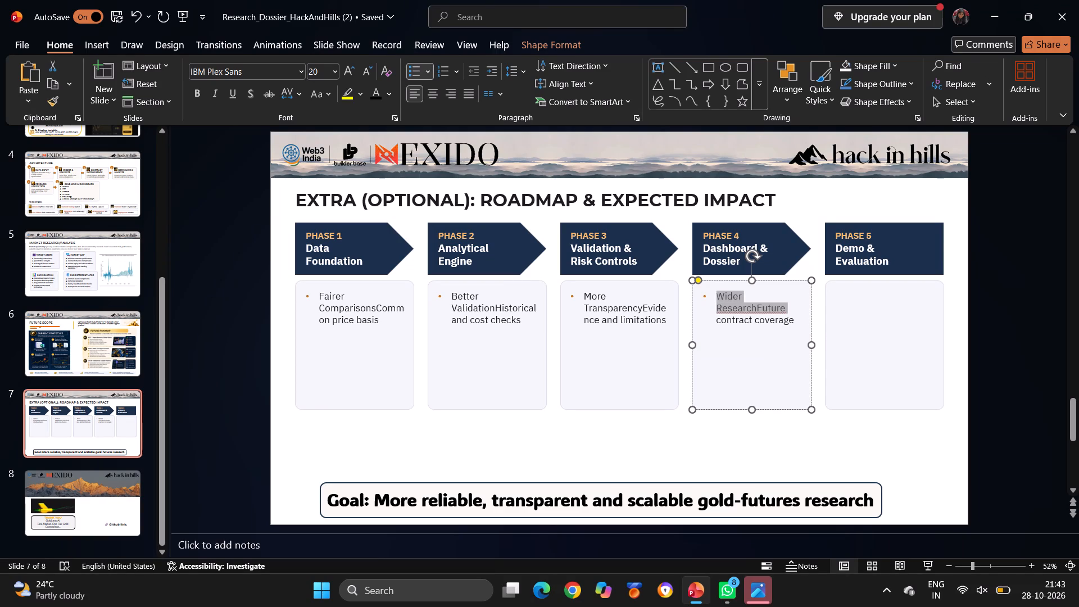
pyautogui.moveTo(745, 305); pyautogui.dragTo(756, 309)
pyautogui.click(751, 339)
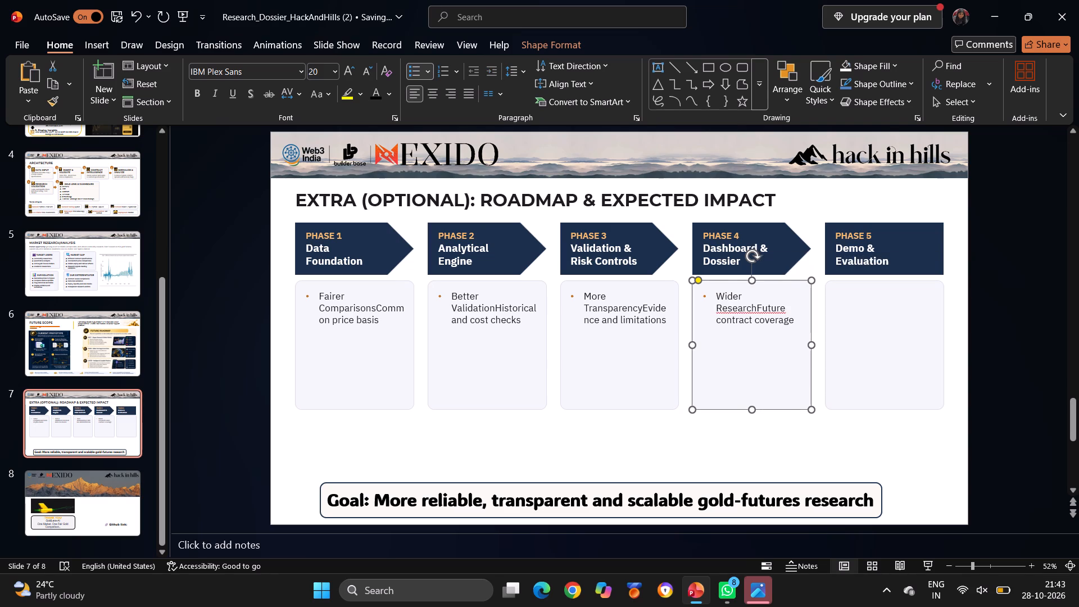
pyautogui.click(756, 309)
pyautogui.press('Return')
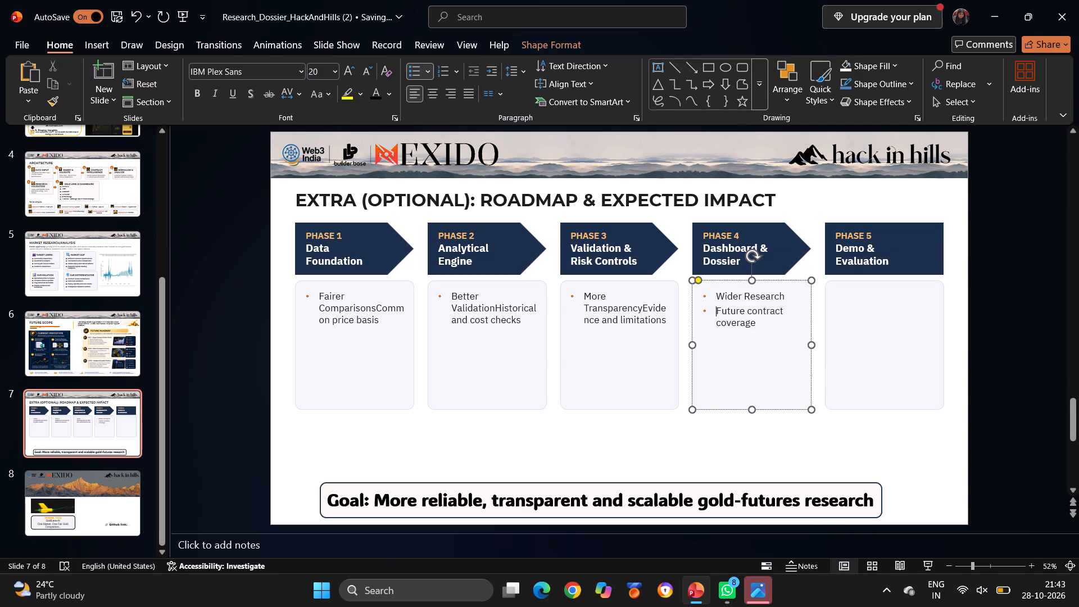
# Format the "Wider Research" line in the Phase 4 box as bold at size 32.
pyautogui.moveTo(717, 295); pyautogui.dragTo(786, 295)
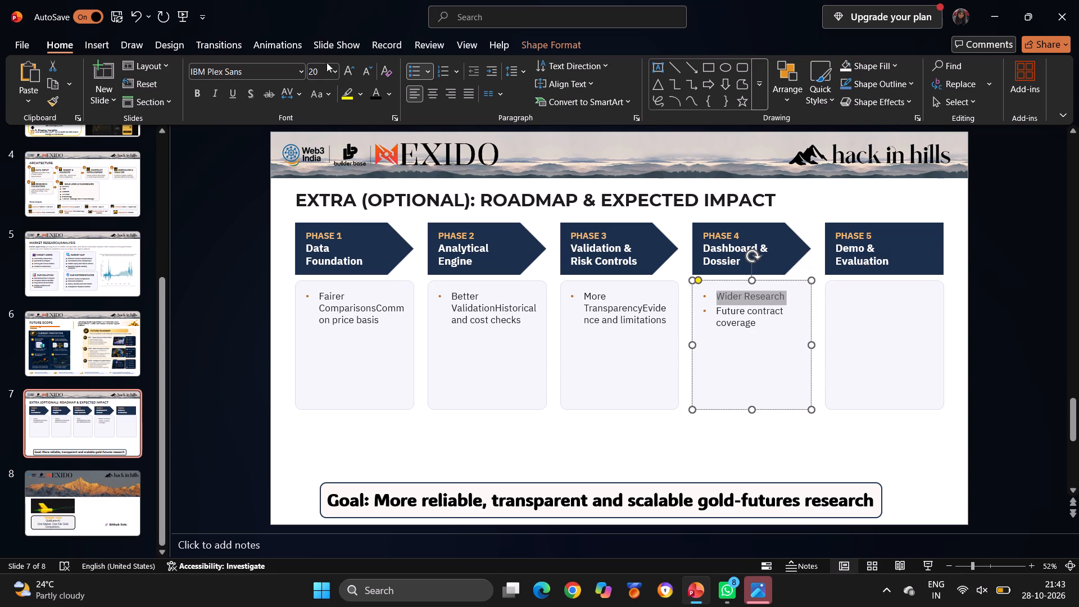
pyautogui.click(336, 70)
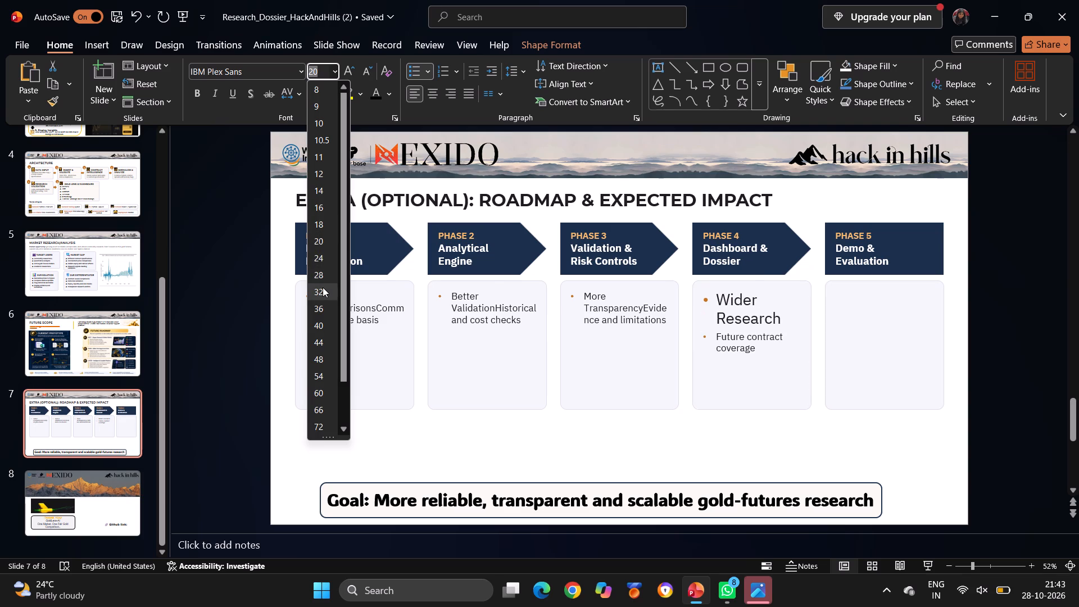
pyautogui.click(323, 287)
pyautogui.click(197, 94)
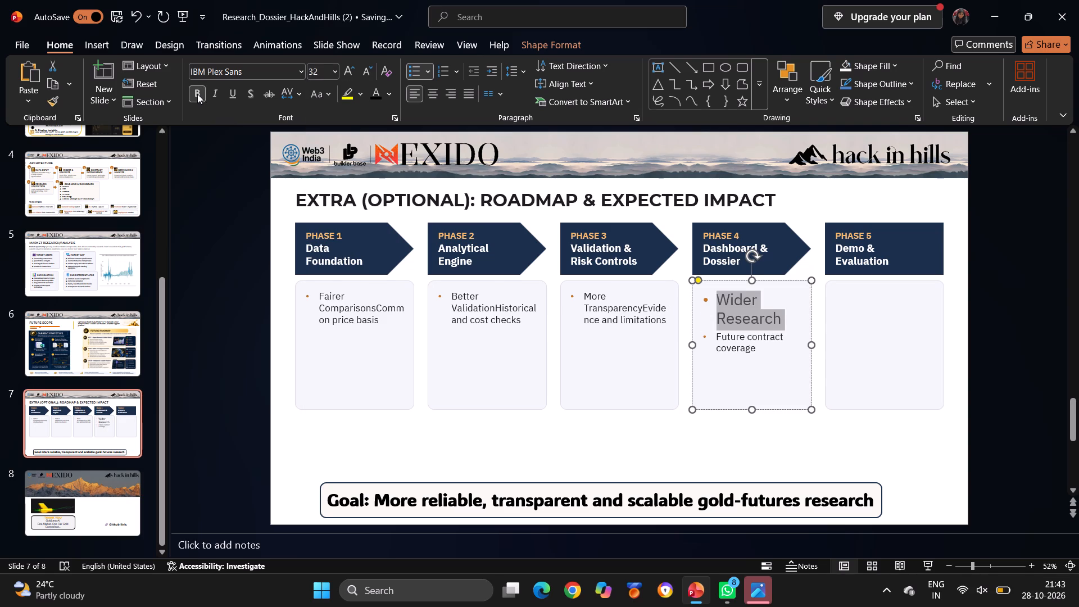
pyautogui.click(388, 96)
pyautogui.click(606, 337)
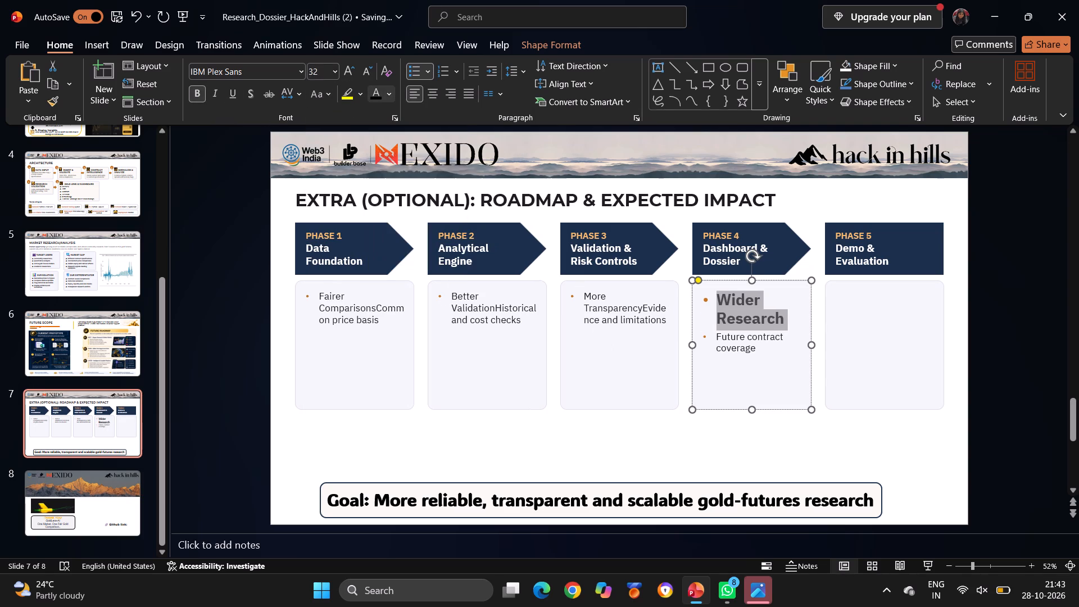
# Split the Phase 3, Phase 2 and Phase 1 box texts so "More Transparency", "Better Validation" and "Fairer Comparisons" each stand on their own line.
pyautogui.click(641, 310)
pyautogui.press('Return')
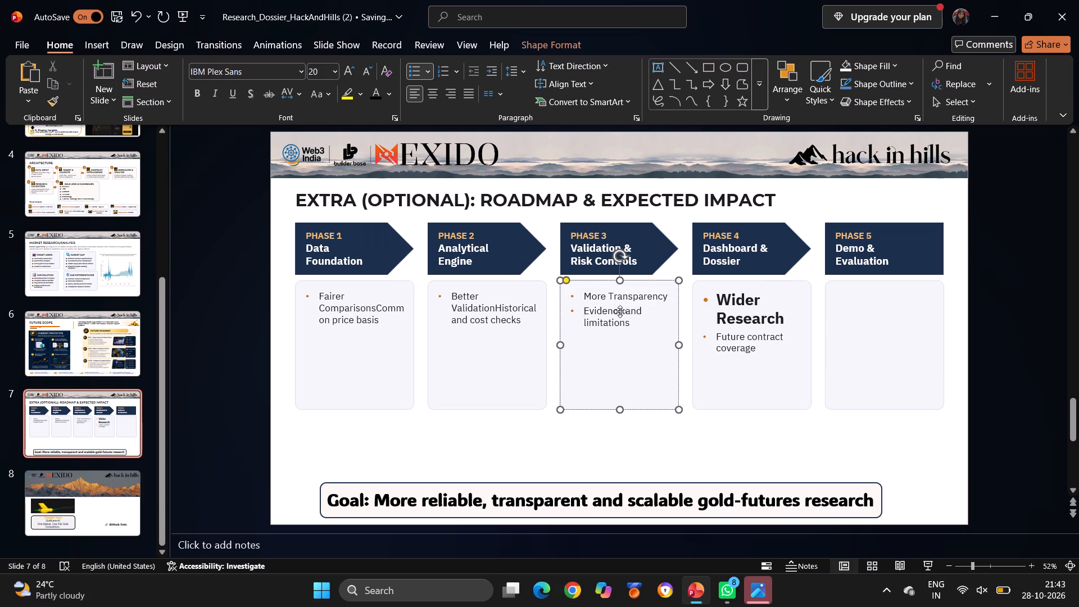
pyautogui.click(496, 307)
pyautogui.press('Return')
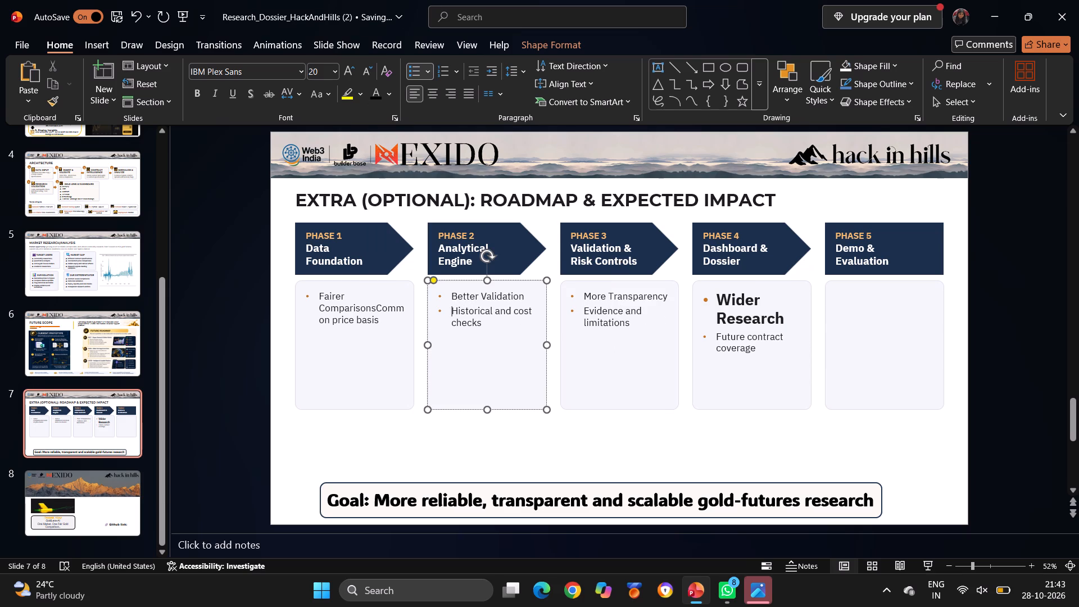
pyautogui.click(376, 306)
pyautogui.press('Return')
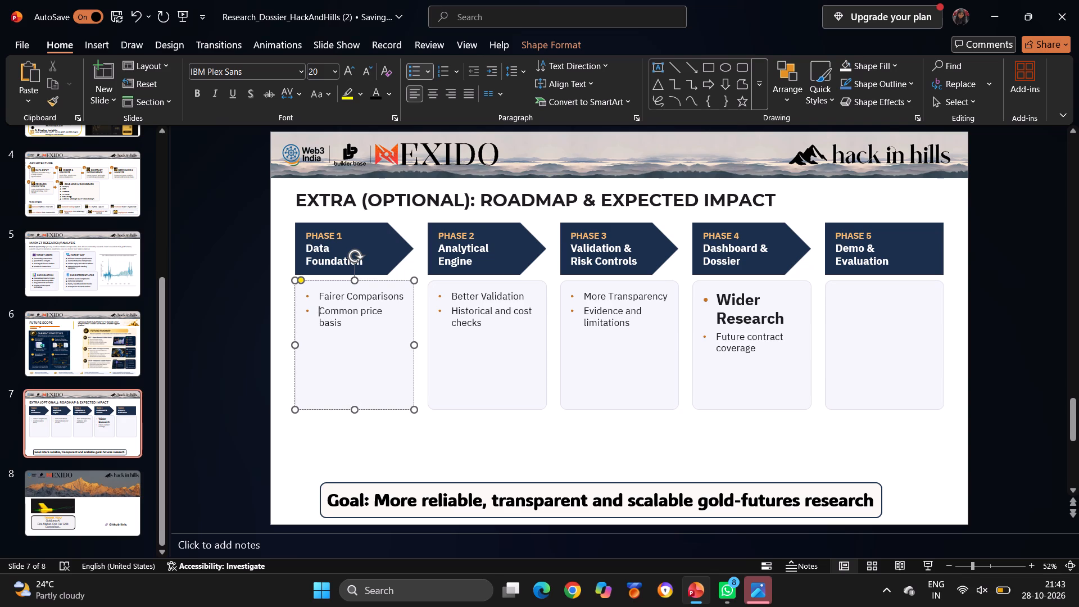
# Move the Phase 1 text box slightly down, away from its arrow.
pyautogui.moveTo(358, 406); pyautogui.dragTo(357, 418)
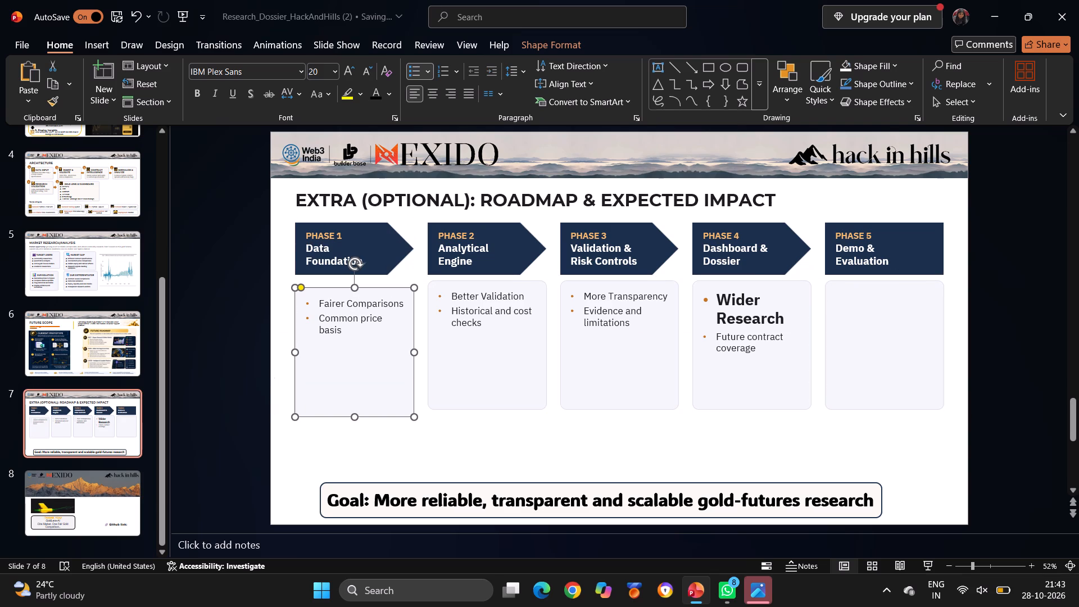
# Format the "Fairer Comparisons", "Better Validation" and "More Transparency" lines as bold at size 28.
pyautogui.moveTo(317, 303); pyautogui.dragTo(400, 301)
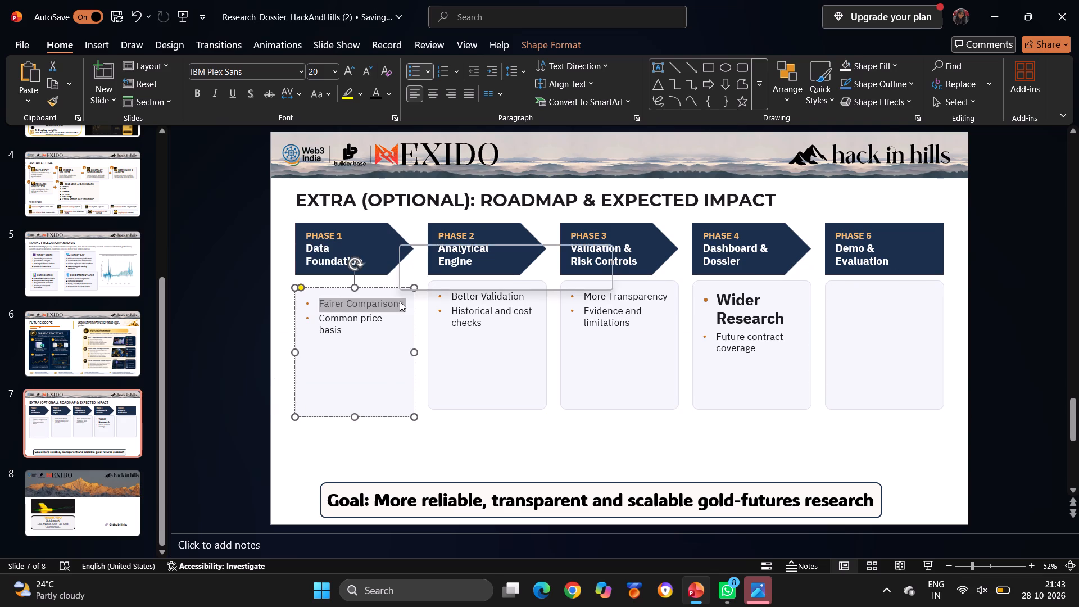
pyautogui.click(332, 69)
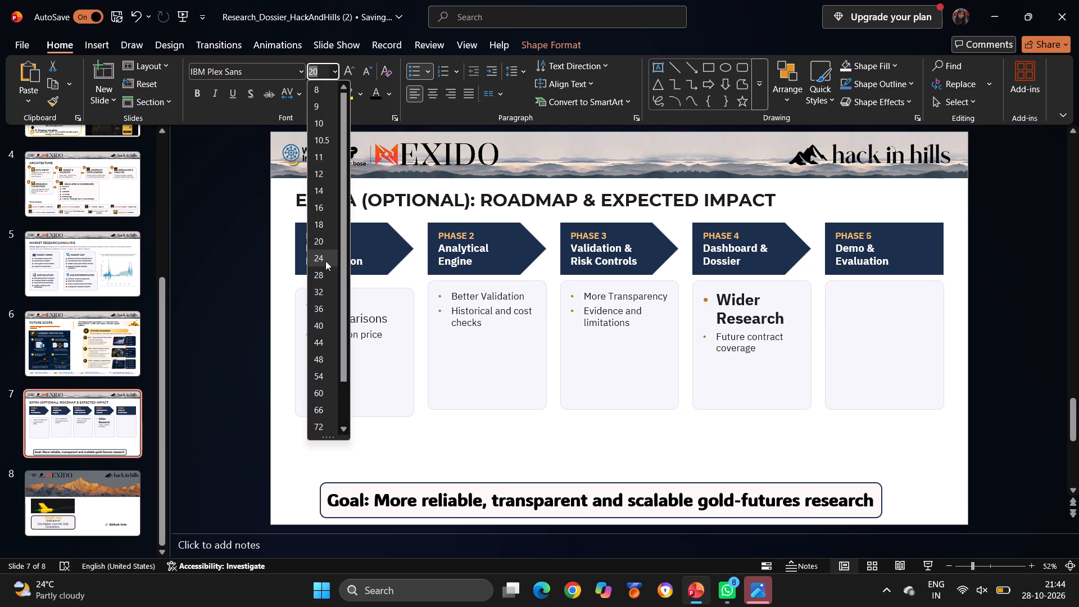
pyautogui.click(327, 277)
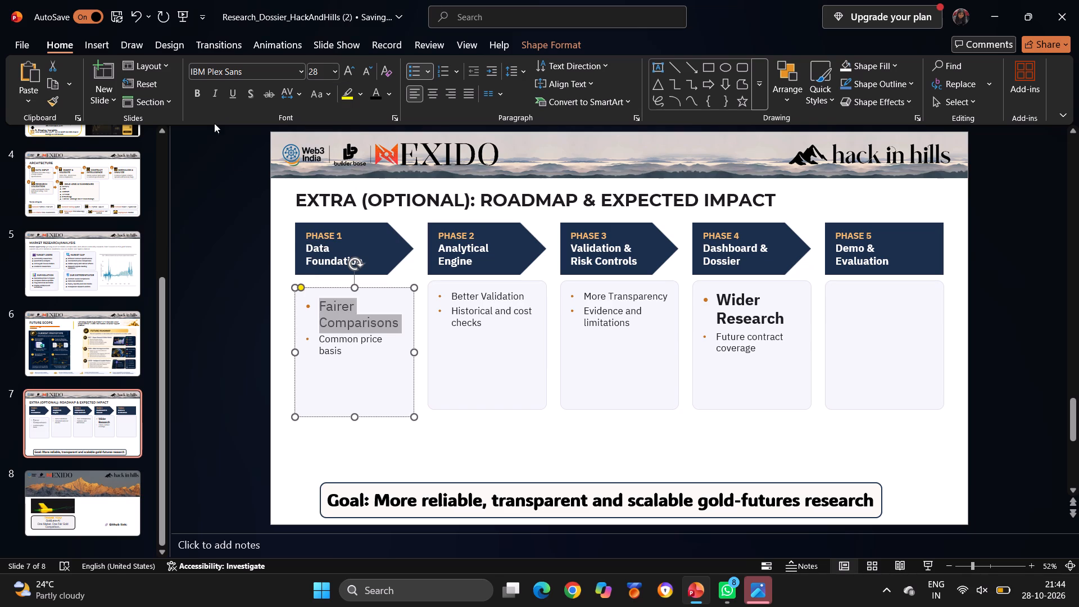
pyautogui.click(199, 89)
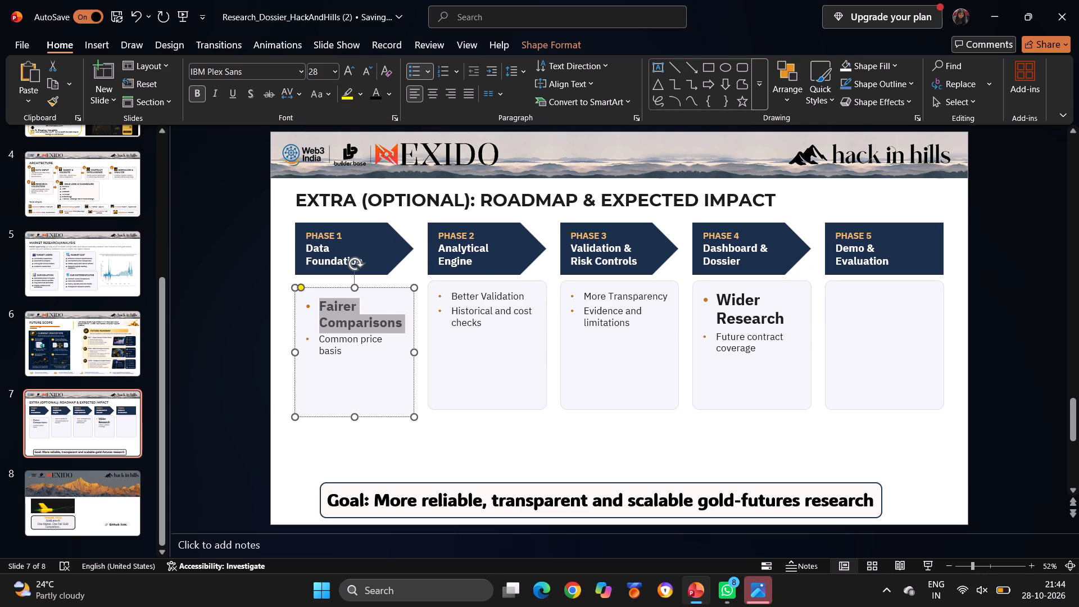
pyautogui.moveTo(452, 295); pyautogui.dragTo(531, 293)
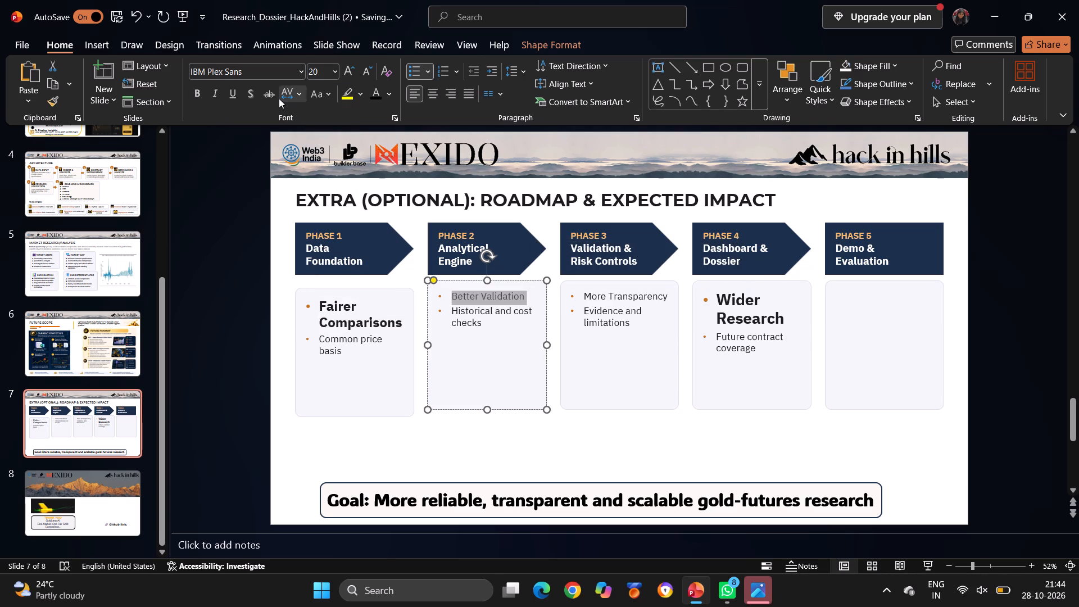
pyautogui.click(201, 94)
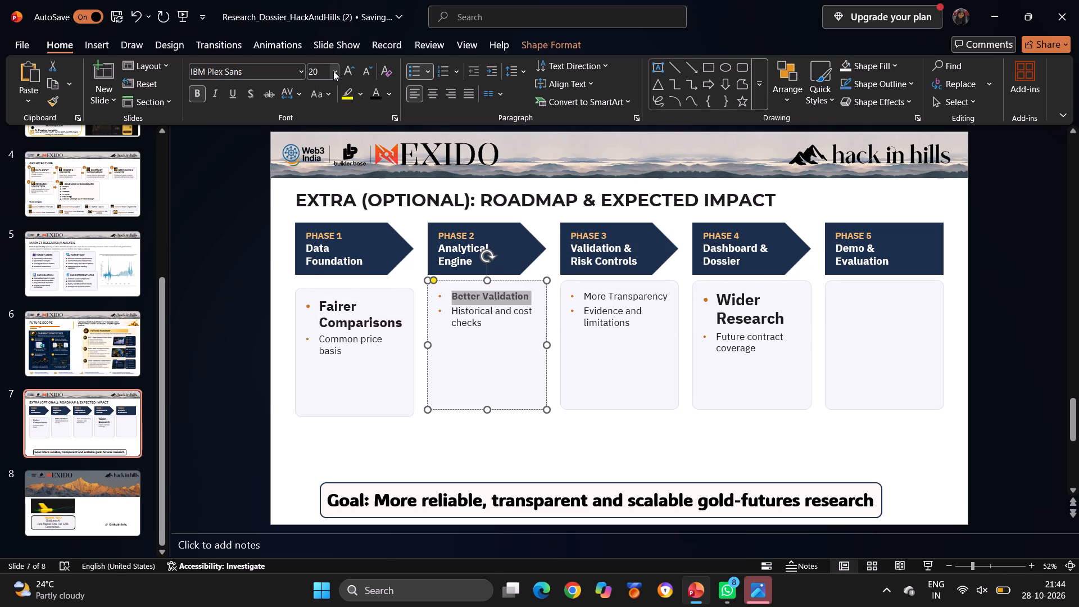
pyautogui.click(333, 71)
pyautogui.click(321, 275)
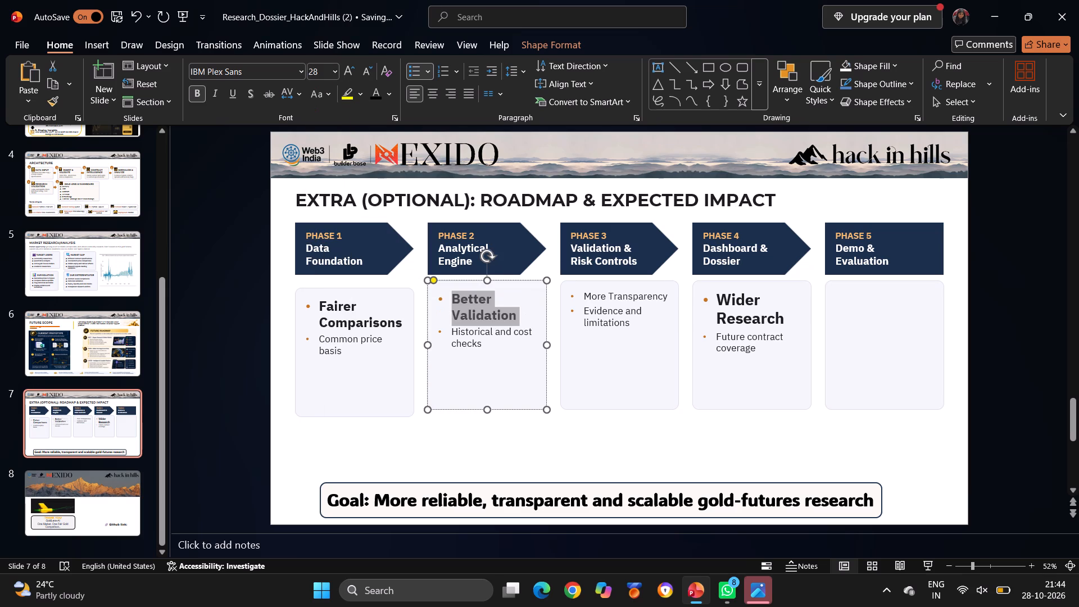
pyautogui.moveTo(582, 297); pyautogui.dragTo(651, 296)
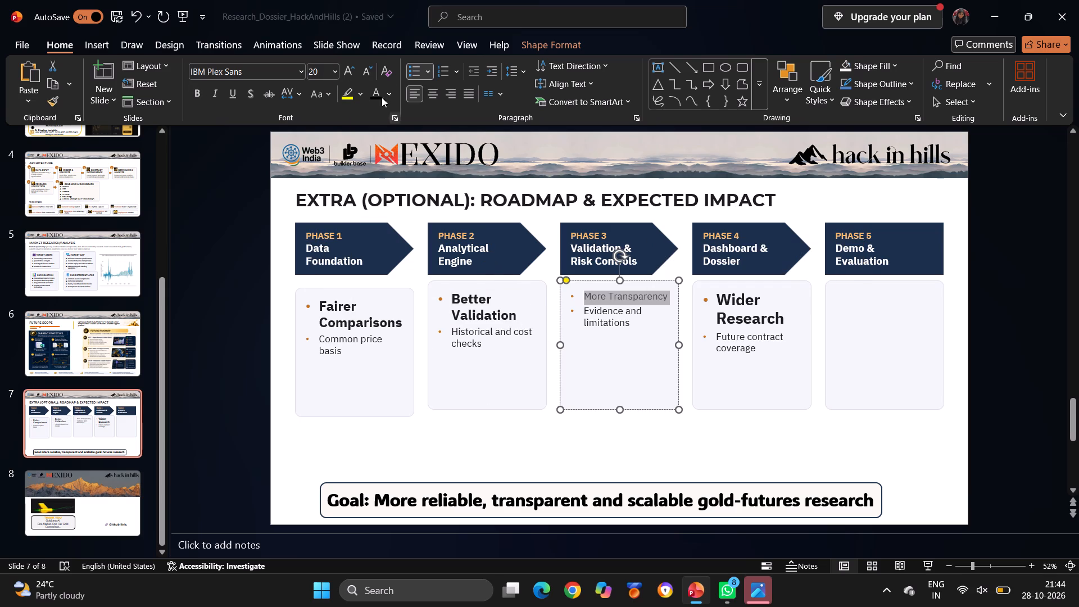
pyautogui.click(390, 91)
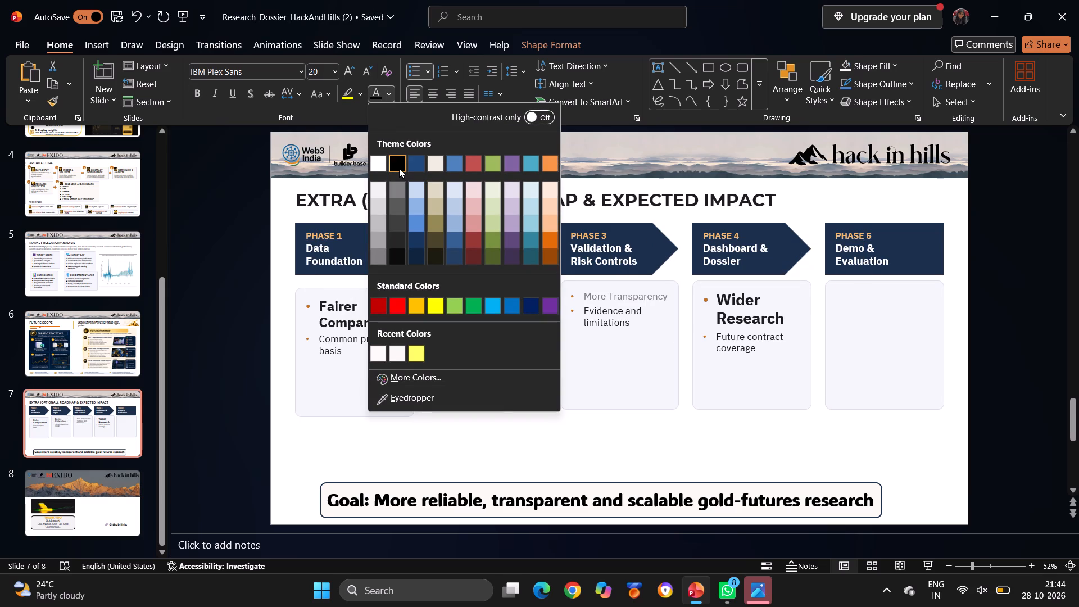
pyautogui.click(335, 66)
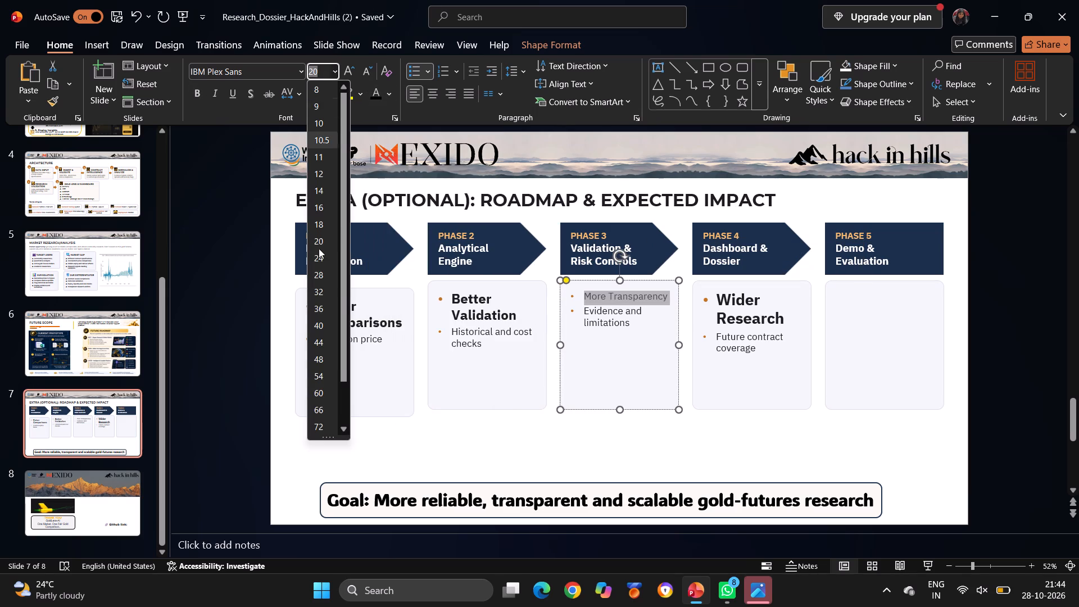
pyautogui.click(321, 274)
pyautogui.click(198, 94)
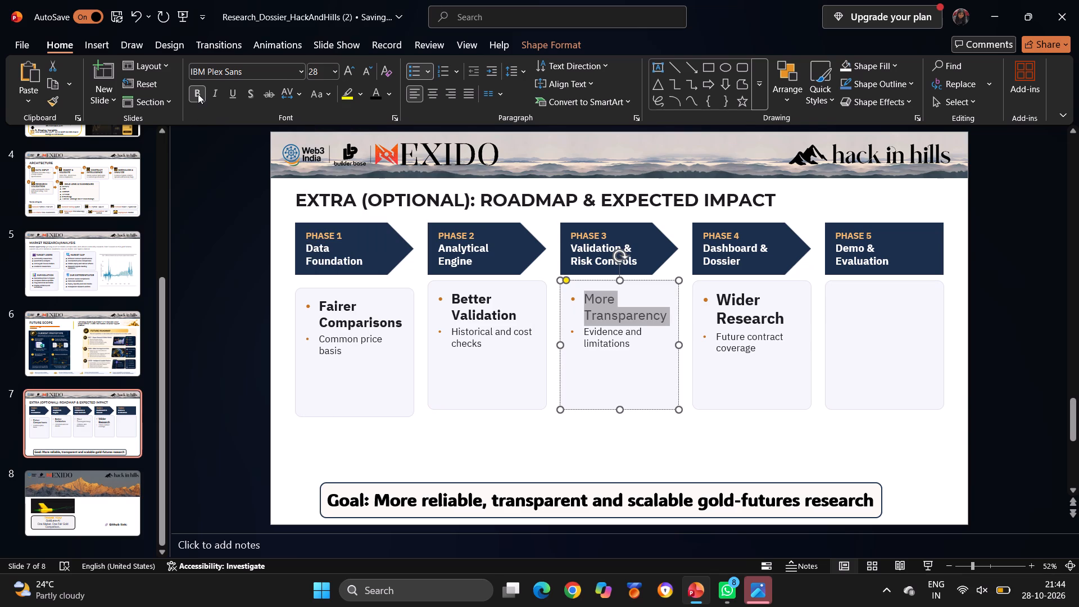
pyautogui.click(638, 375)
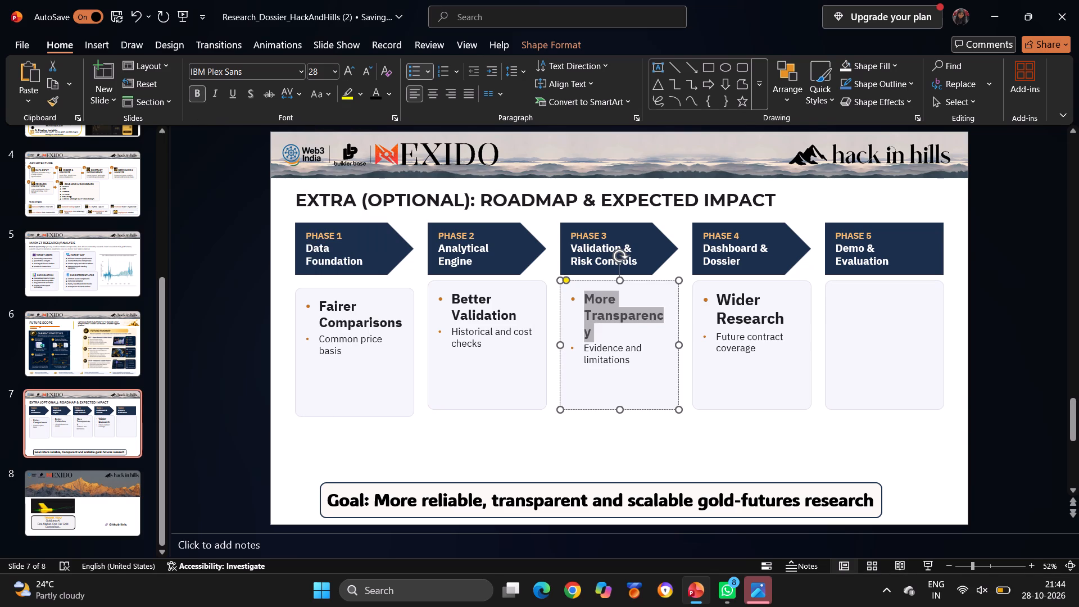
# Remove the bullets from the bold heading lines in the Phase 3, Phase 4, Phase 2 and Phase 1 boxes.
pyautogui.click(577, 297)
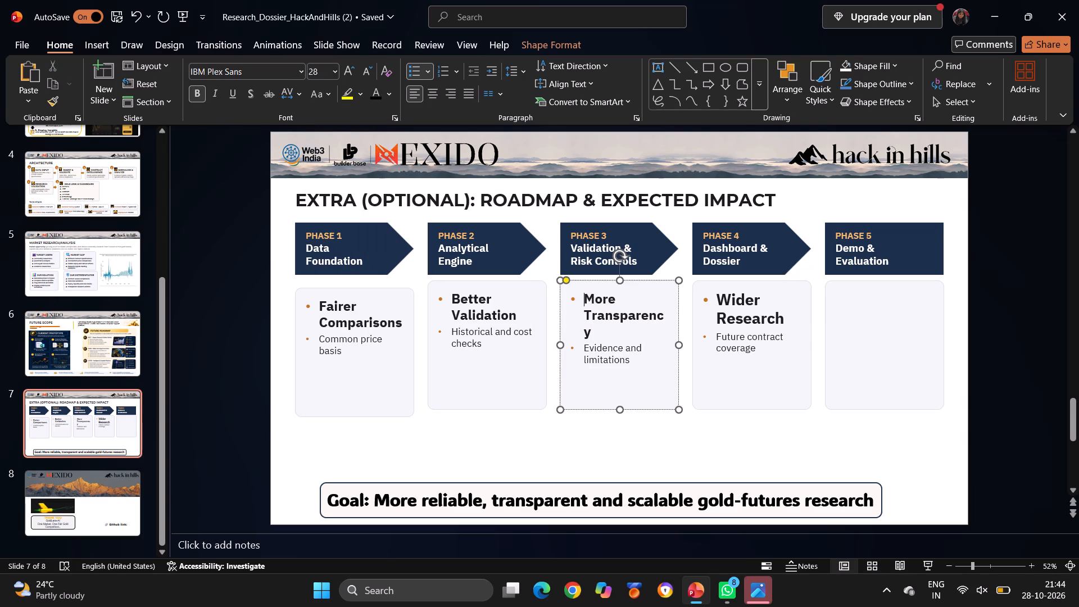
pyautogui.press('BackSpace')
pyautogui.press('BackSpace')
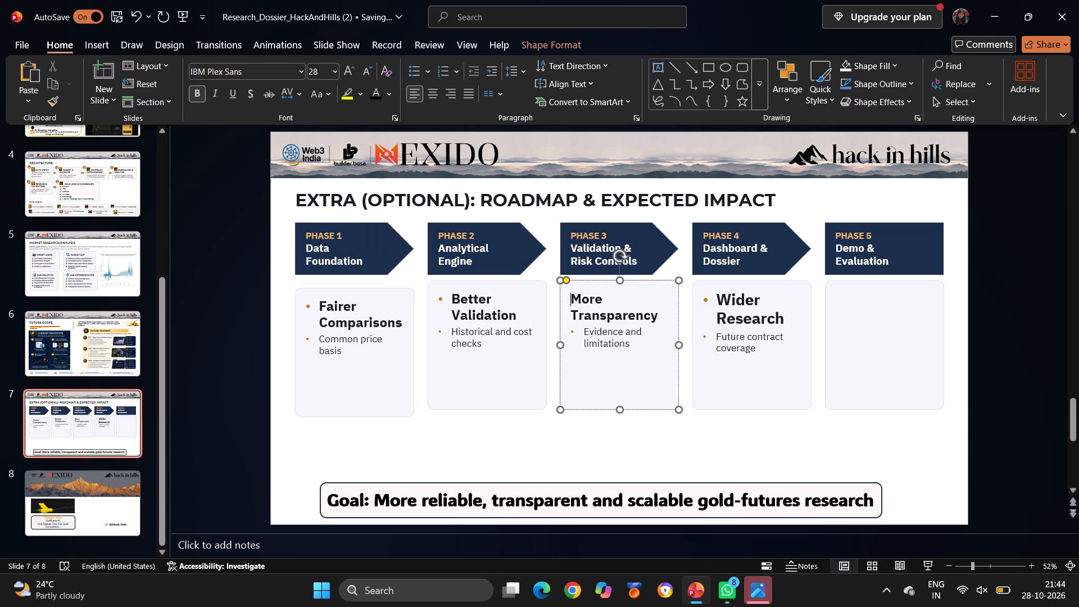
pyautogui.click(718, 300)
pyautogui.press('BackSpace')
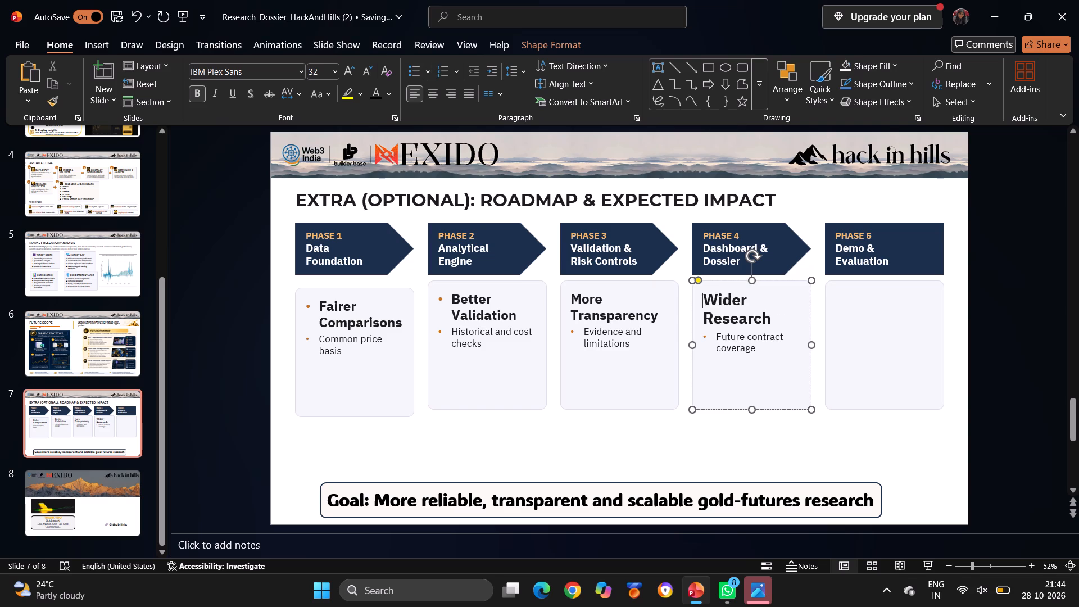
pyautogui.click(447, 300)
pyautogui.press('BackSpace')
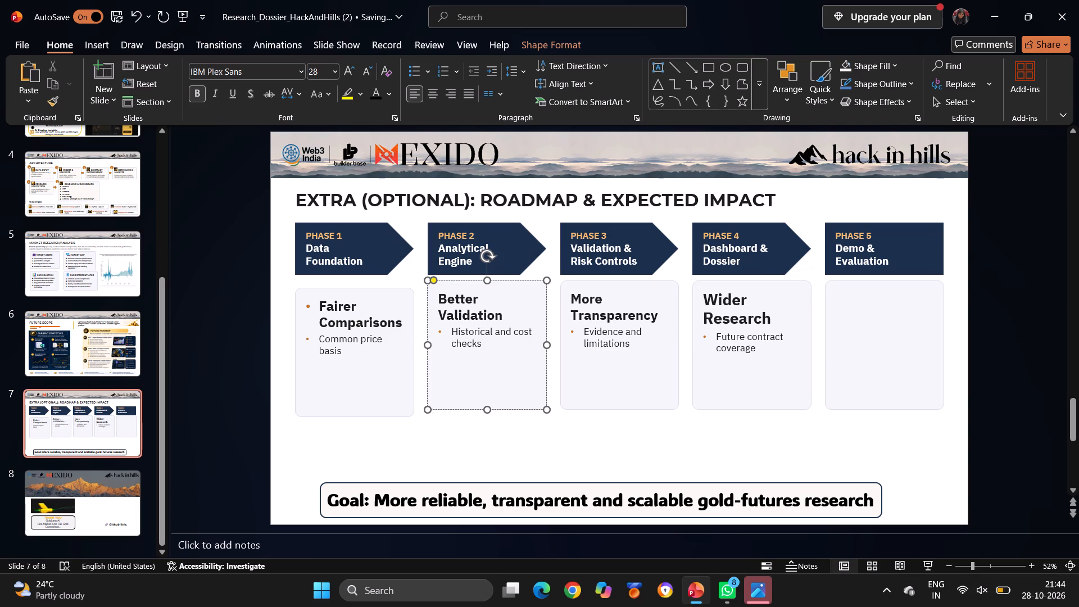
pyautogui.click(321, 306)
pyautogui.press('BackSpace')
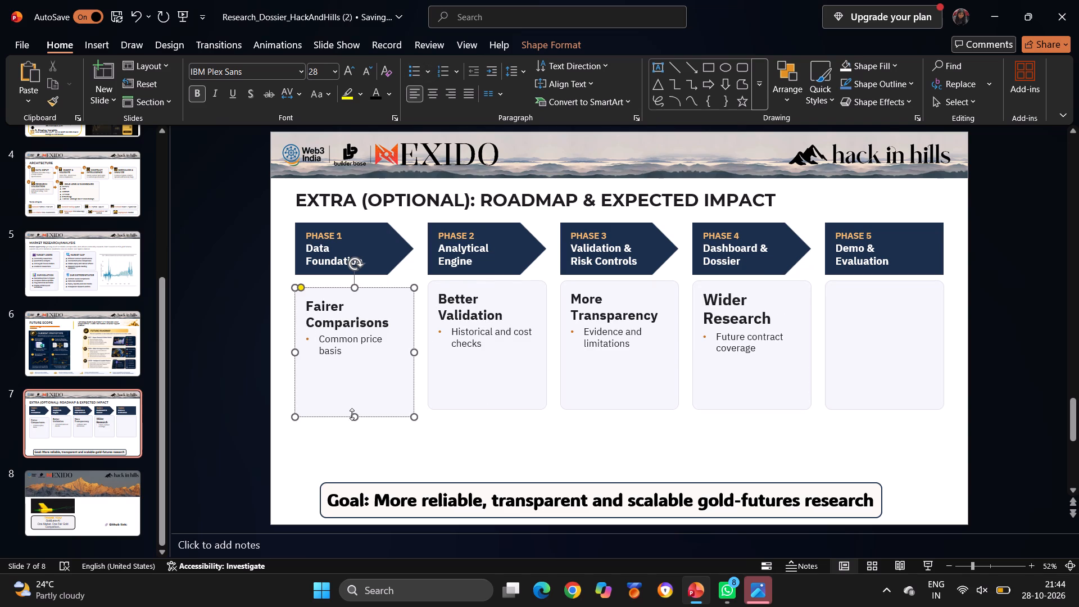
# Shorten the Phase 1 to Phase 4 boxes from their bottom edges so they fit closely around their text.
pyautogui.moveTo(352, 414); pyautogui.dragTo(355, 357)
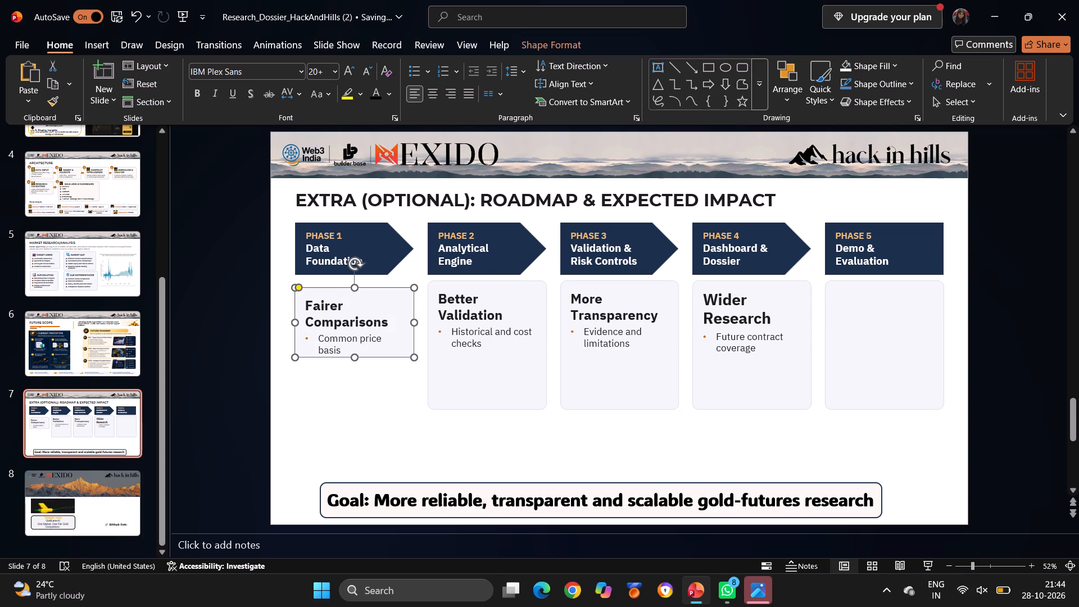
pyautogui.click(496, 403)
pyautogui.moveTo(488, 411); pyautogui.dragTo(489, 360)
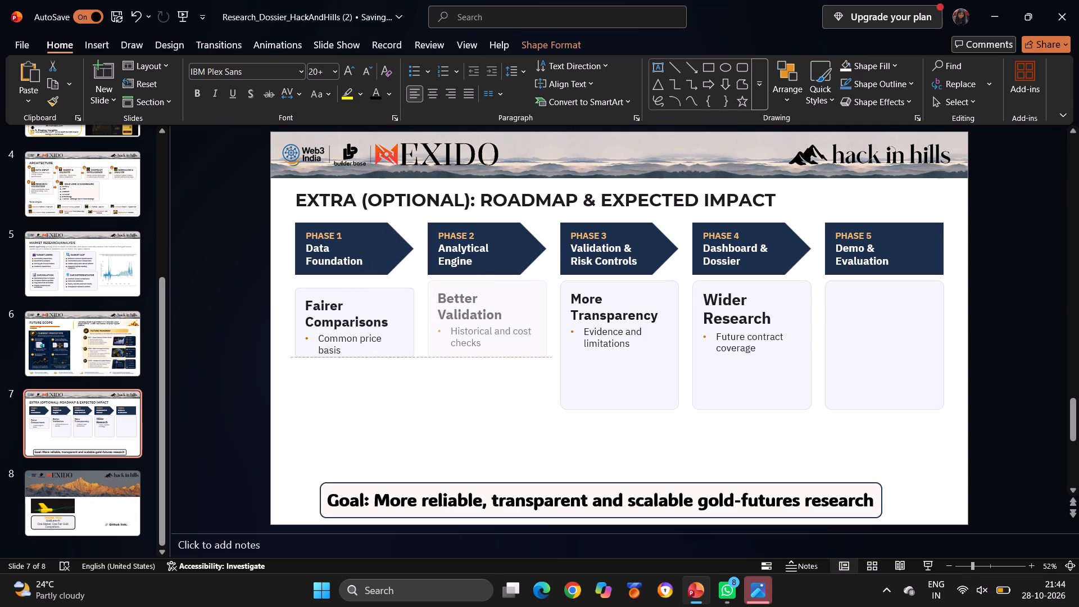
pyautogui.moveTo(489, 360); pyautogui.dragTo(489, 360)
pyautogui.click(610, 382)
pyautogui.moveTo(622, 407); pyautogui.dragTo(616, 356)
pyautogui.click(744, 375)
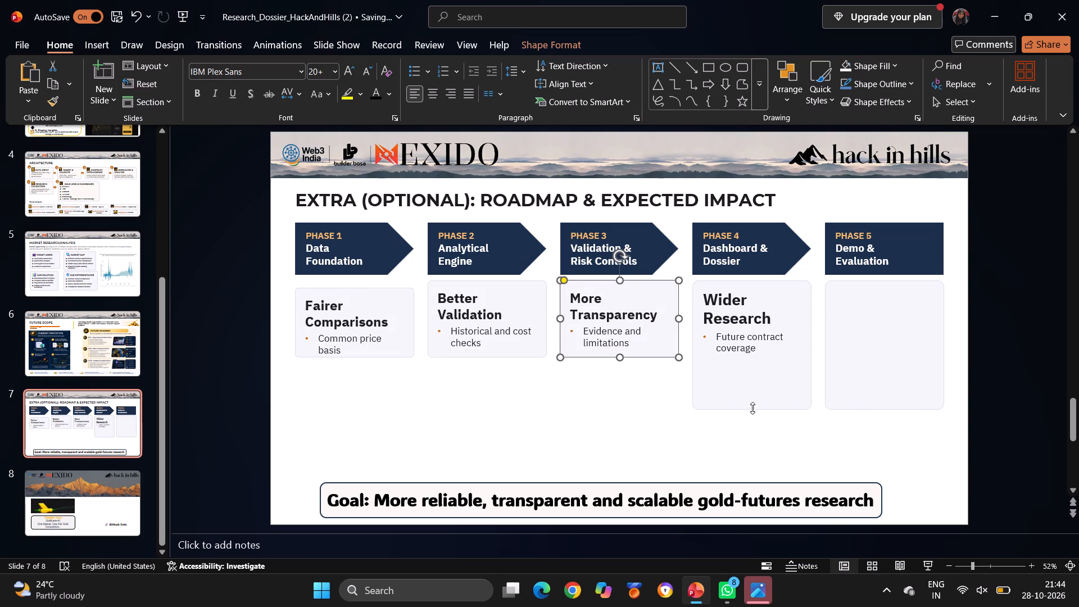
pyautogui.moveTo(752, 409); pyautogui.dragTo(747, 362)
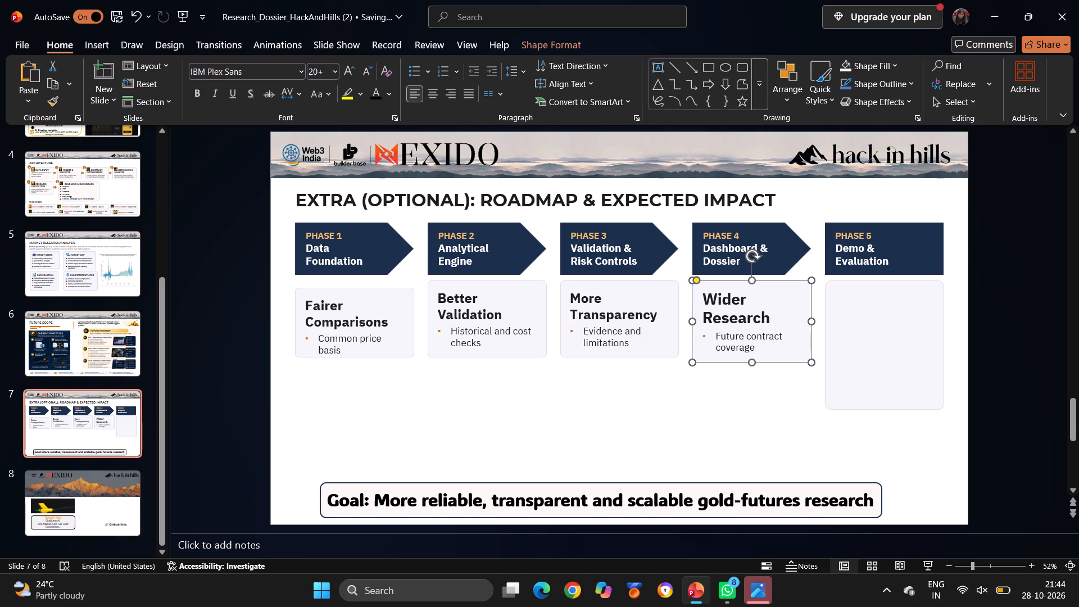
# Move the "More Transparency" box down to just above the goal bar, aligned beneath the Phase 3 arrow.
pyautogui.moveTo(610, 282); pyautogui.dragTo(606, 363)
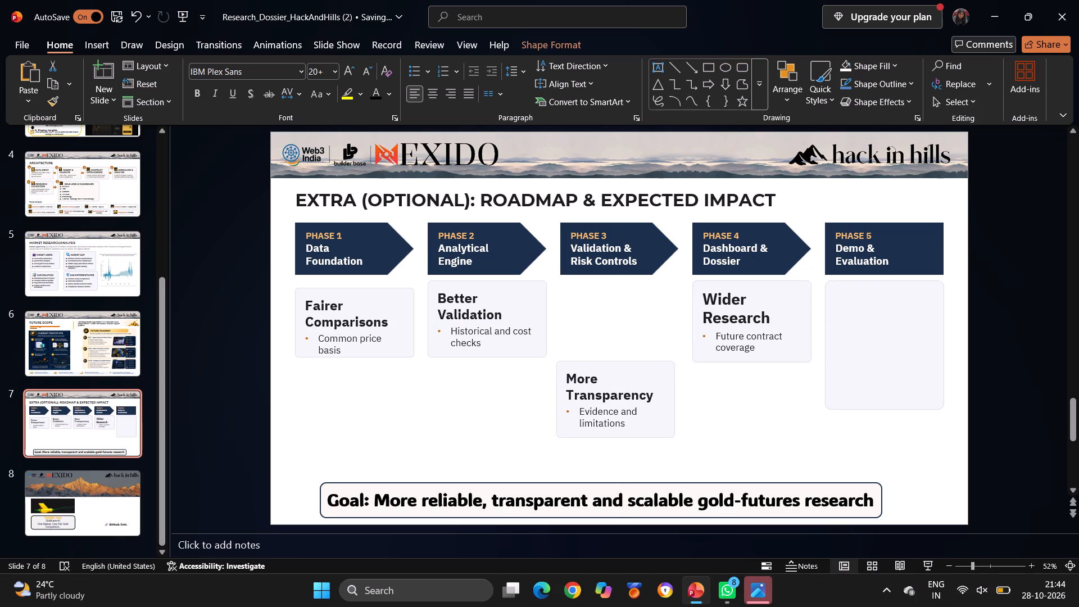
pyautogui.moveTo(606, 363); pyautogui.dragTo(610, 390)
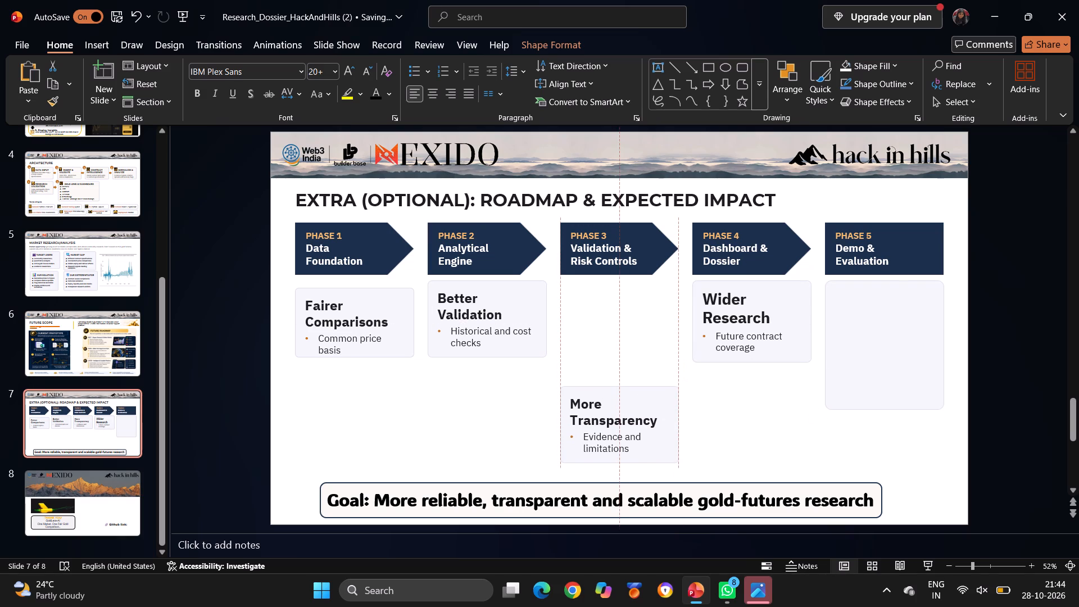
pyautogui.moveTo(610, 390); pyautogui.dragTo(610, 392)
# Move the "Better Validation", "Fairer Comparisons" and "Wider Research" boxes down above the goal bar, forming a row with "More Transparency".
pyautogui.click(549, 339)
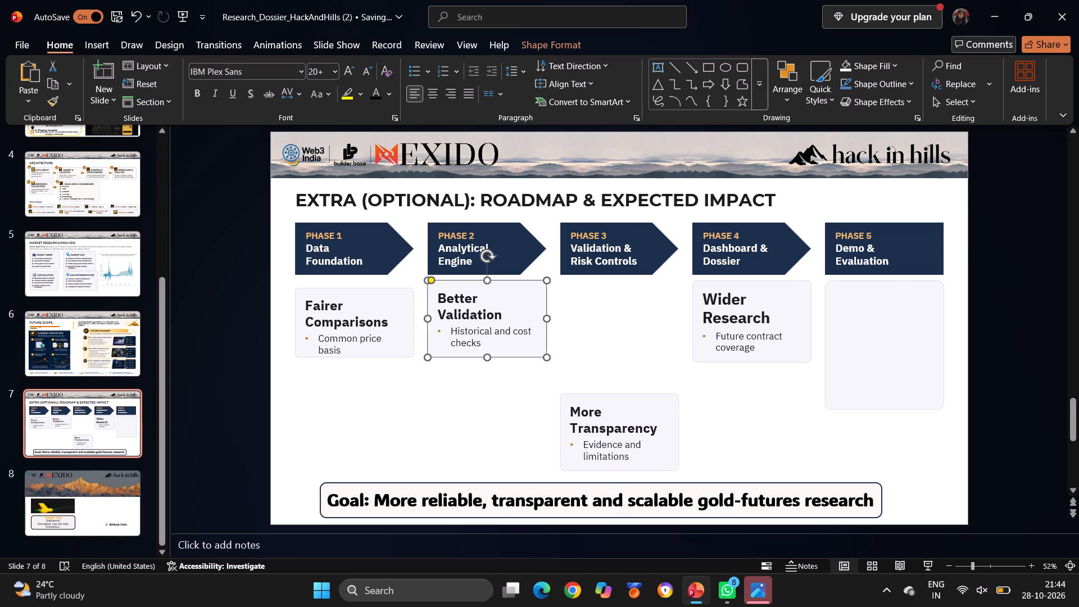
pyautogui.moveTo(502, 281); pyautogui.dragTo(497, 396)
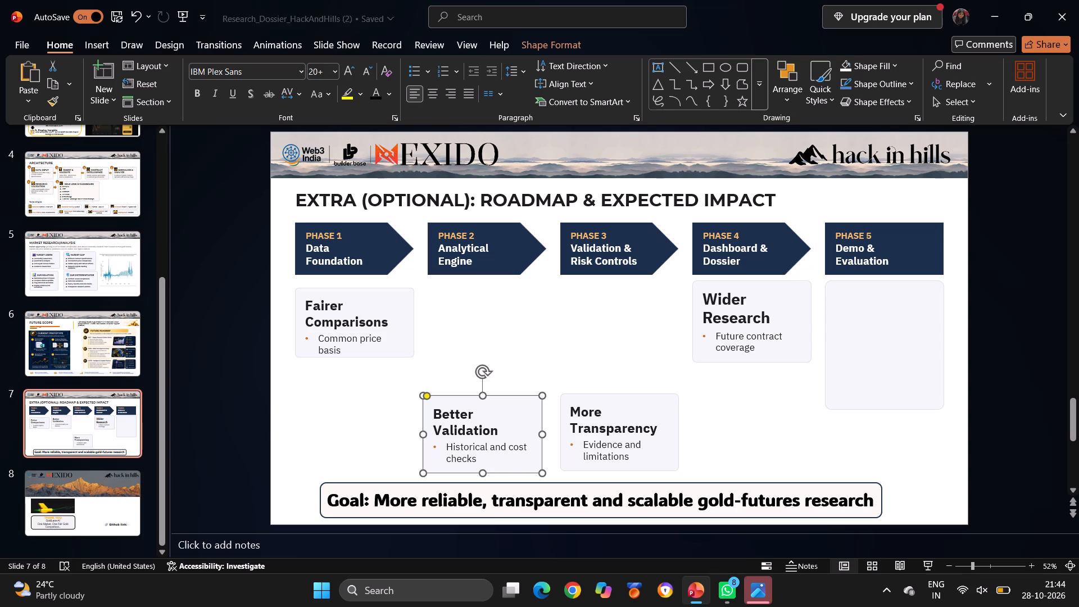
pyautogui.click(375, 307)
pyautogui.moveTo(371, 287); pyautogui.dragTo(366, 381)
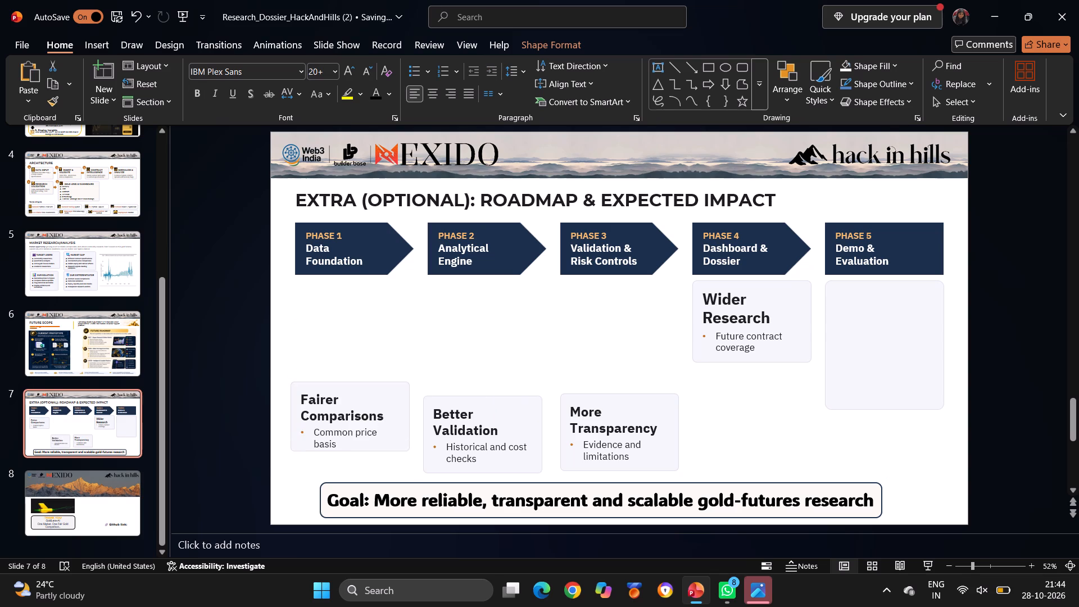
pyautogui.moveTo(366, 381); pyautogui.dragTo(371, 397)
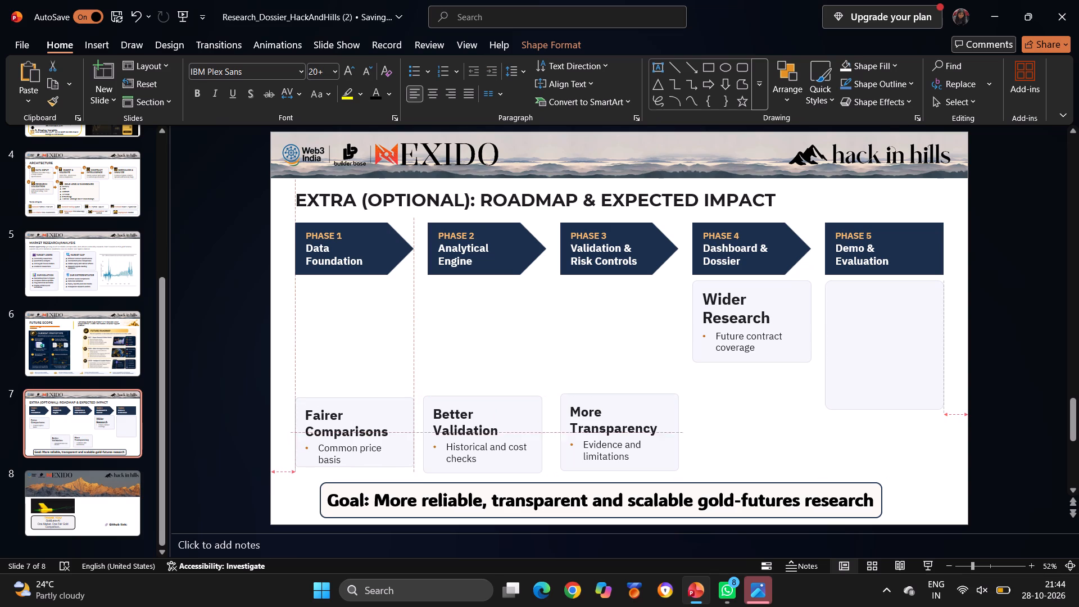
pyautogui.moveTo(371, 397); pyautogui.dragTo(371, 398)
pyautogui.click(729, 316)
pyautogui.moveTo(729, 316); pyautogui.dragTo(714, 280)
pyautogui.click(714, 280)
pyautogui.moveTo(714, 280); pyautogui.dragTo(725, 341)
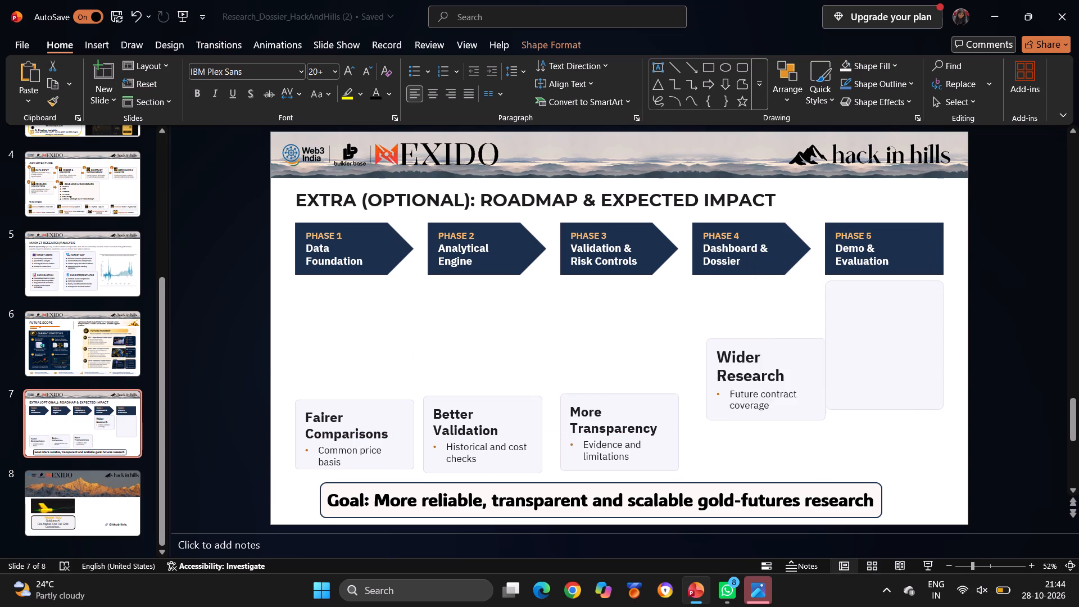
pyautogui.moveTo(725, 341); pyautogui.dragTo(724, 392)
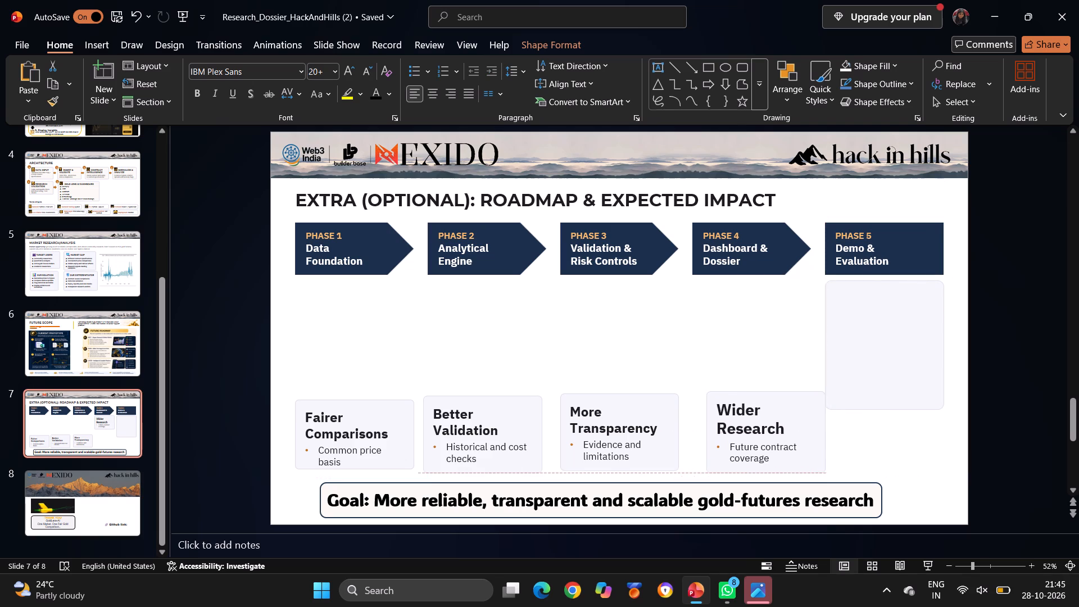
pyautogui.moveTo(724, 392); pyautogui.dragTo(725, 392)
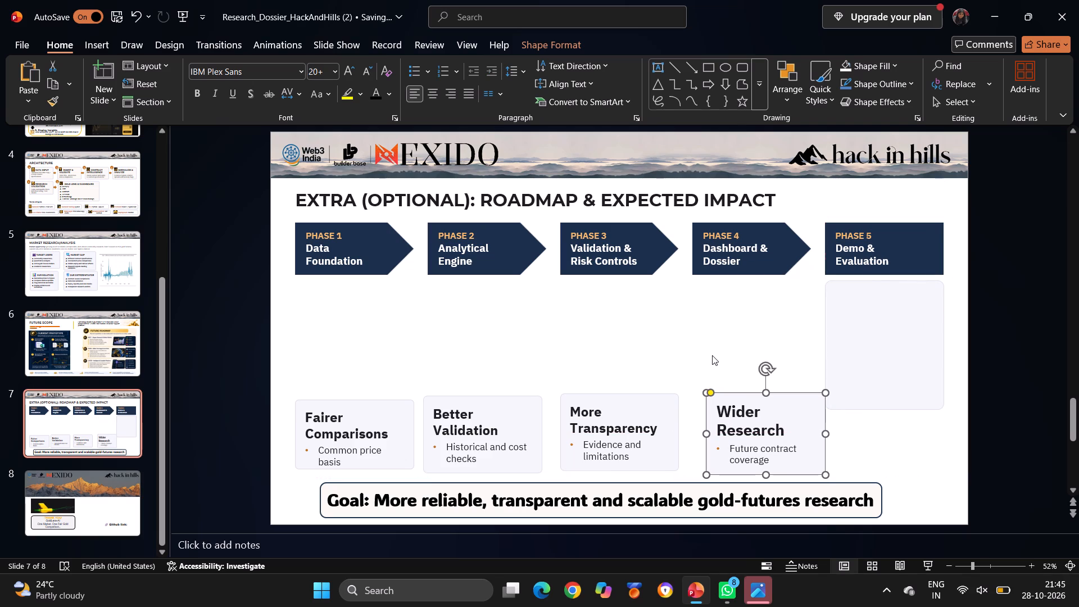
# Shorten the "Wider Research" box slightly from its bottom edge.
pyautogui.click(763, 473)
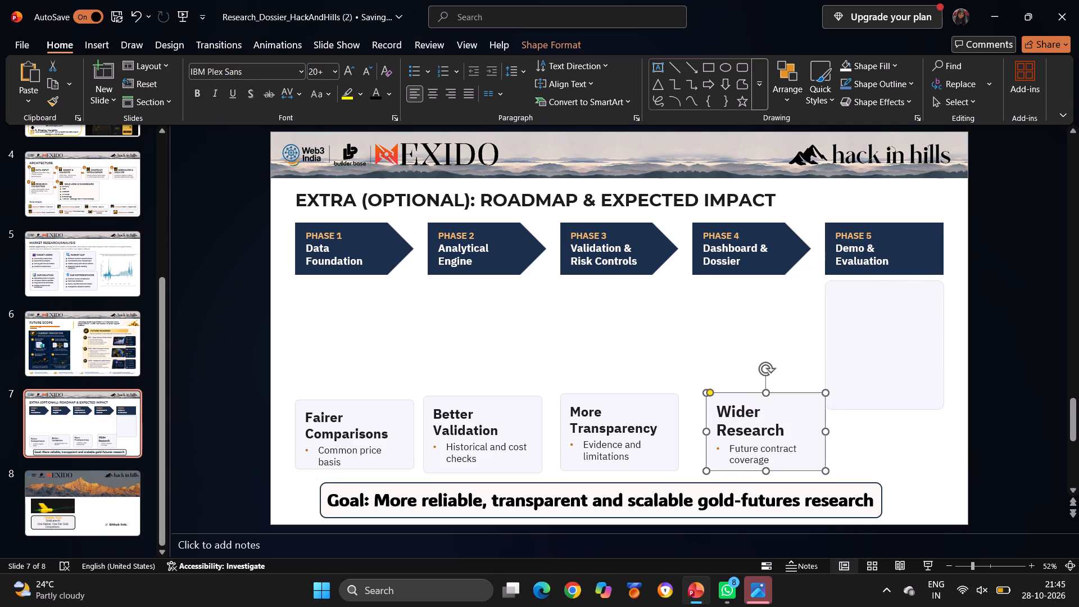
pyautogui.click(718, 366)
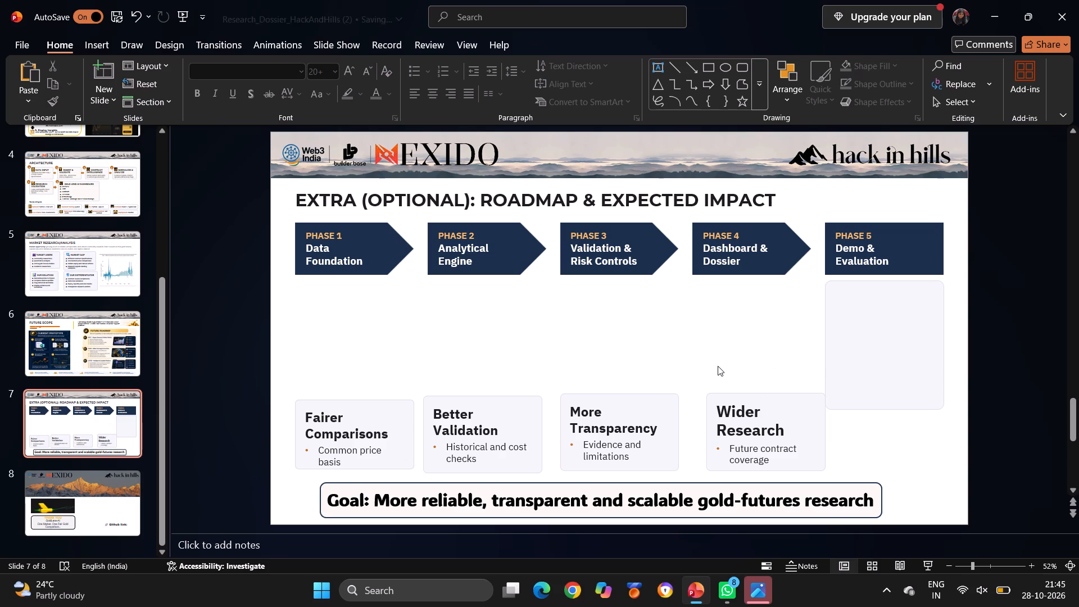
# Indent the word "Fairer" in the "Fairer Comparisons" heading with seven spaces to make room for an icon.
pyautogui.click(306, 417)
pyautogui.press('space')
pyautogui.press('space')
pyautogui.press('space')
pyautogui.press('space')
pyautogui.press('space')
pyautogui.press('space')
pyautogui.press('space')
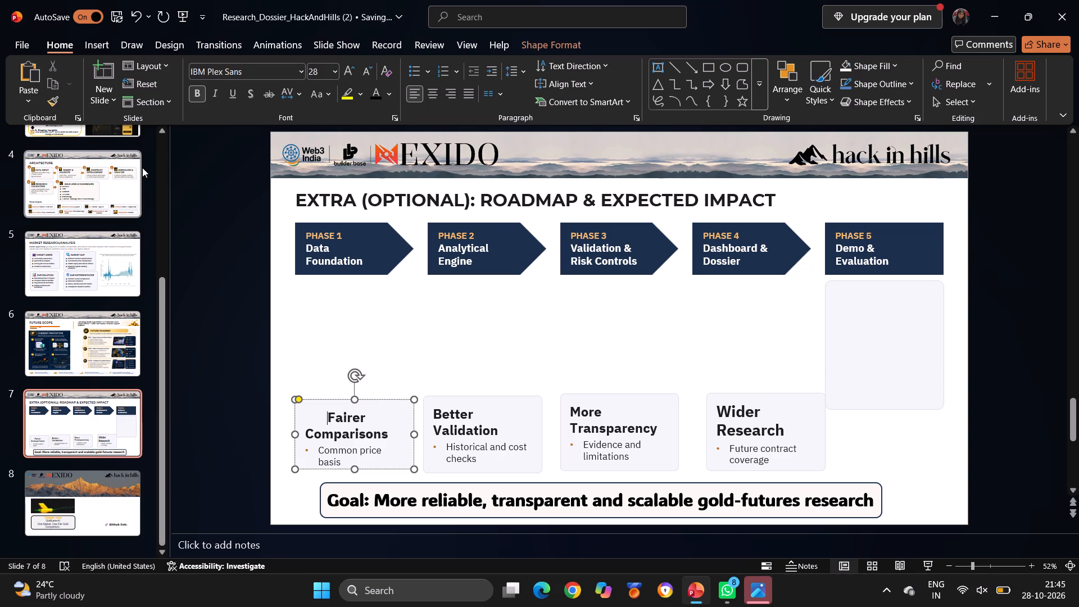
pyautogui.moveTo(97, 40); pyautogui.dragTo(107, 104)
pyautogui.click(107, 104)
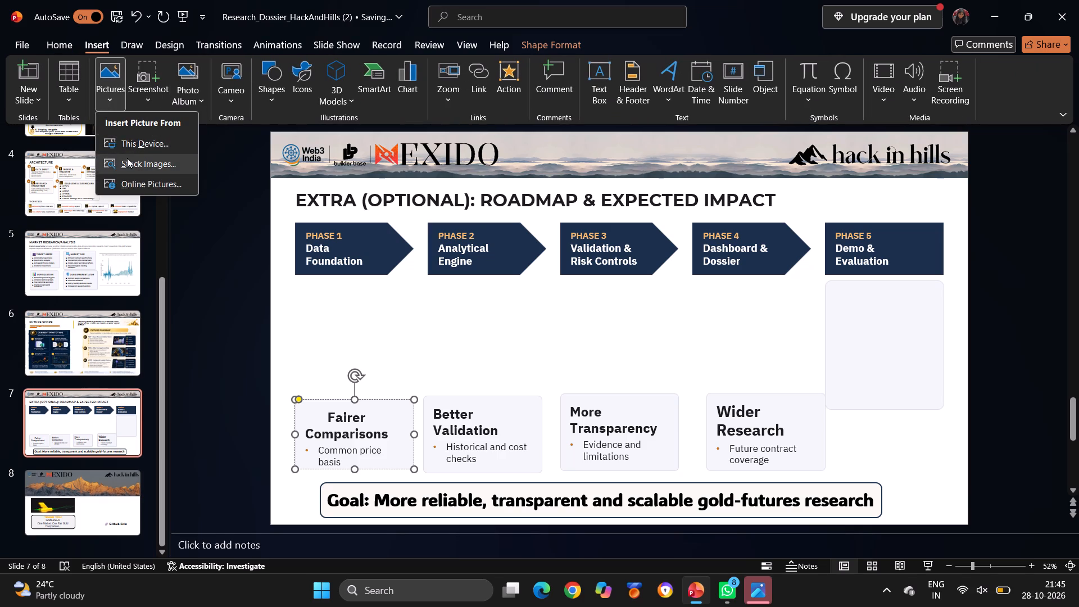
pyautogui.click(132, 147)
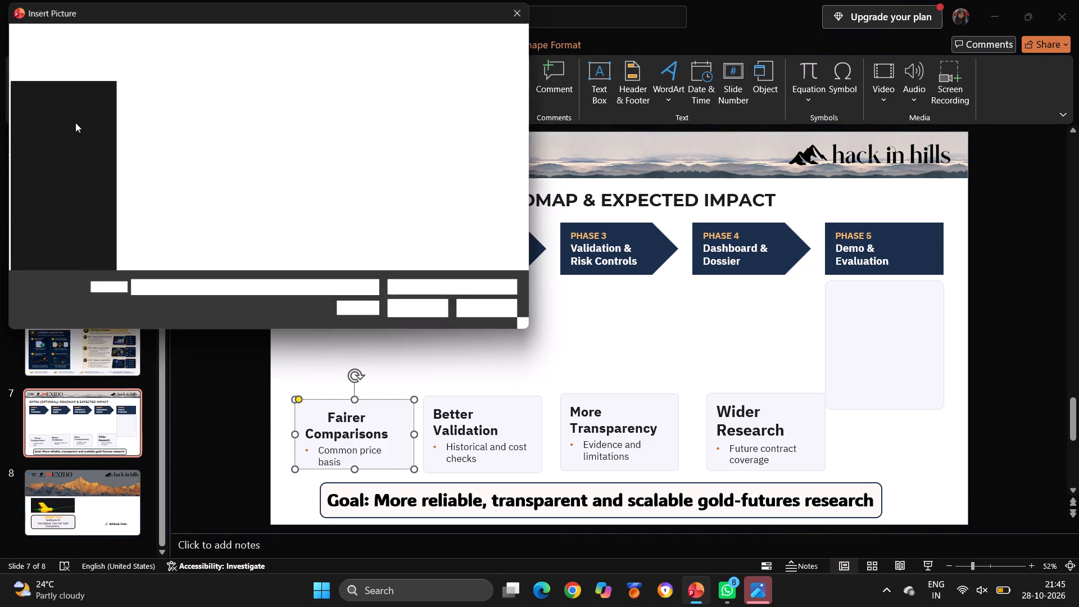
pyautogui.scroll(5, 75, 122)
pyautogui.click(75, 122)
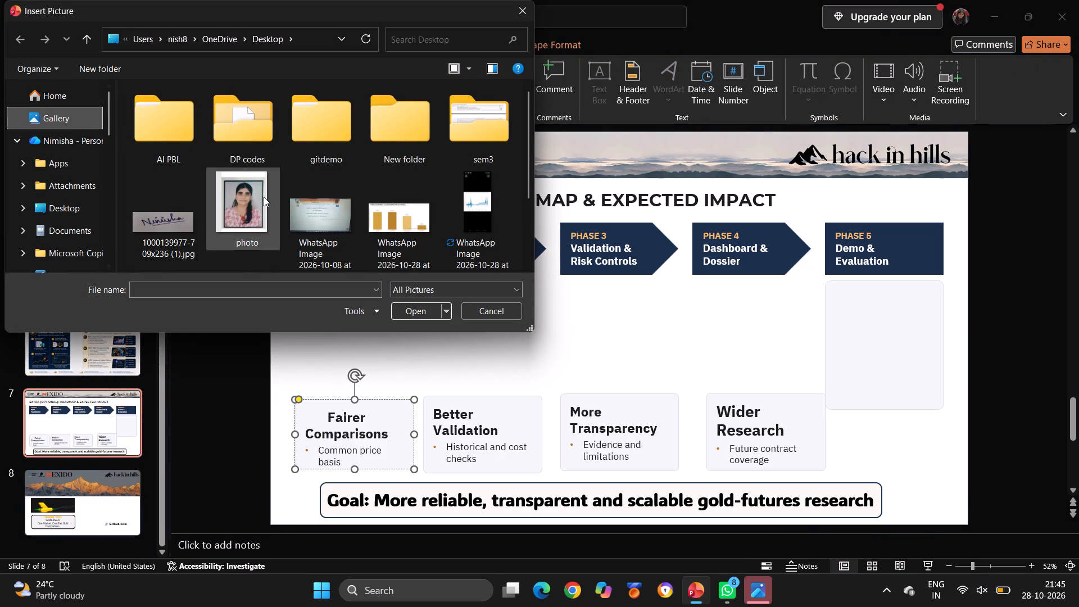
pyautogui.scroll(-1, 264, 197)
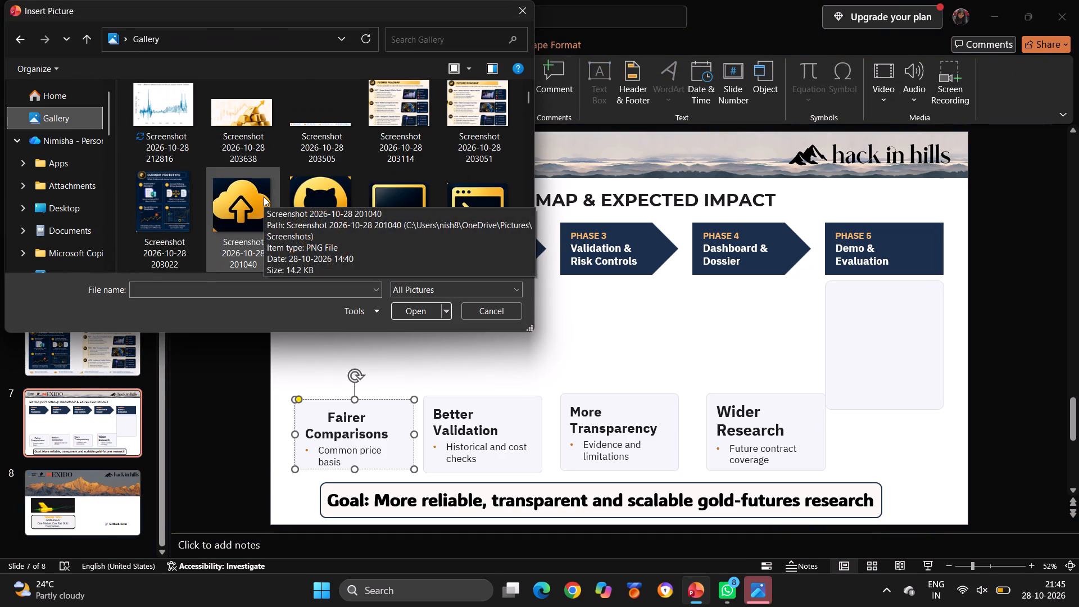
pyautogui.scroll(-1, 264, 197)
pyautogui.click(172, 209)
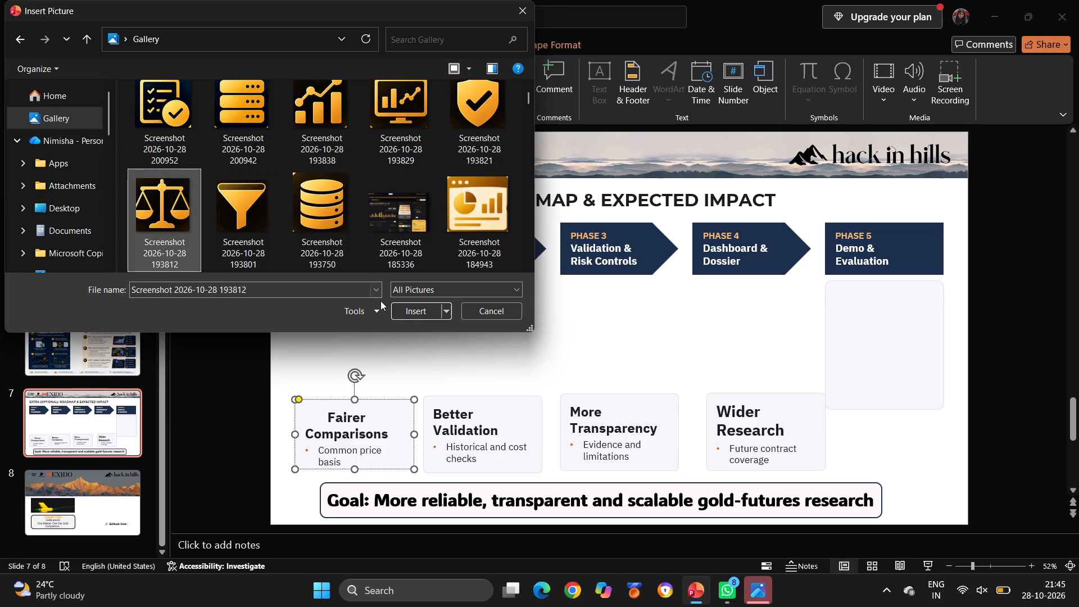
pyautogui.click(406, 307)
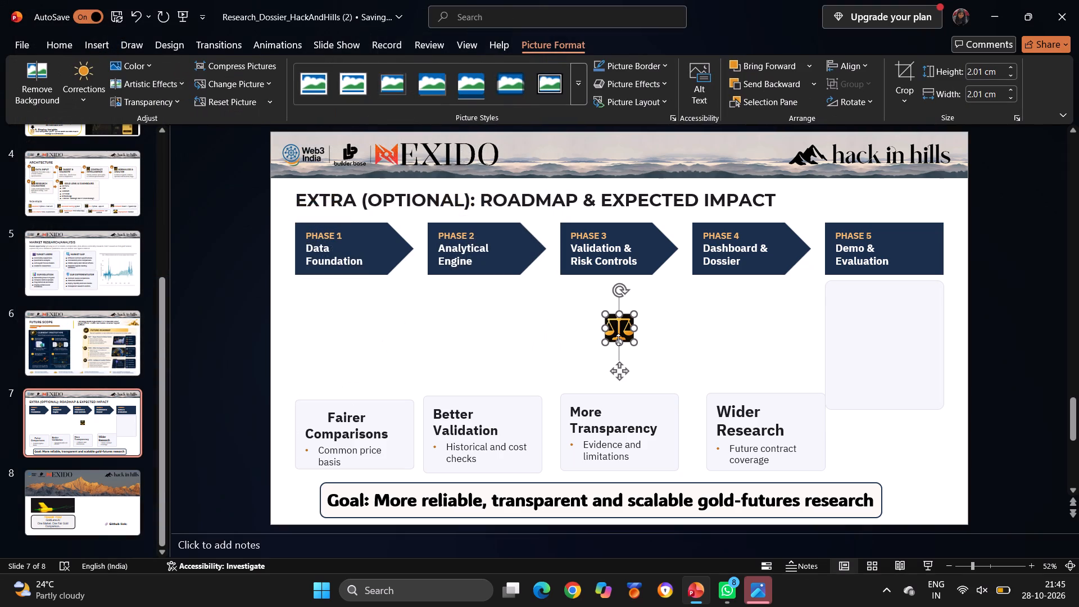
# Place the scales icon before "Fairer" in the "Fairer Comparisons" box and shrink it to about 1.31 cm high by 1.7 cm wide.
pyautogui.moveTo(623, 337); pyautogui.dragTo(314, 424)
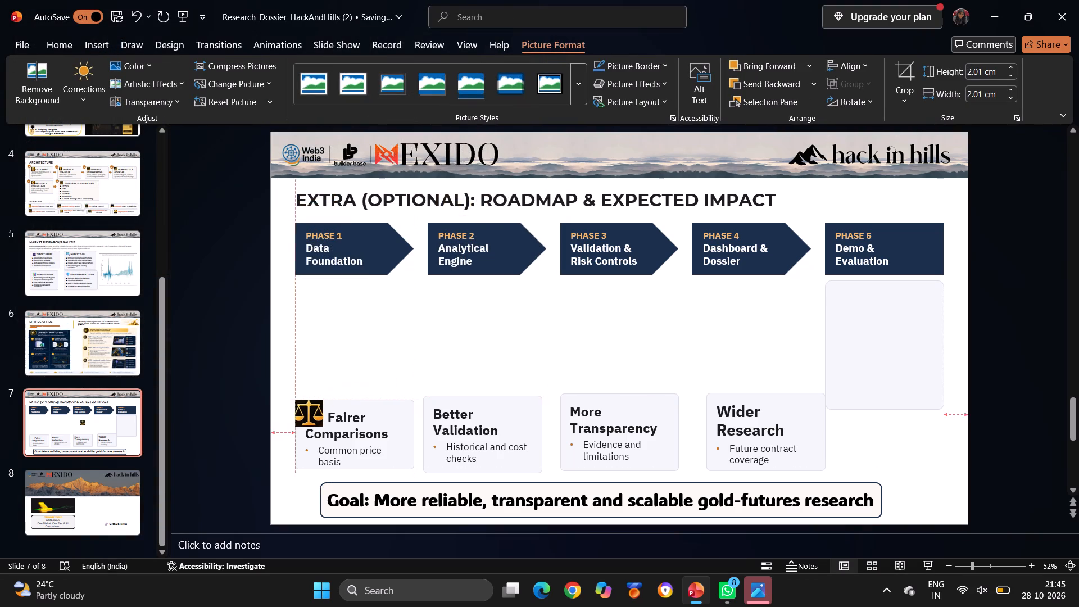
pyautogui.click(296, 414)
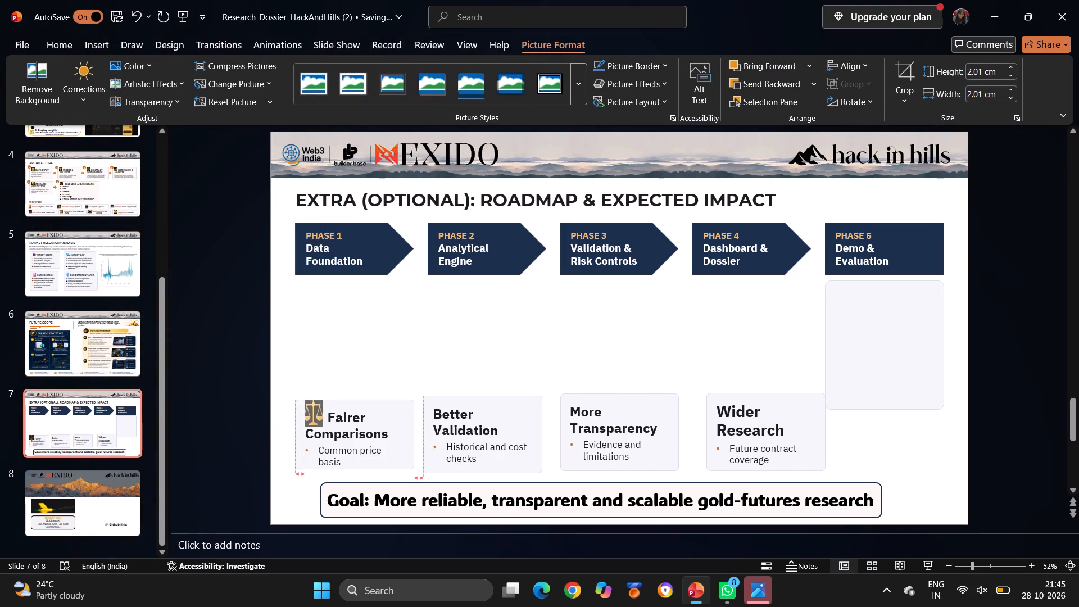
pyautogui.moveTo(311, 401); pyautogui.dragTo(311, 410)
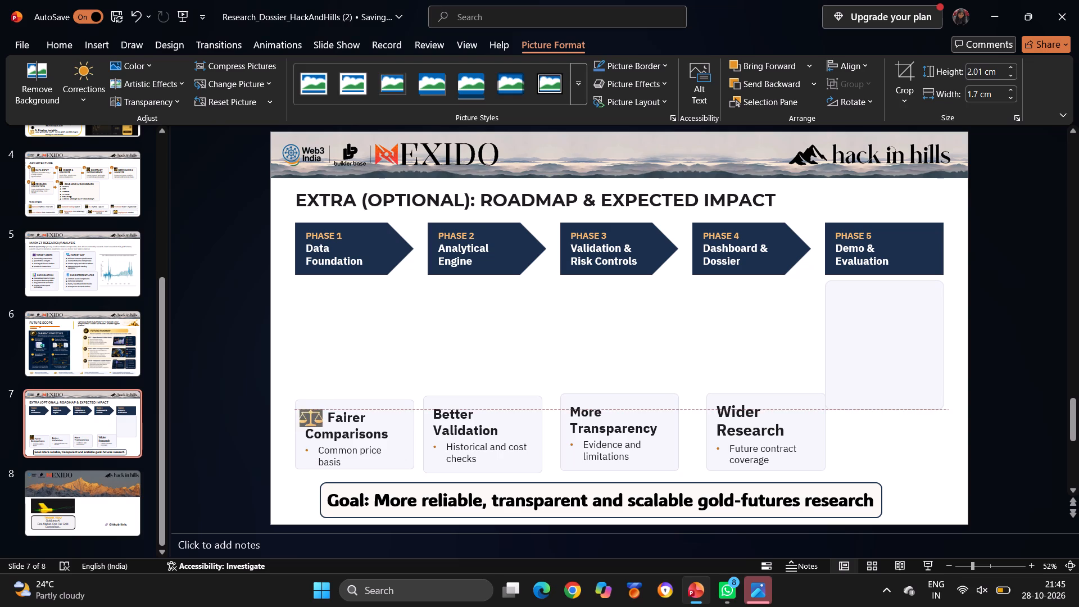
pyautogui.moveTo(311, 410); pyautogui.dragTo(312, 410)
pyautogui.moveTo(312, 416); pyautogui.dragTo(312, 411)
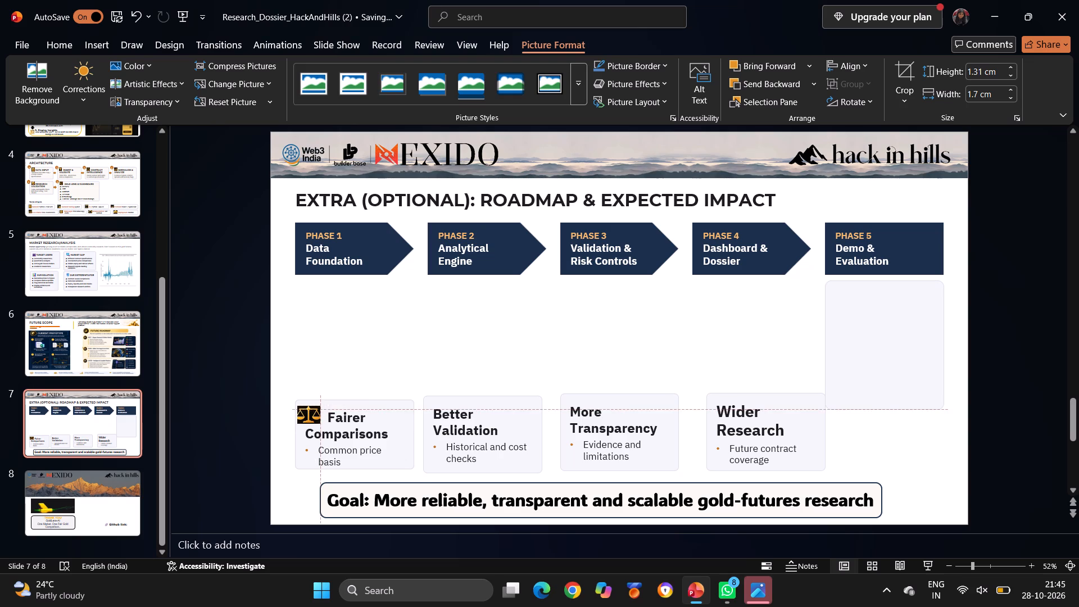
# Add one more leading space before "Fairer" in the "Fairer Comparisons" heading to widen the gap for the scales icon.
pyautogui.moveTo(312, 411); pyautogui.dragTo(314, 411)
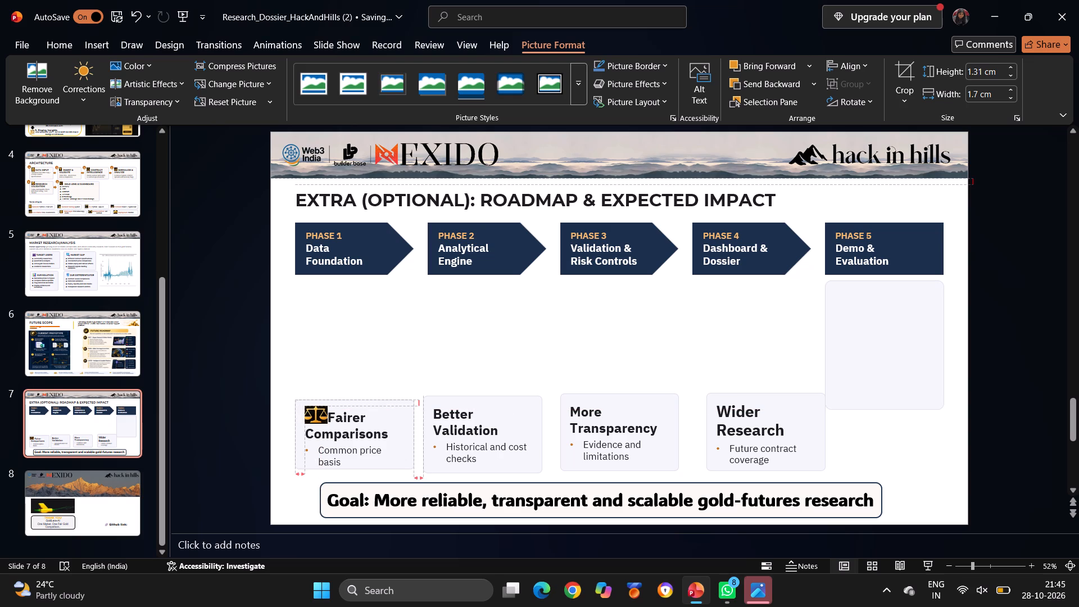
pyautogui.moveTo(314, 411); pyautogui.dragTo(313, 411)
pyautogui.click(320, 356)
pyautogui.click(292, 450)
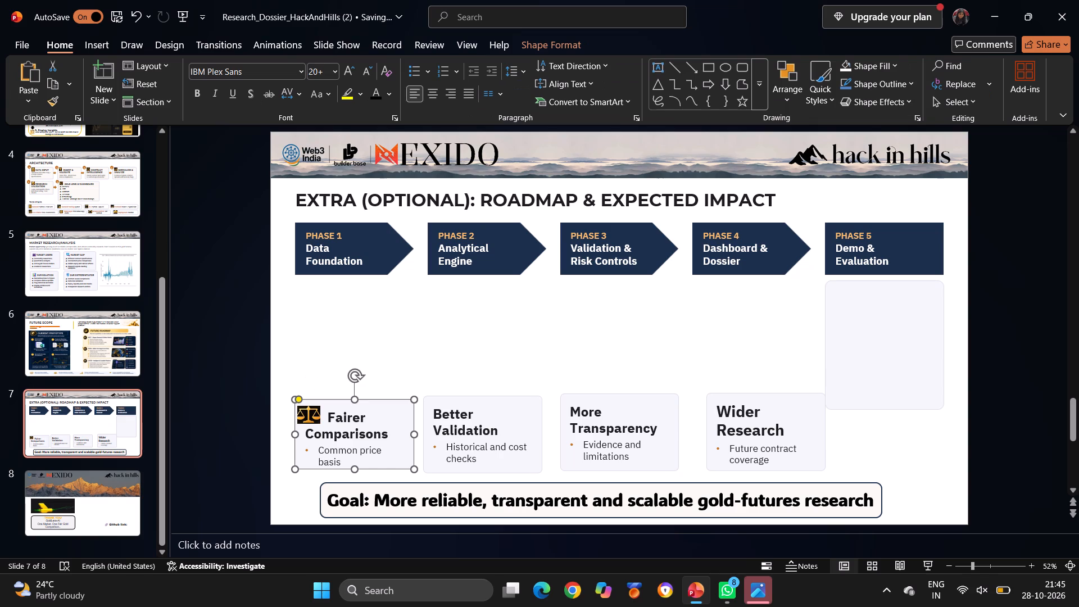
pyautogui.click(294, 435)
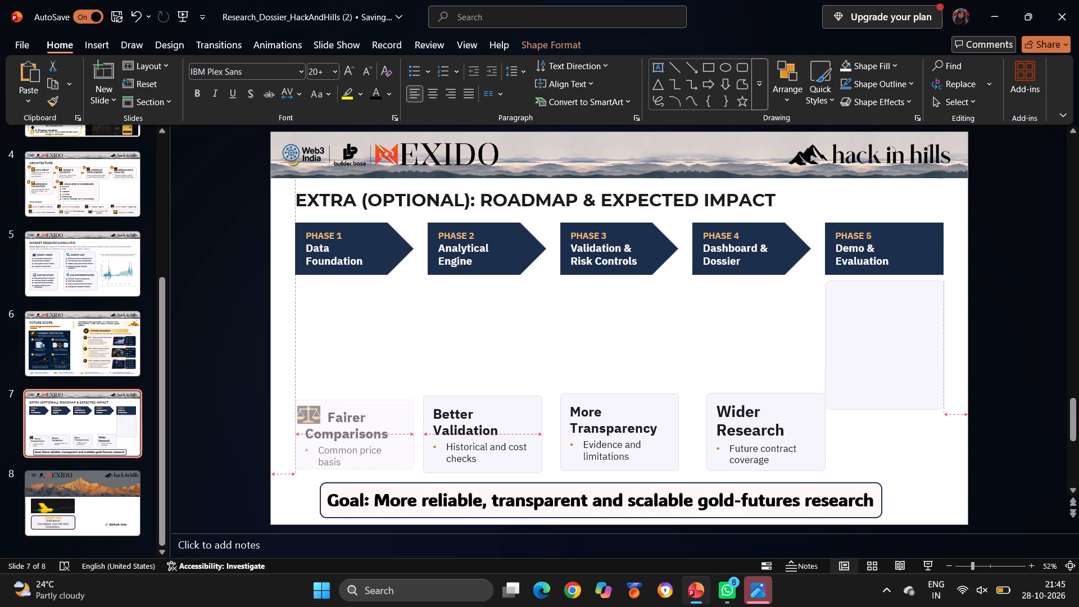
pyautogui.click(318, 369)
pyautogui.click(324, 415)
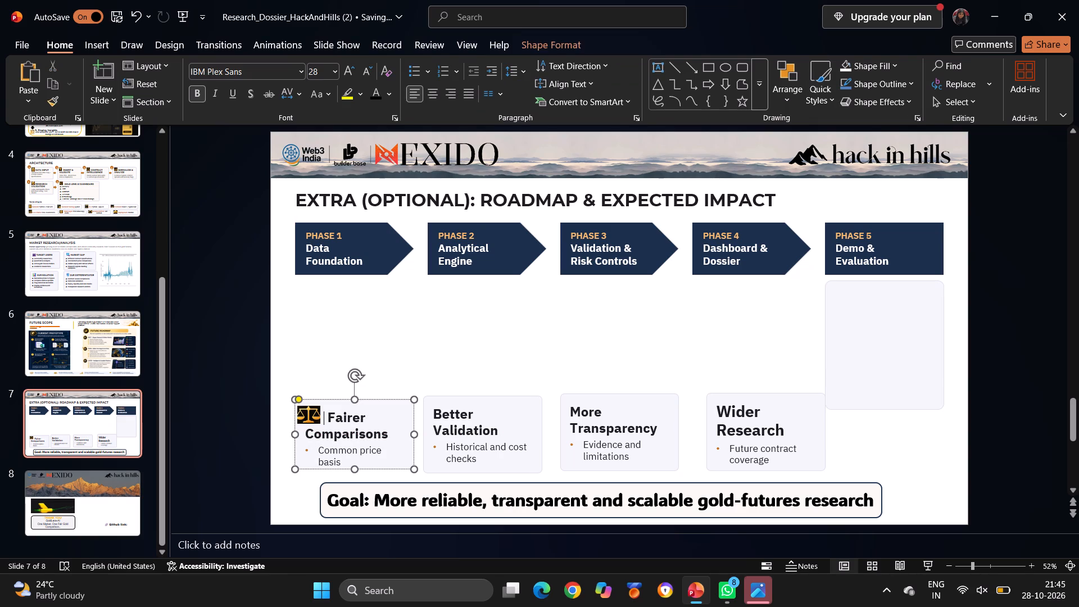
pyautogui.press('space')
# Position the scales icon directly in front of "Fairer", aligned with the start of the word "Comparisons" below it.
pyautogui.click(318, 415)
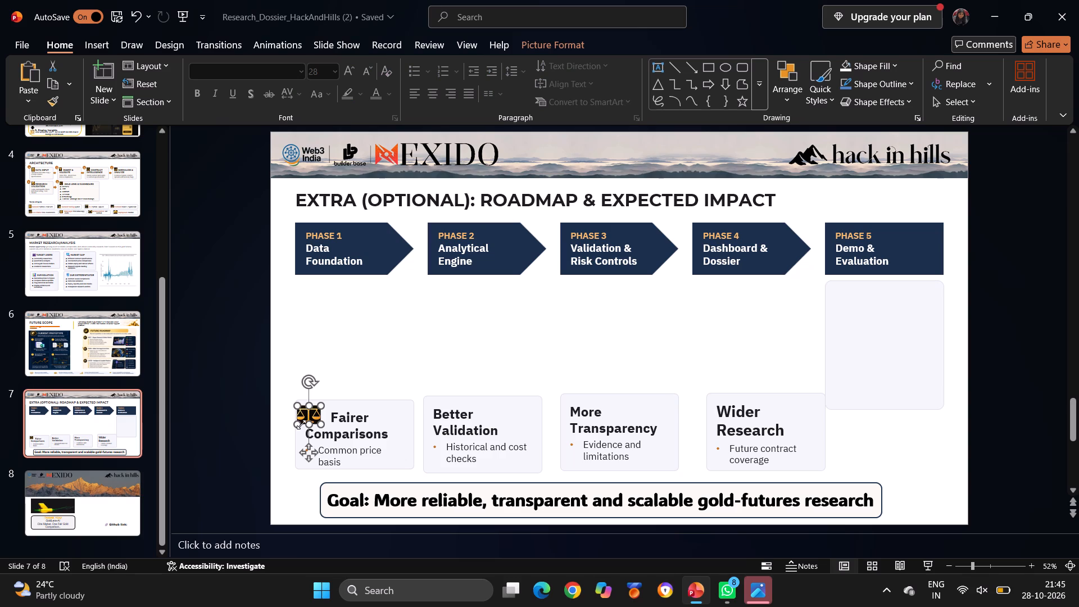
pyautogui.moveTo(299, 424); pyautogui.dragTo(302, 424)
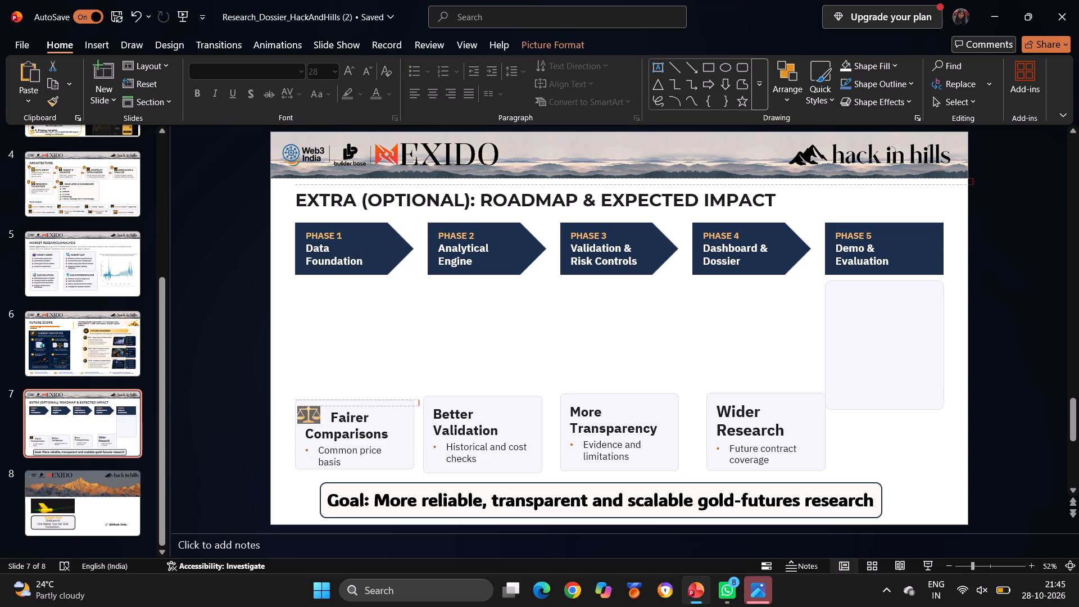
pyautogui.moveTo(302, 424); pyautogui.dragTo(306, 424)
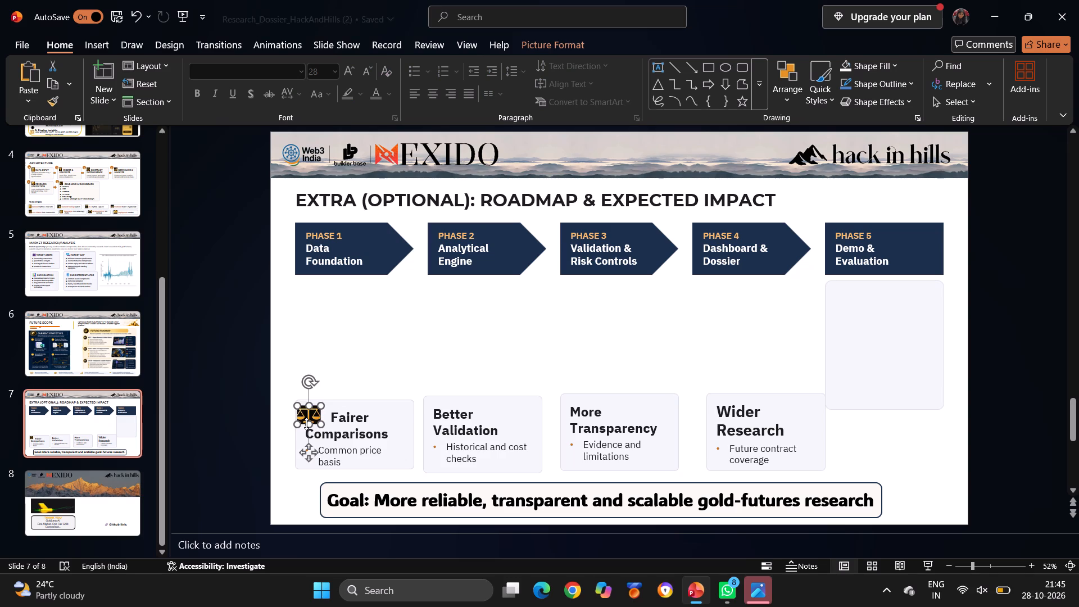
pyautogui.moveTo(323, 422); pyautogui.dragTo(328, 415)
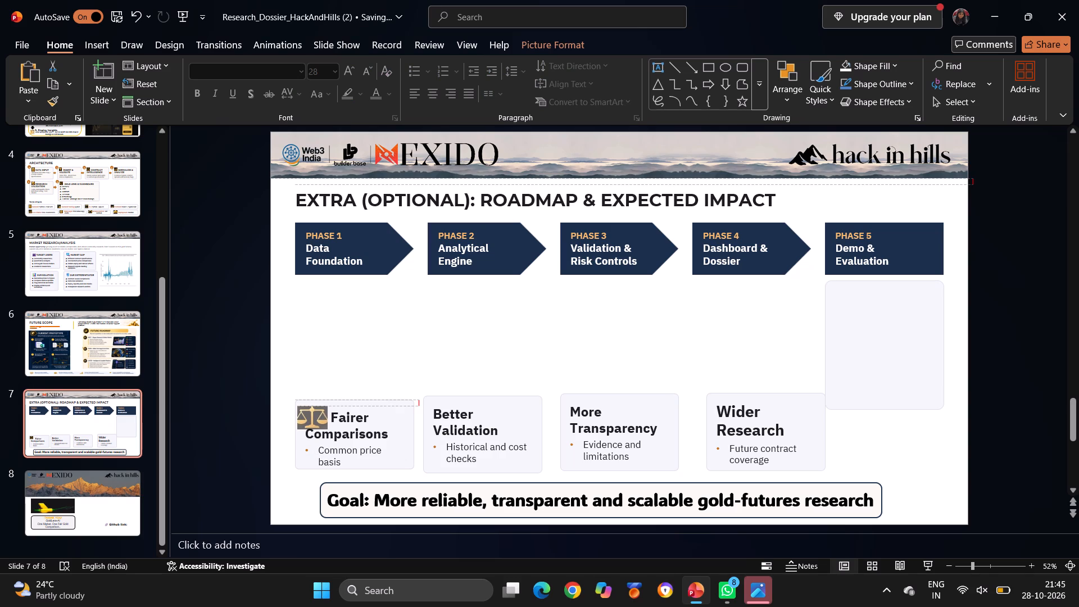
pyautogui.moveTo(328, 415); pyautogui.dragTo(323, 410)
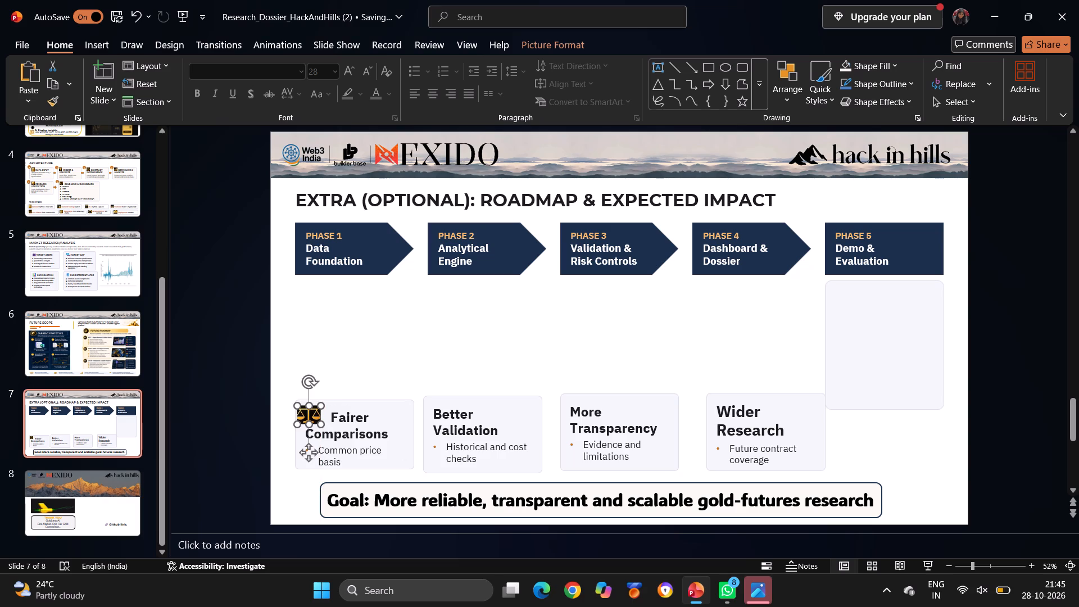
pyautogui.moveTo(312, 411); pyautogui.dragTo(316, 412)
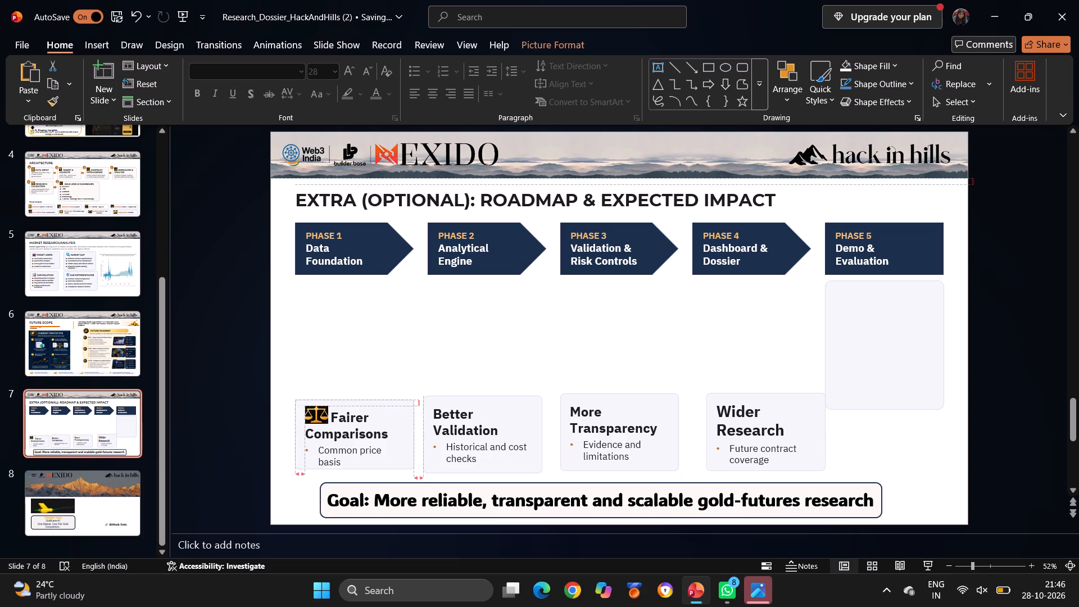
pyautogui.moveTo(316, 412); pyautogui.dragTo(317, 413)
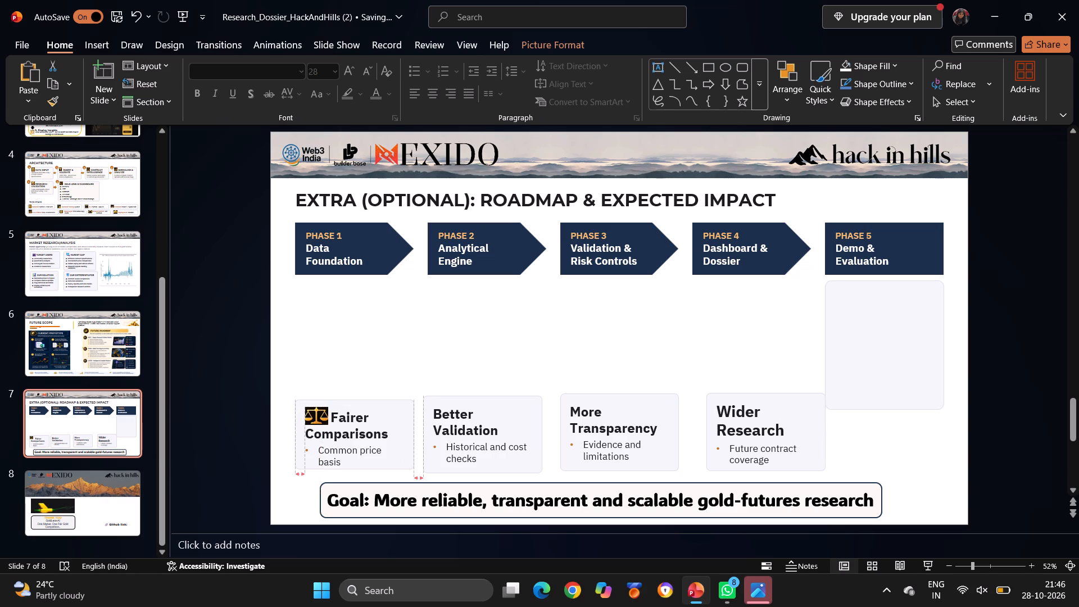
pyautogui.moveTo(317, 413); pyautogui.dragTo(318, 414)
pyautogui.click(356, 334)
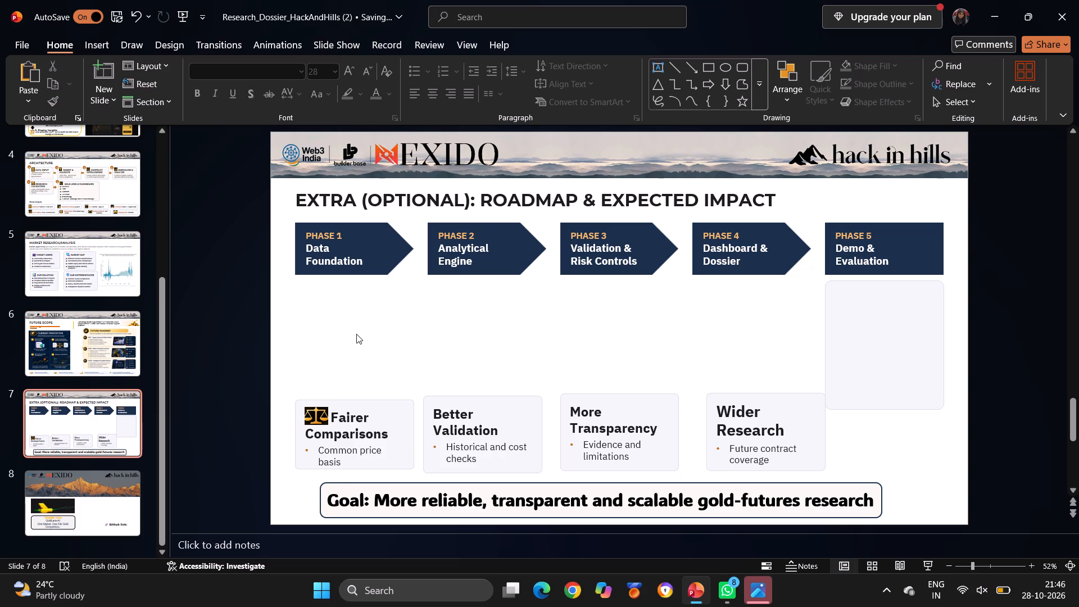
# Remove the bullets from the "Common price basis" and "Historical and cost checks" lines and make both lines bold.
pyautogui.click(315, 449)
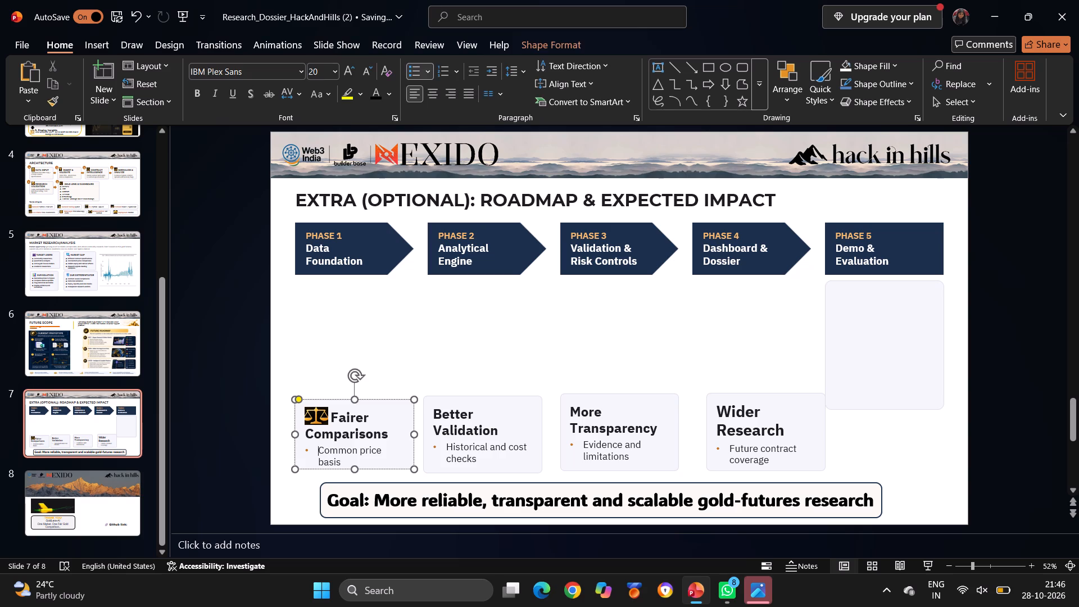
pyautogui.press('BackSpace')
pyautogui.moveTo(306, 451); pyautogui.dragTo(419, 451)
pyautogui.click(195, 85)
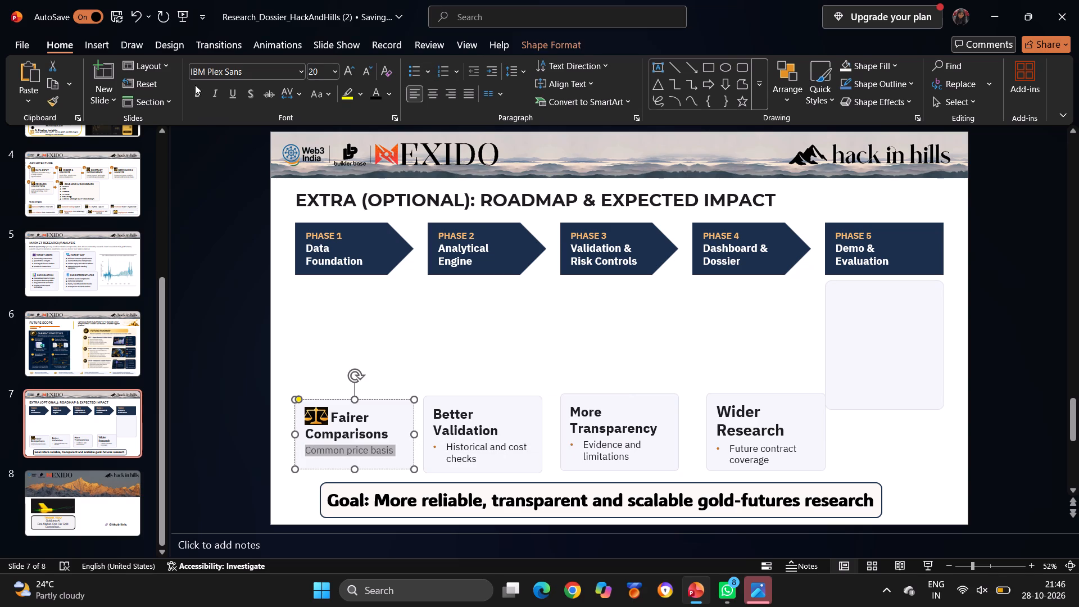
pyautogui.click(195, 86)
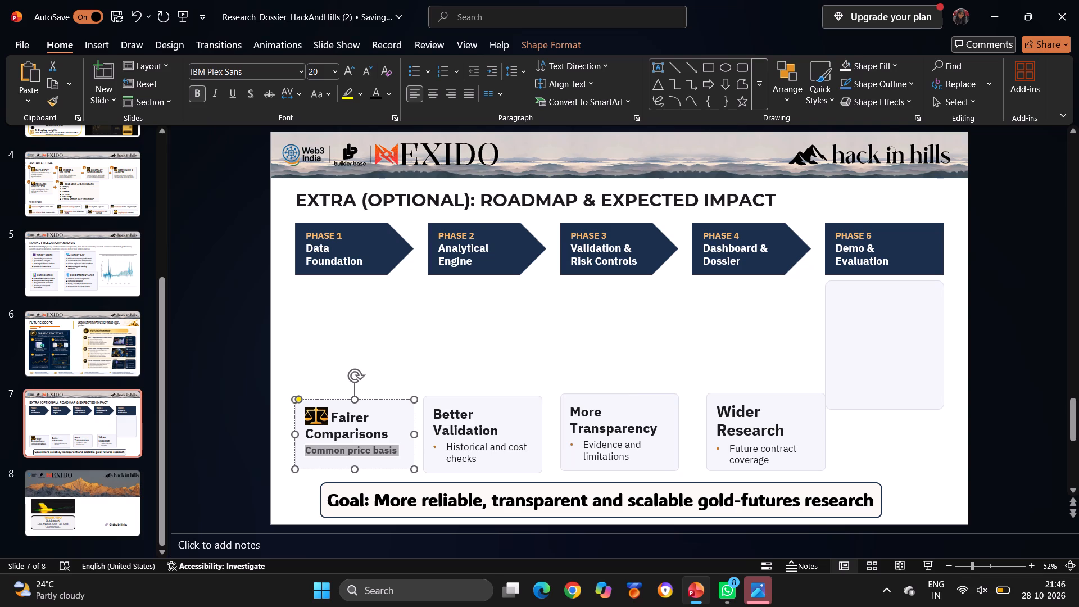
pyautogui.click(448, 449)
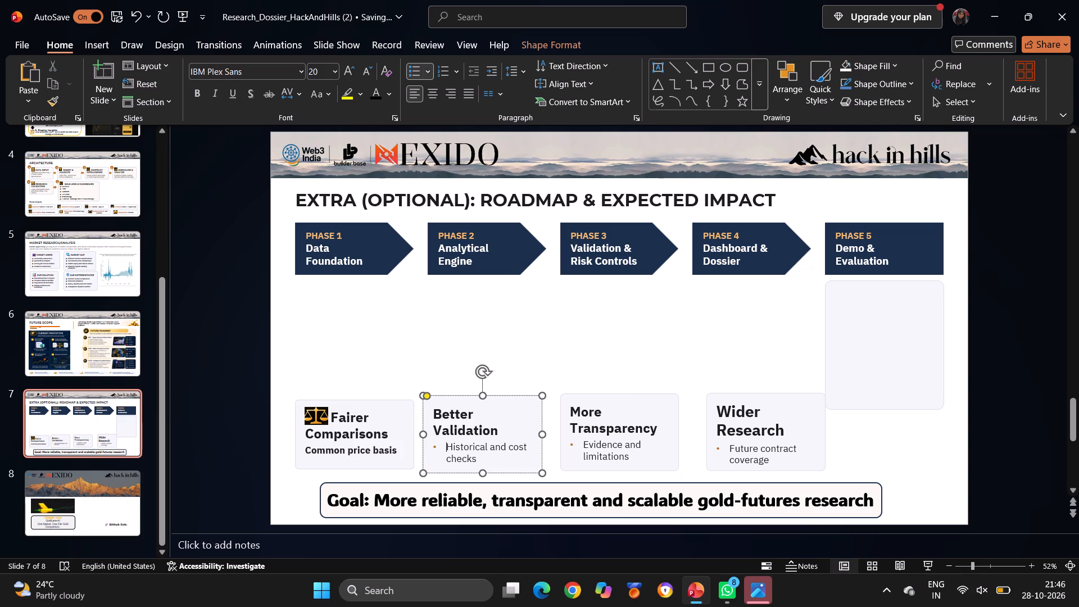
pyautogui.press('BackSpace')
pyautogui.click(432, 446)
pyautogui.moveTo(434, 446); pyautogui.dragTo(474, 462)
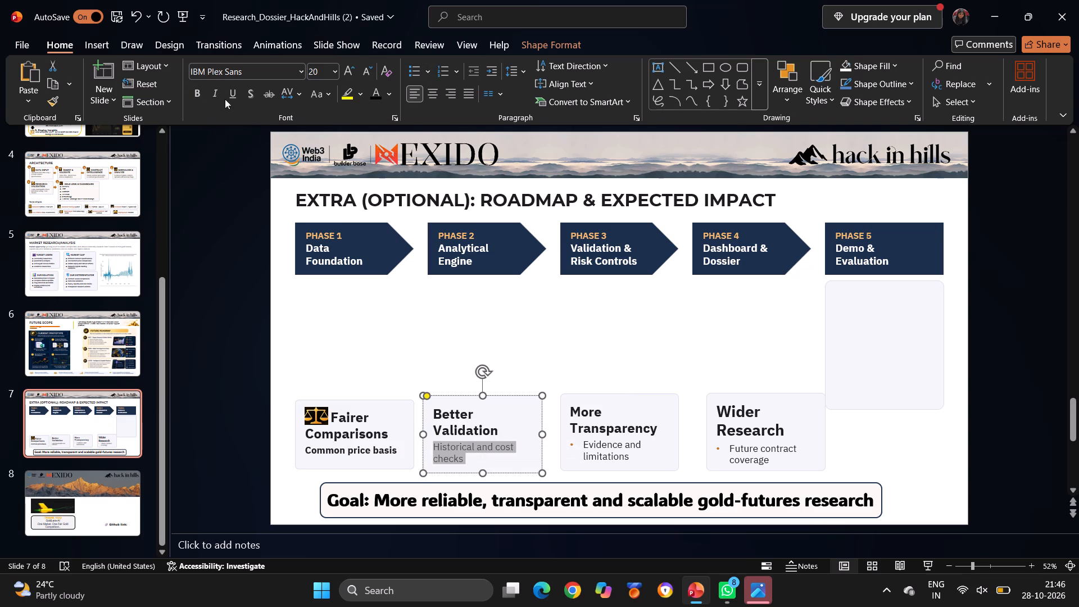
pyautogui.click(204, 93)
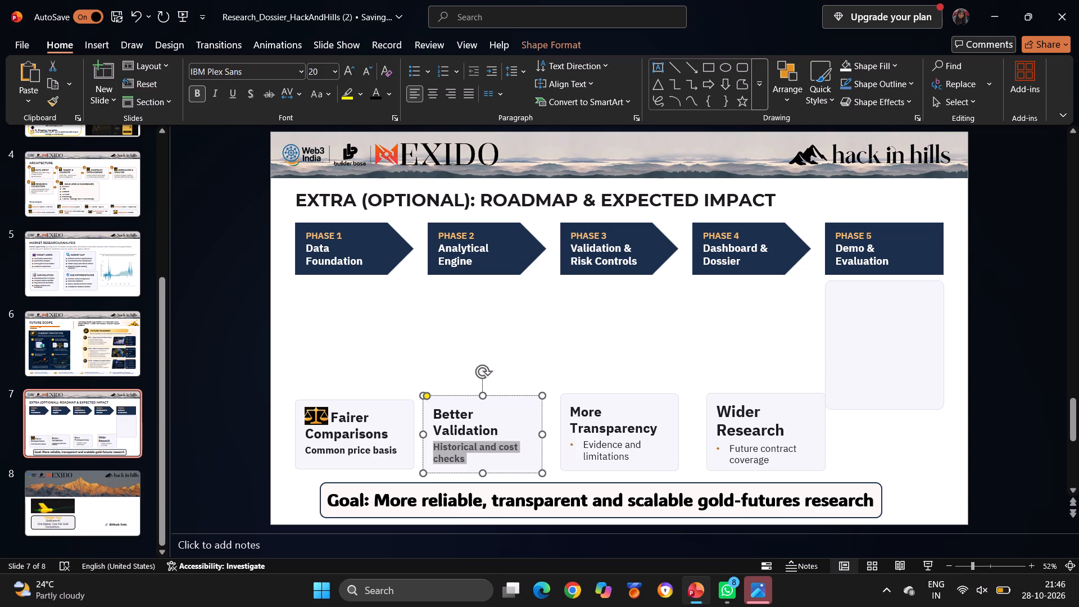
# Remove the bullets from the "Evidence and limitations" and "Future contract coverage" lines and make both lines bold.
pyautogui.click(596, 454)
pyautogui.click(583, 446)
pyautogui.press('BackSpace')
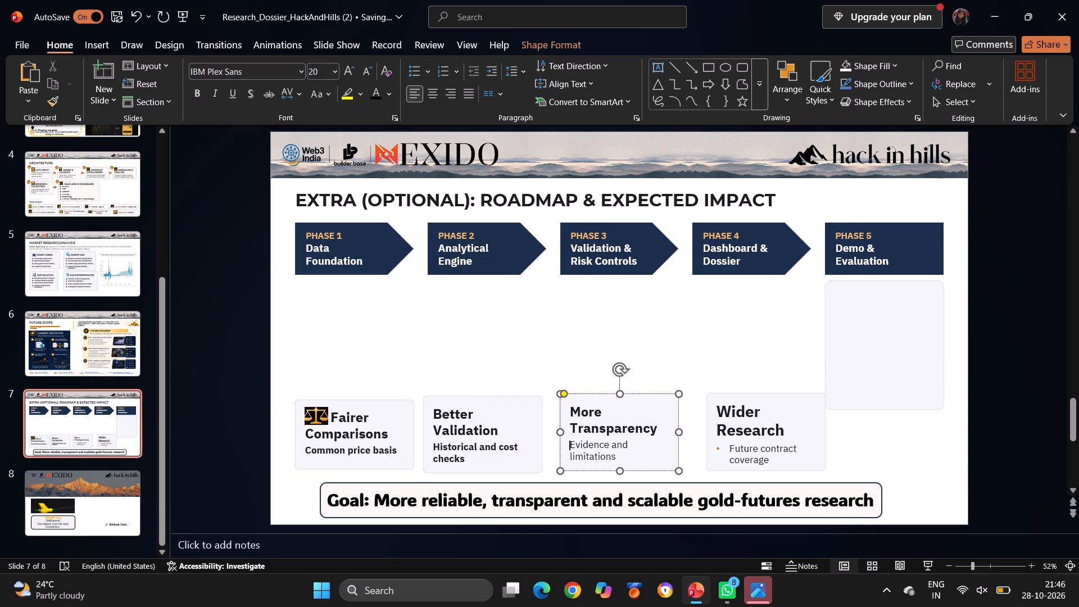
pyautogui.moveTo(575, 445); pyautogui.dragTo(623, 468)
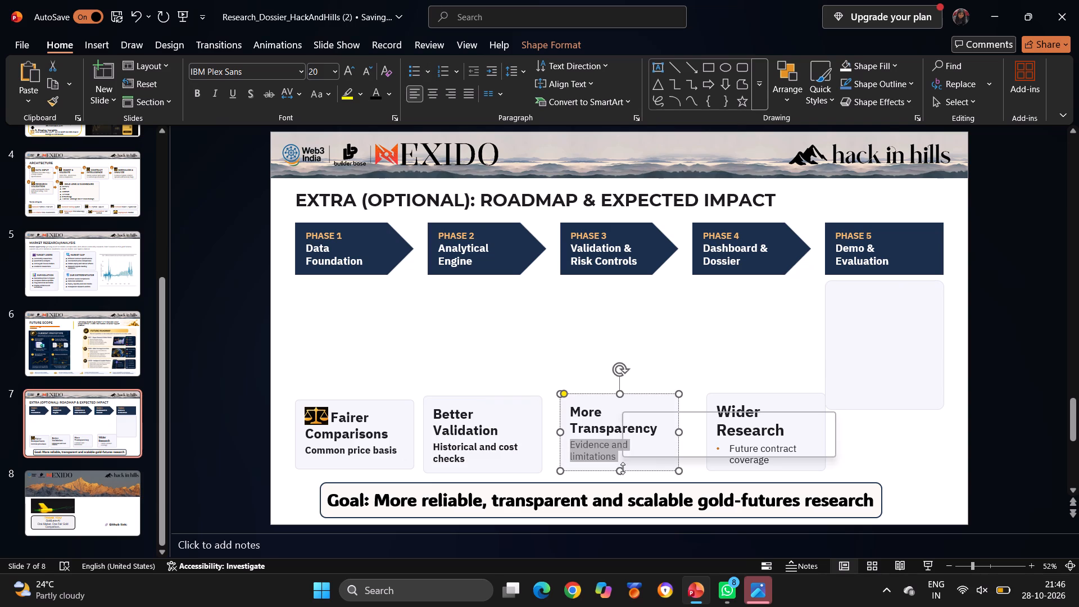
pyautogui.click(198, 92)
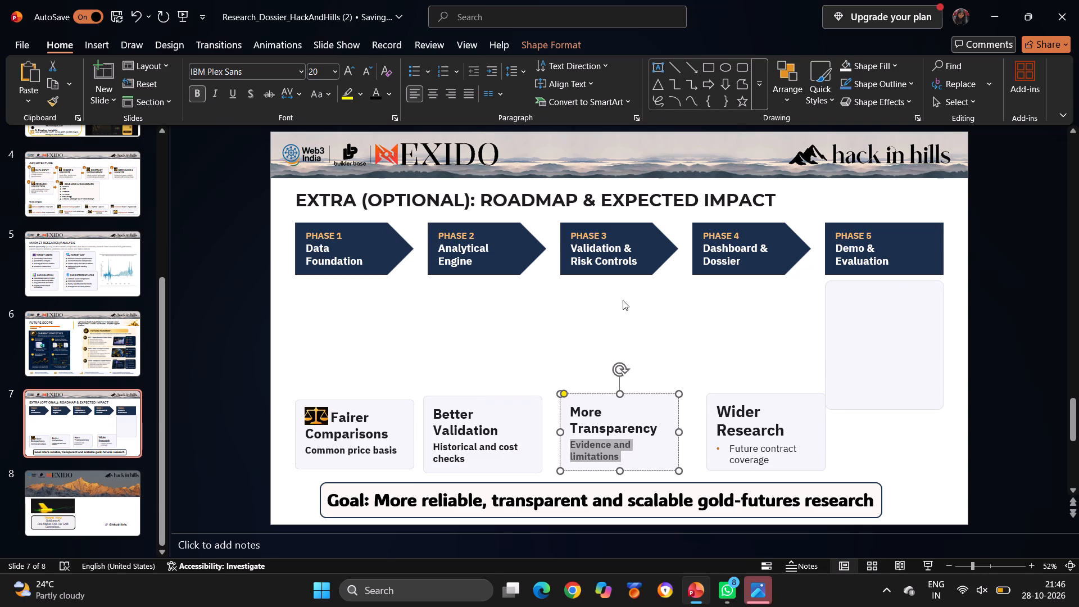
pyautogui.click(729, 450)
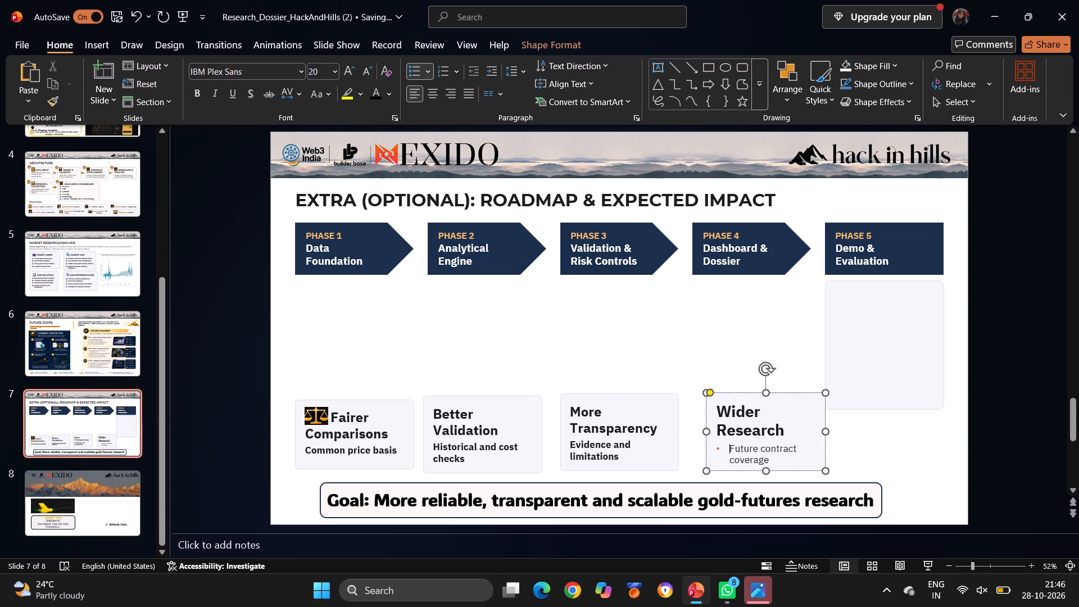
pyautogui.press('BackSpace')
pyautogui.moveTo(720, 449); pyautogui.dragTo(764, 457)
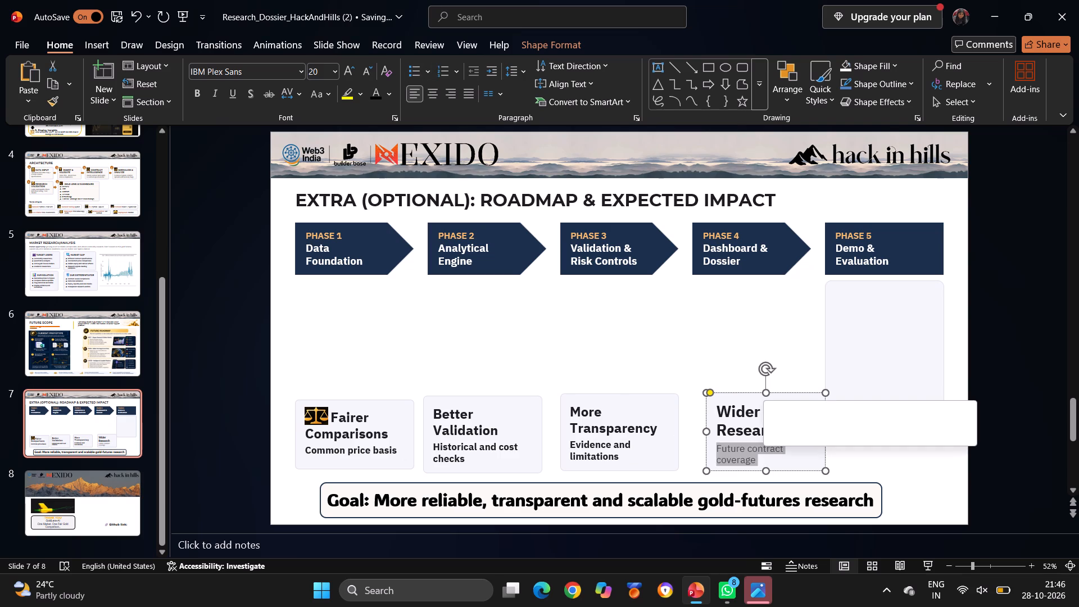
pyautogui.click(196, 95)
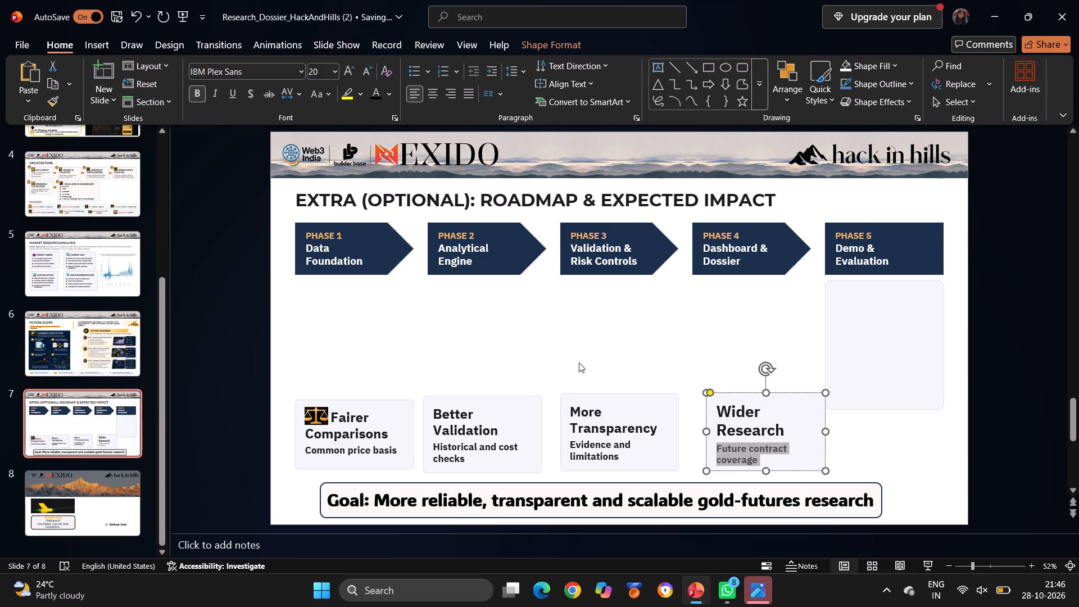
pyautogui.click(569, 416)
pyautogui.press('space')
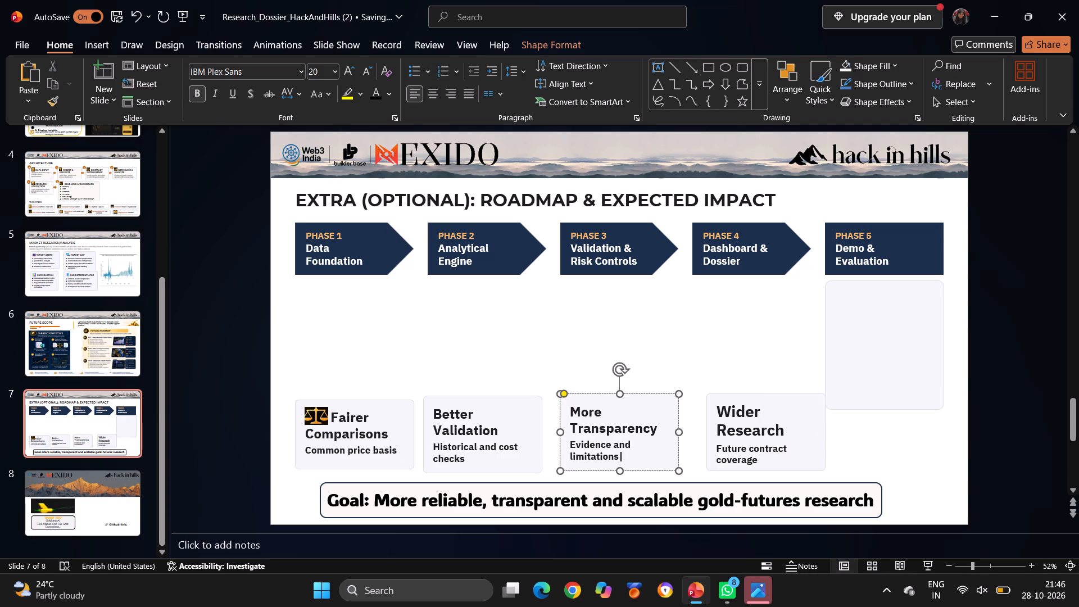
# Add eight leading spaces before "Better" in the "Better Validation" heading to make room for an icon.
pyautogui.click(435, 410)
pyautogui.press('space')
pyautogui.press('space')
pyautogui.press('space')
pyautogui.press('space')
pyautogui.press('space')
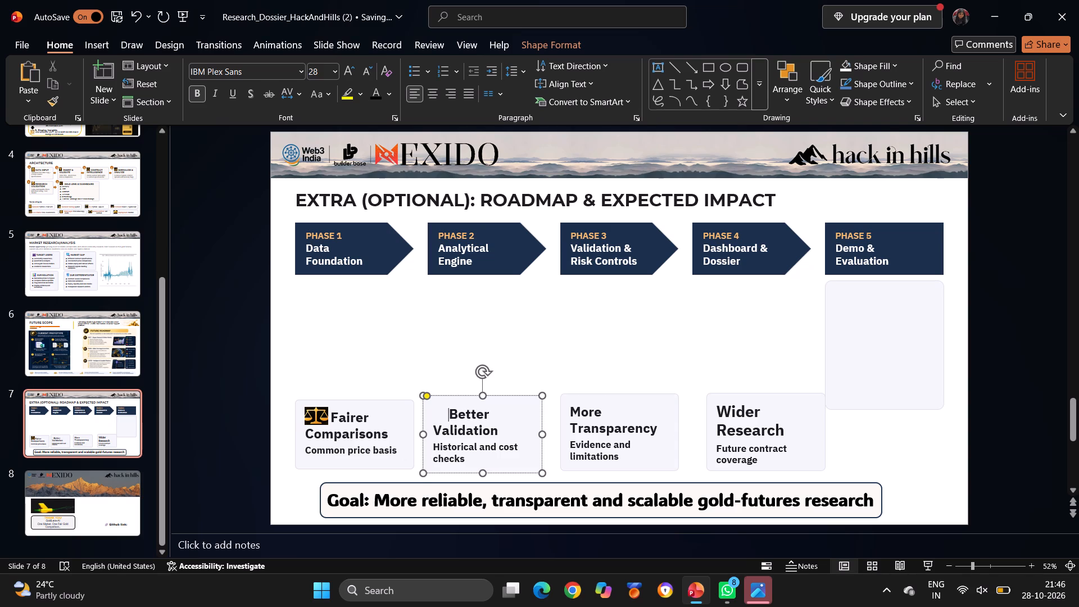
pyautogui.press('space')
pyautogui.press('space')
pyautogui.press('space')
# Browse the device's picture Gallery for a gold icon to insert into the "Better Validation" box.
pyautogui.click(103, 43)
pyautogui.click(101, 93)
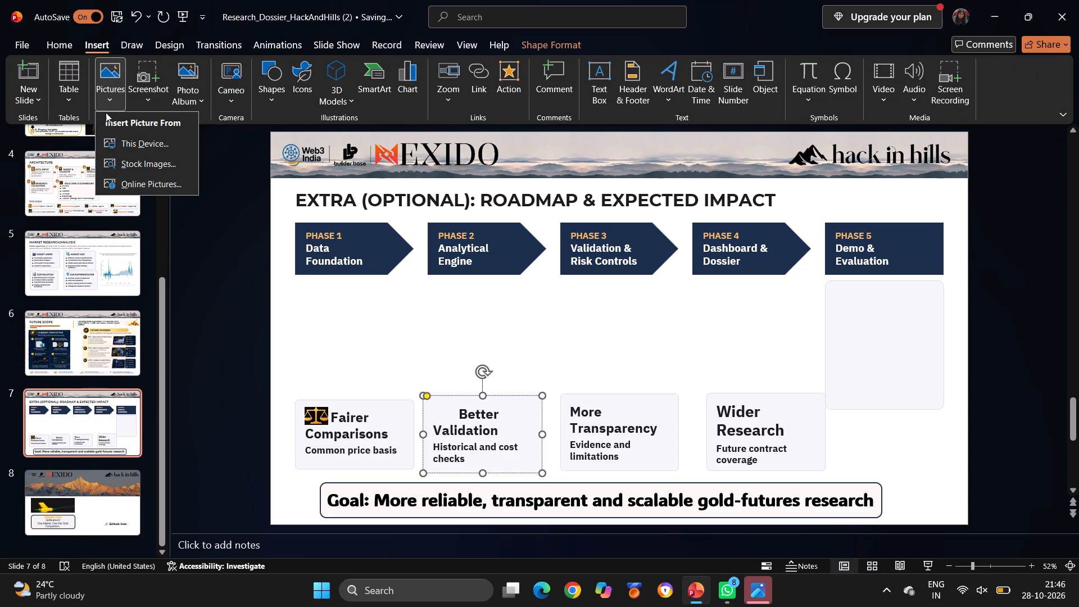
pyautogui.click(106, 139)
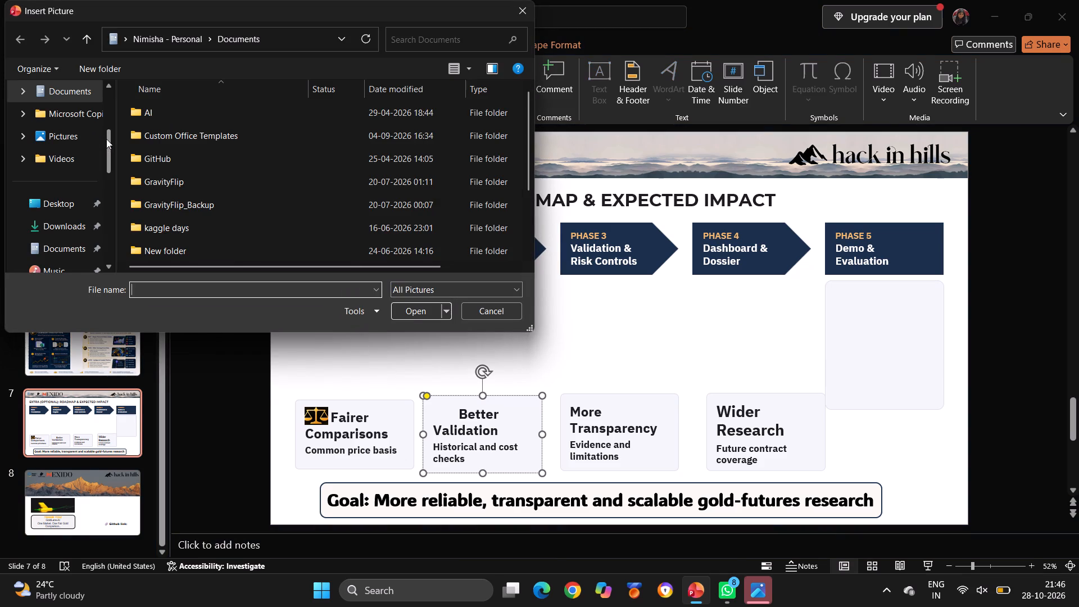
pyautogui.scroll(5, 47, 138)
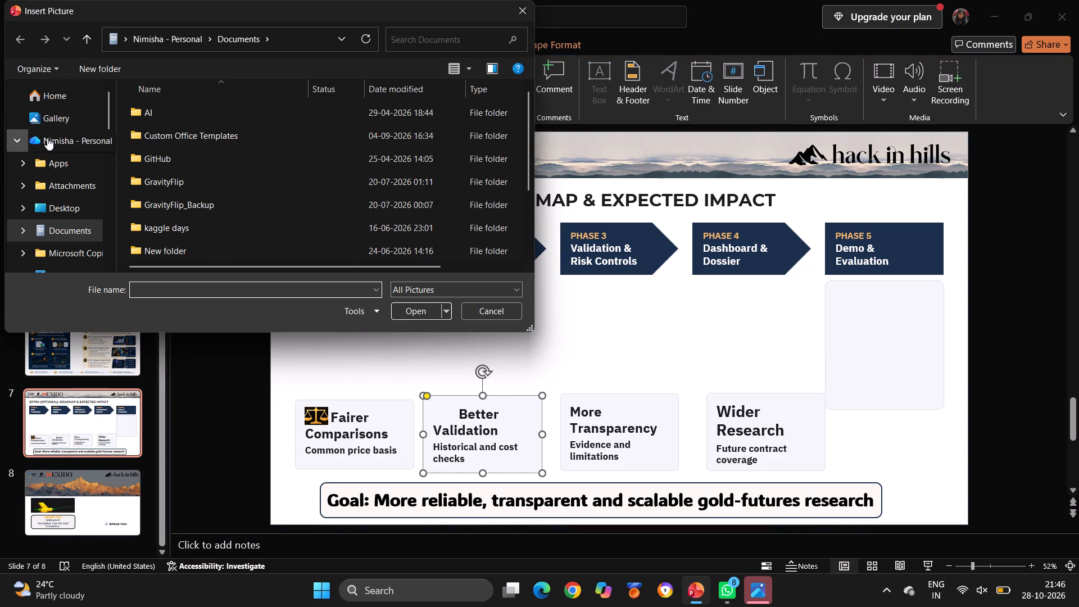
pyautogui.click(60, 118)
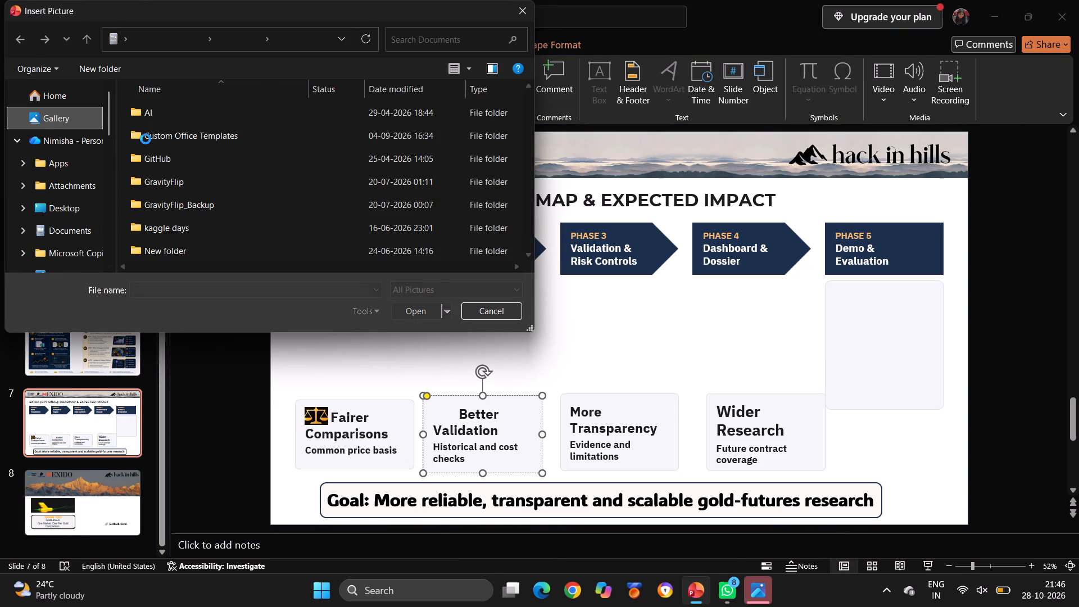
pyautogui.scroll(-1, 246, 200)
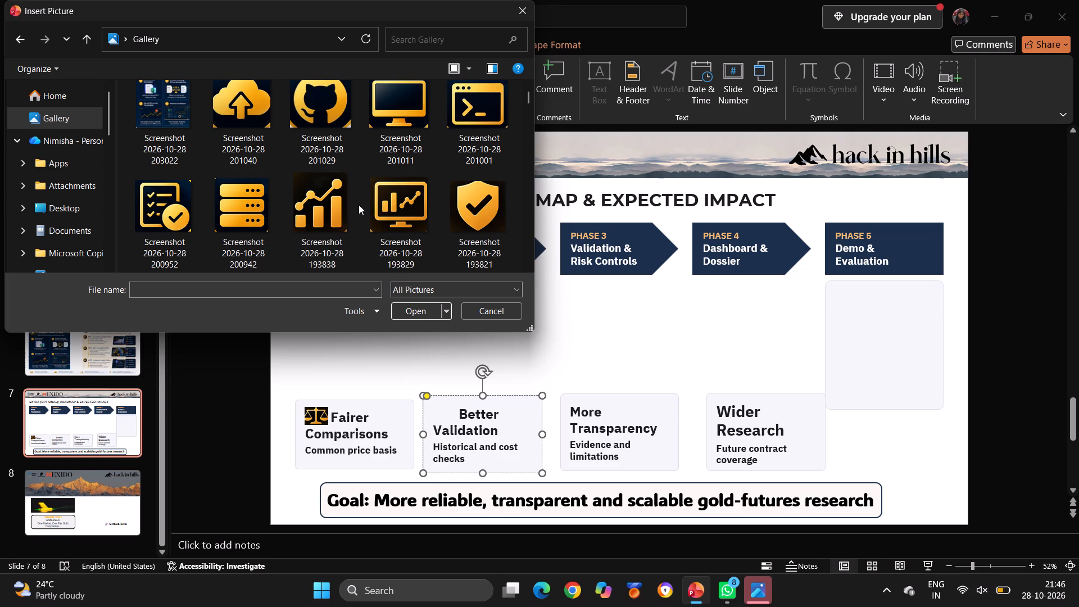
pyautogui.scroll(-3, 359, 205)
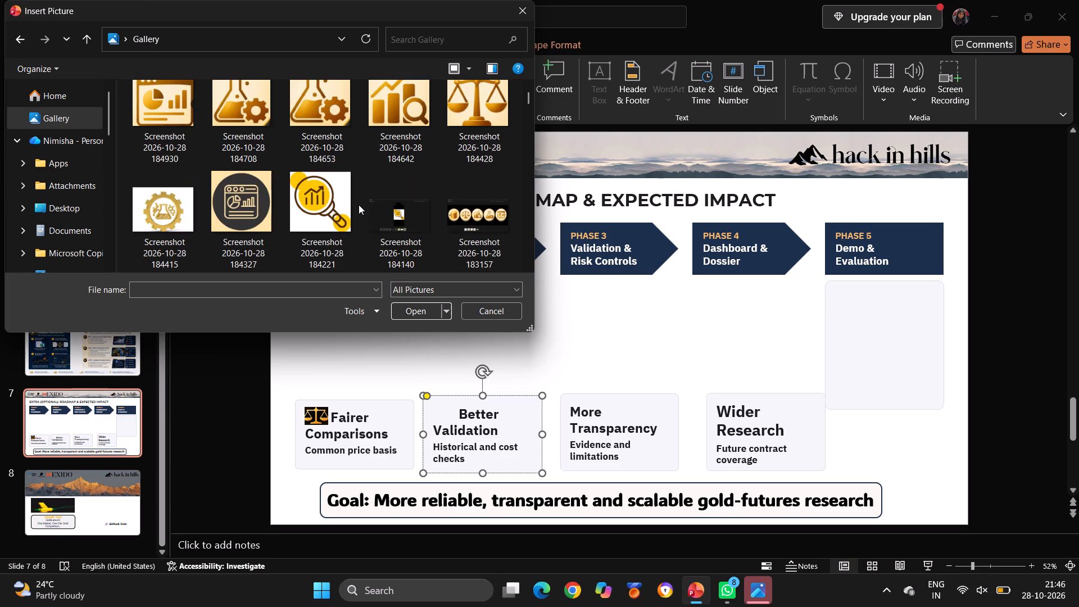
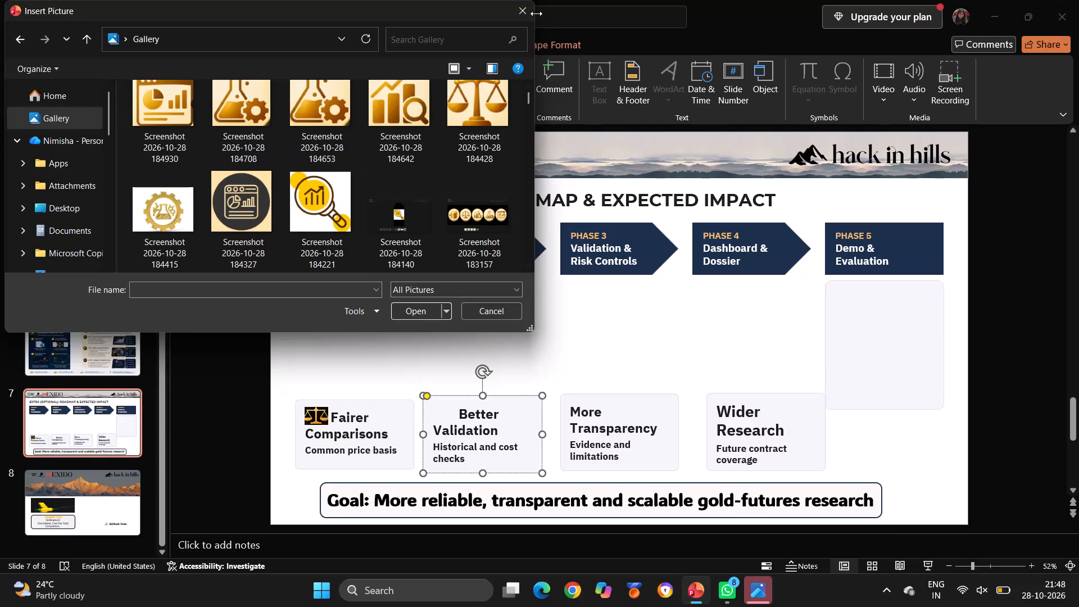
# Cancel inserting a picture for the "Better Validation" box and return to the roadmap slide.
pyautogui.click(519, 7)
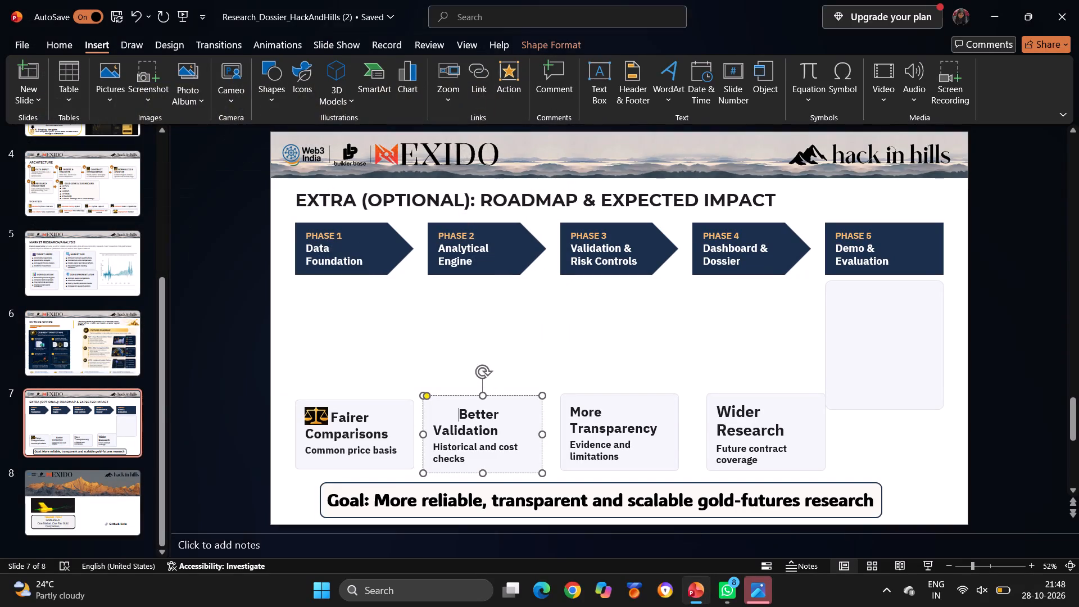
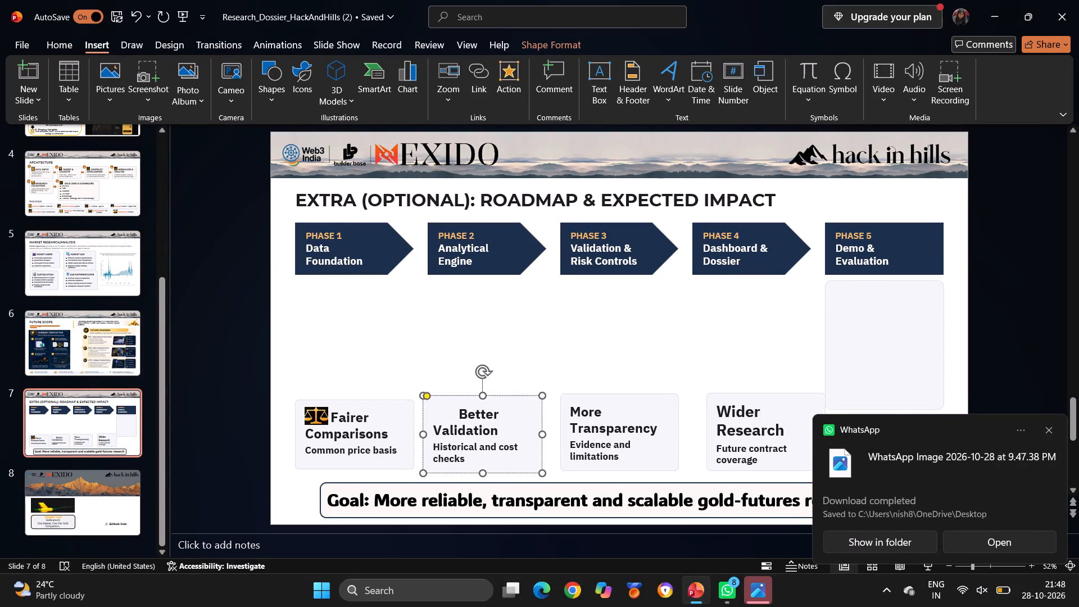
# Insert the picture of a gold magnifying glass over a document, WhatsApp Image 2026-10-28 at 9.47.59 PM, from the Desktop folder.
pyautogui.click(121, 102)
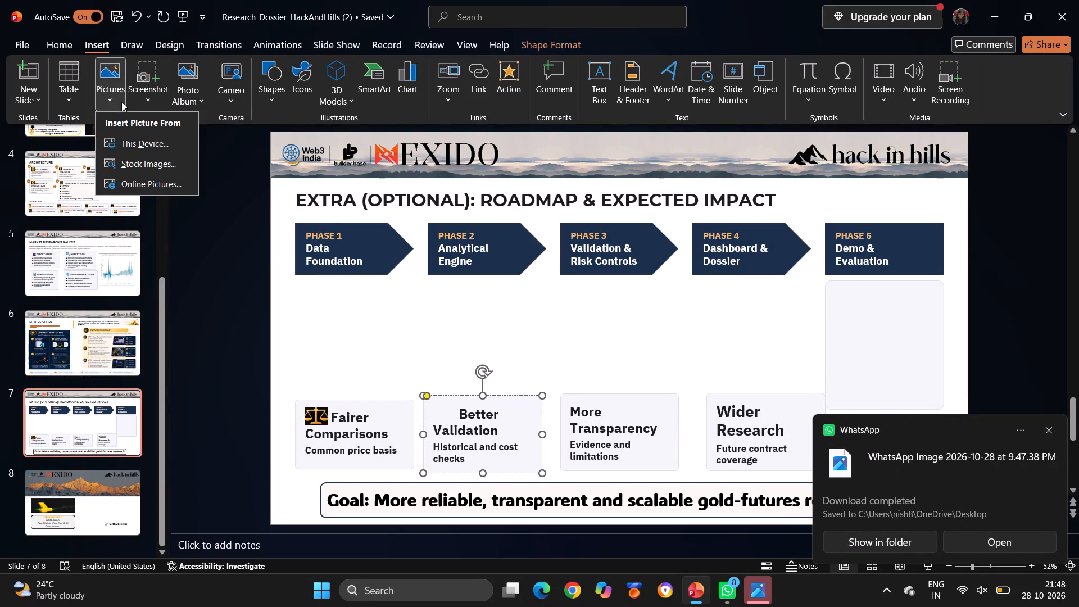
pyautogui.click(129, 138)
pyautogui.scroll(2, 89, 146)
pyautogui.click(72, 210)
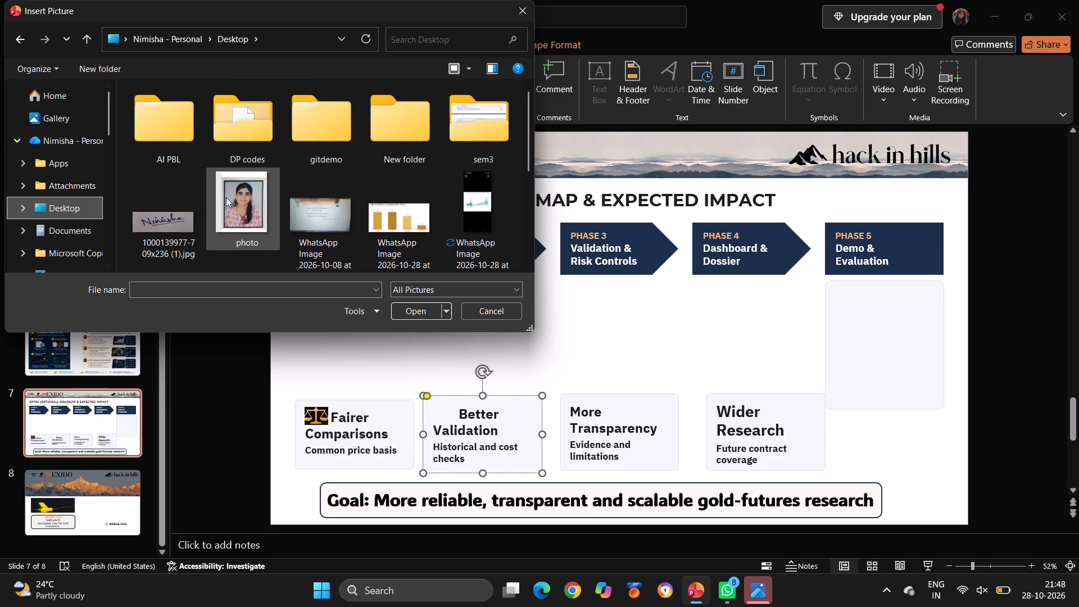
pyautogui.scroll(-6, 226, 197)
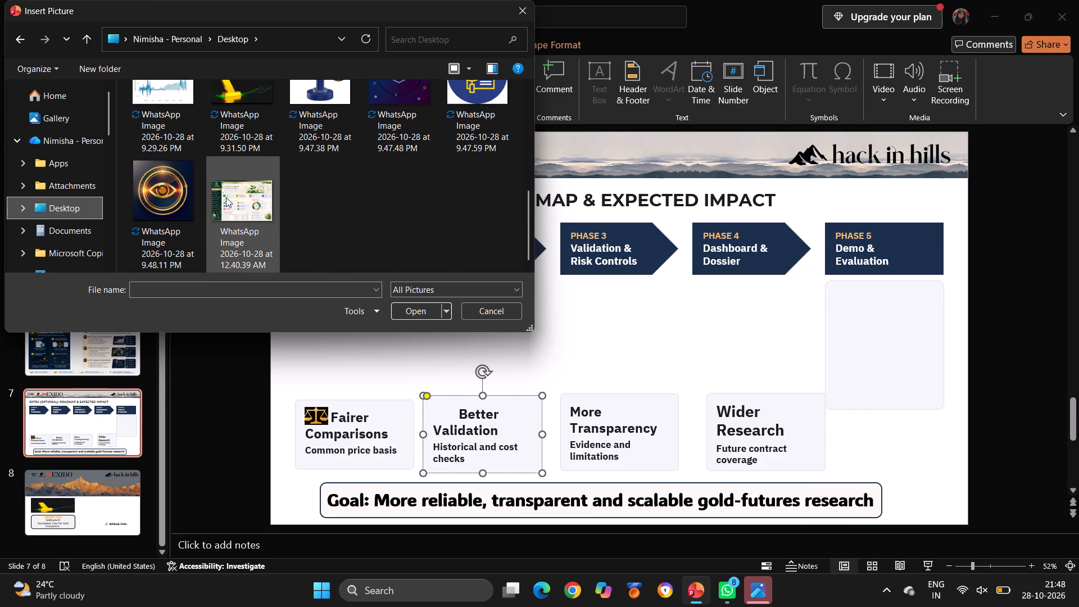
pyautogui.click(458, 113)
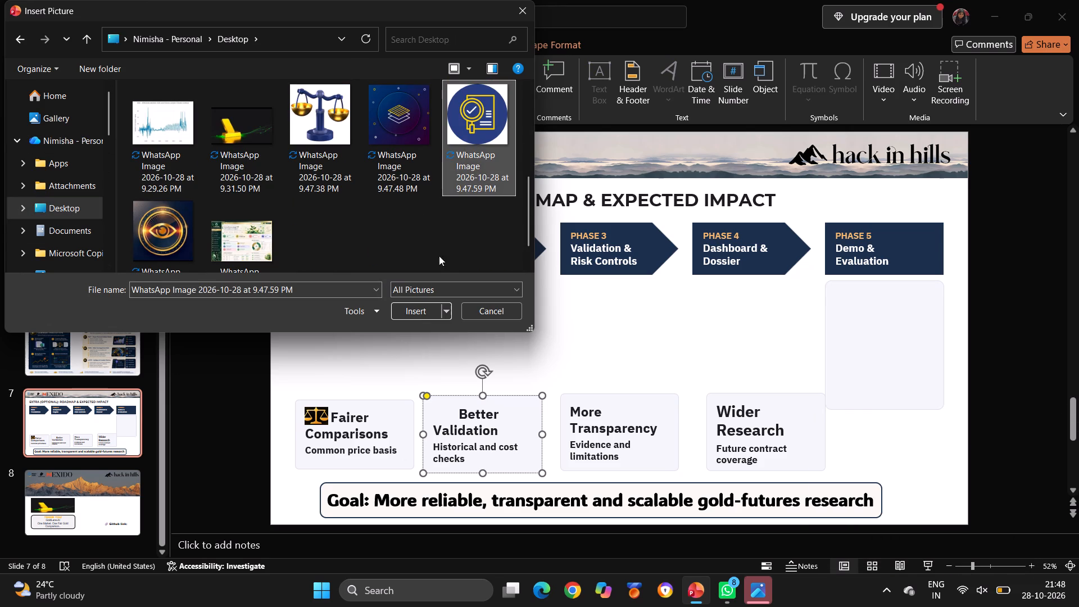
pyautogui.click(419, 312)
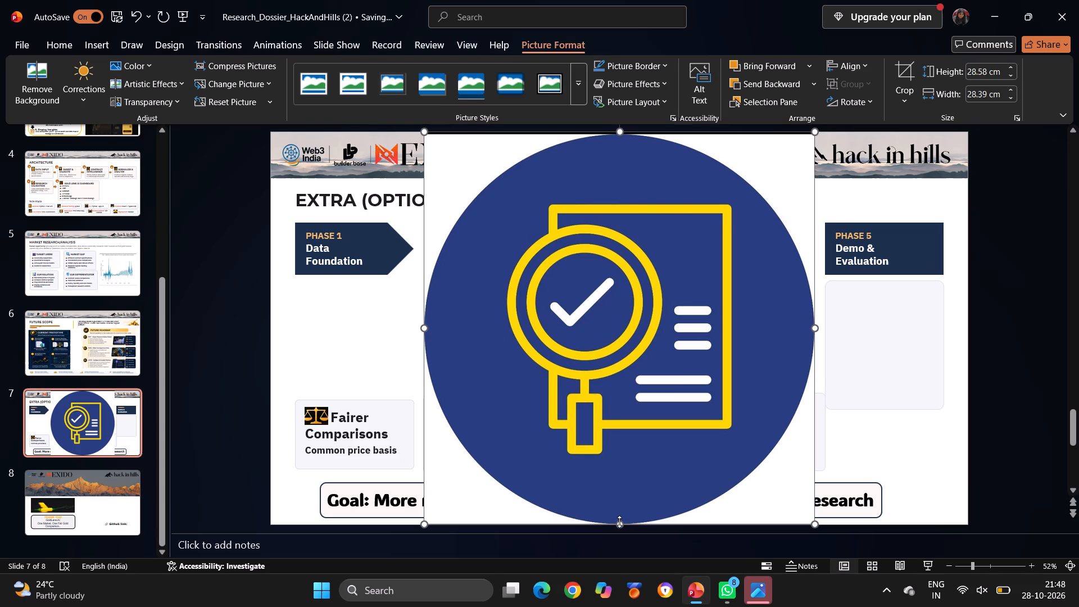
# Shrink the inserted blue magnifier-and-document picture to about 3.8 cm high and 3.1 cm wide.
pyautogui.moveTo(623, 522); pyautogui.dragTo(612, 304)
pyautogui.moveTo(814, 222); pyautogui.dragTo(584, 210)
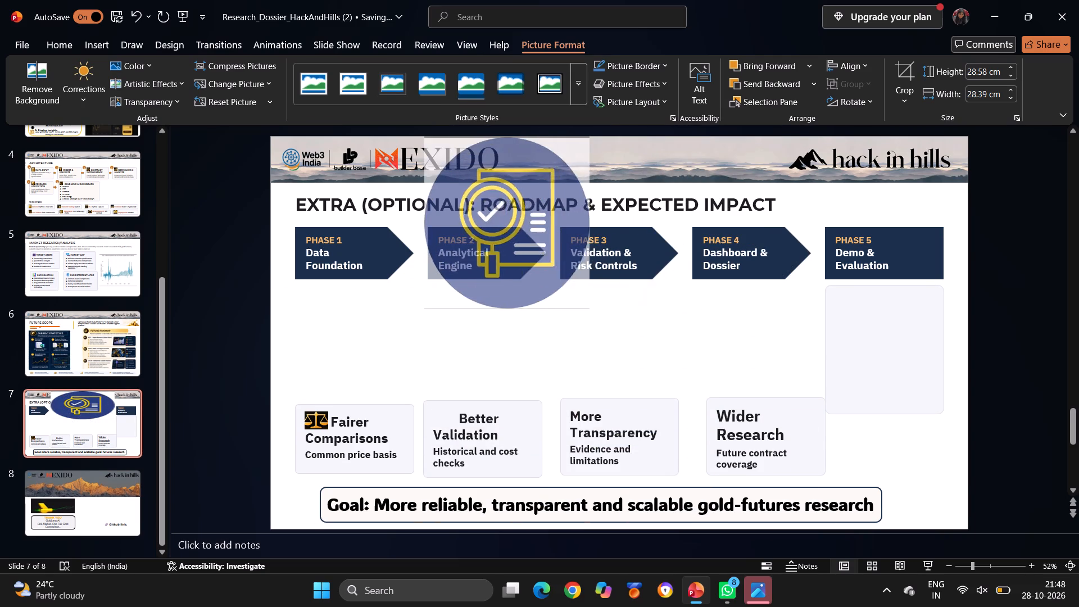
pyautogui.moveTo(584, 210); pyautogui.dragTo(520, 200)
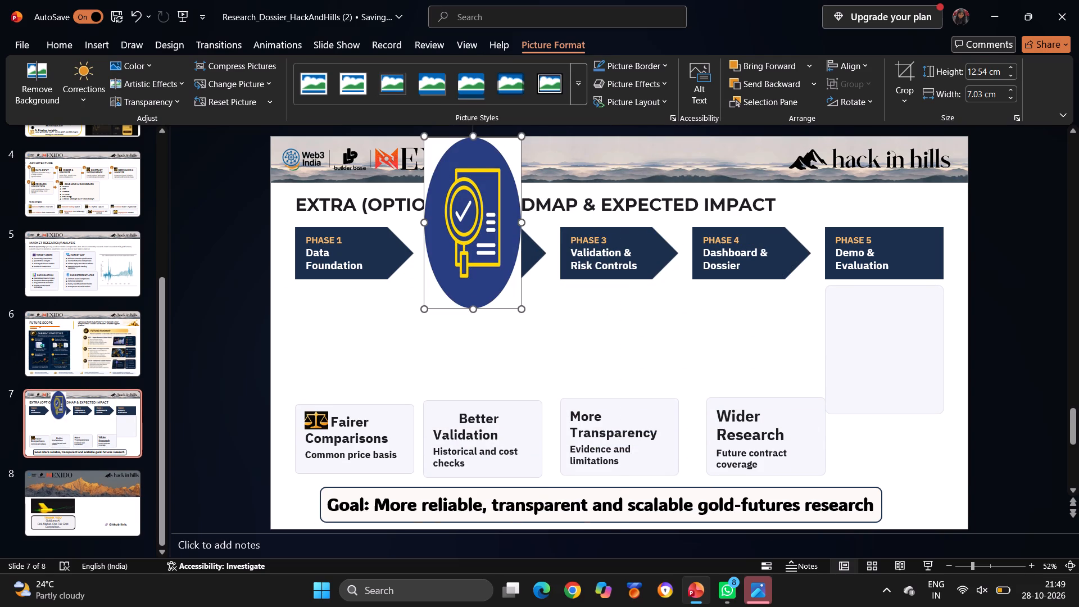
pyautogui.moveTo(474, 307); pyautogui.dragTo(475, 191)
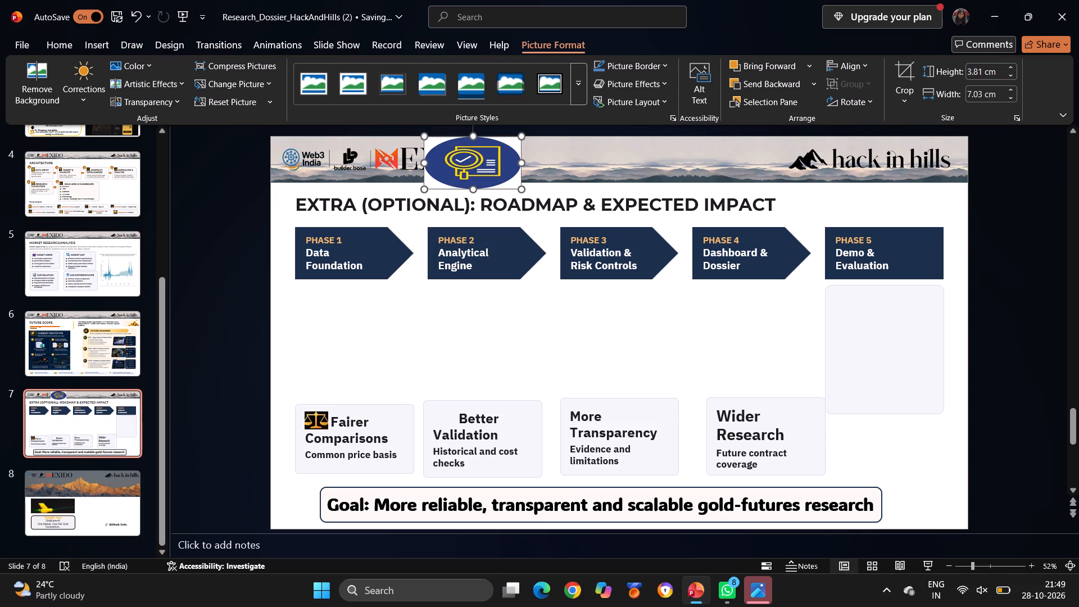
pyautogui.moveTo(522, 163); pyautogui.dragTo(466, 158)
# Place the magnifier icon in front of "Better" in the "Better Validation" box, reducing it to about 1.9 cm high and fitting its width to the gap.
pyautogui.moveTo(451, 160); pyautogui.dragTo(481, 351)
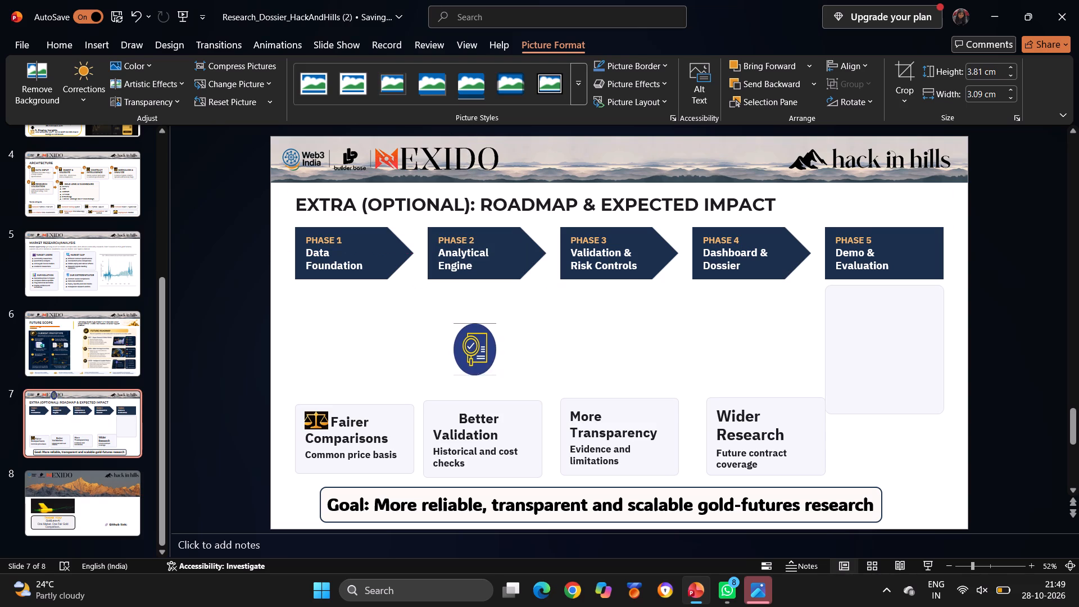
pyautogui.moveTo(481, 351); pyautogui.dragTo(453, 404)
pyautogui.moveTo(446, 373); pyautogui.dragTo(446, 389)
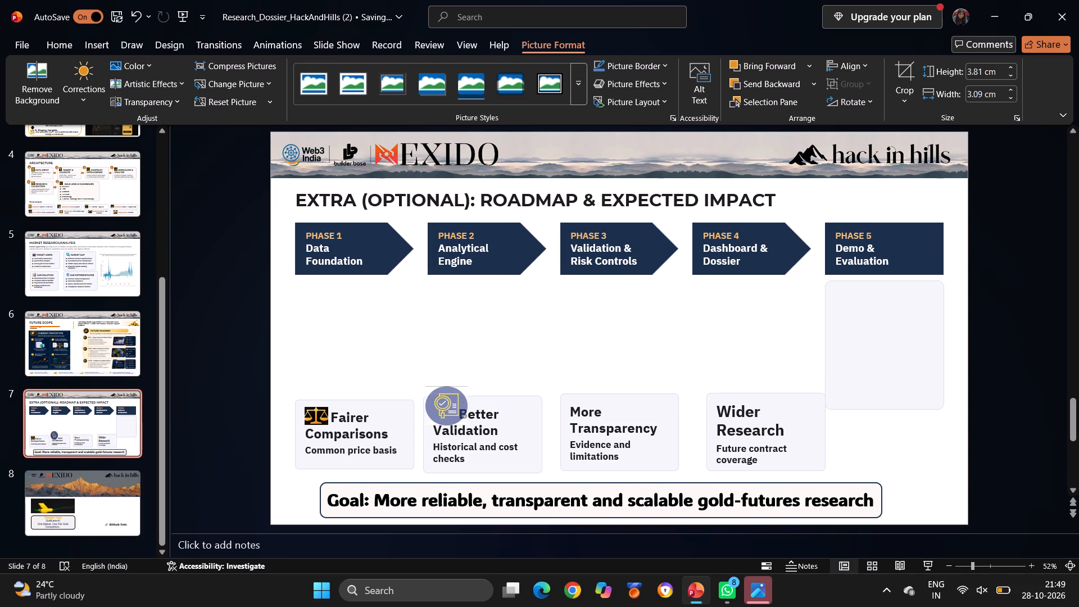
pyautogui.moveTo(446, 389); pyautogui.dragTo(448, 402)
pyautogui.moveTo(468, 414); pyautogui.dragTo(461, 414)
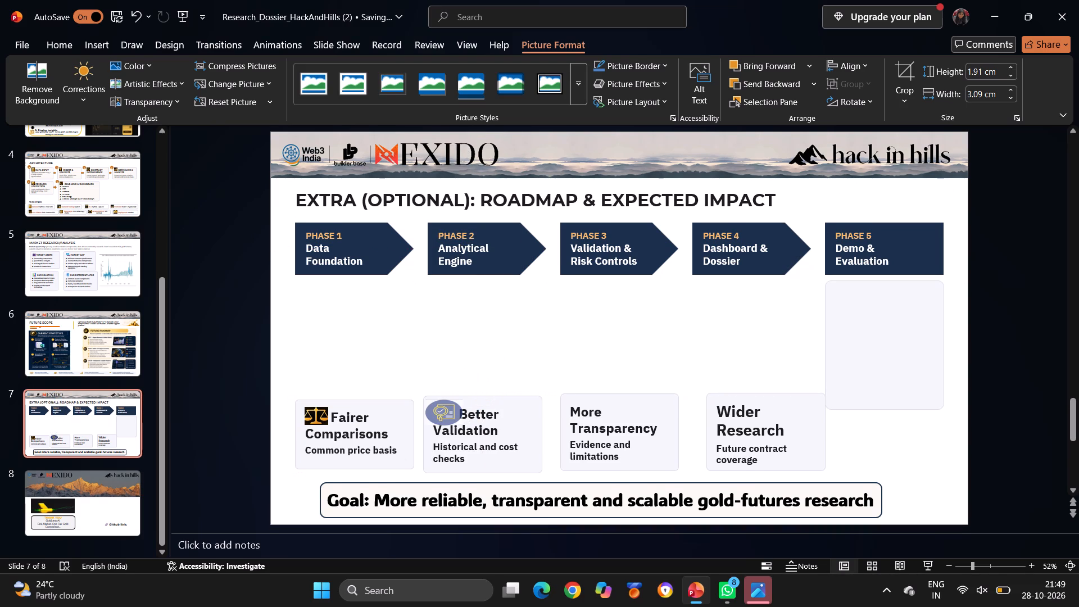
pyautogui.moveTo(461, 414); pyautogui.dragTo(452, 416)
pyautogui.click(462, 415)
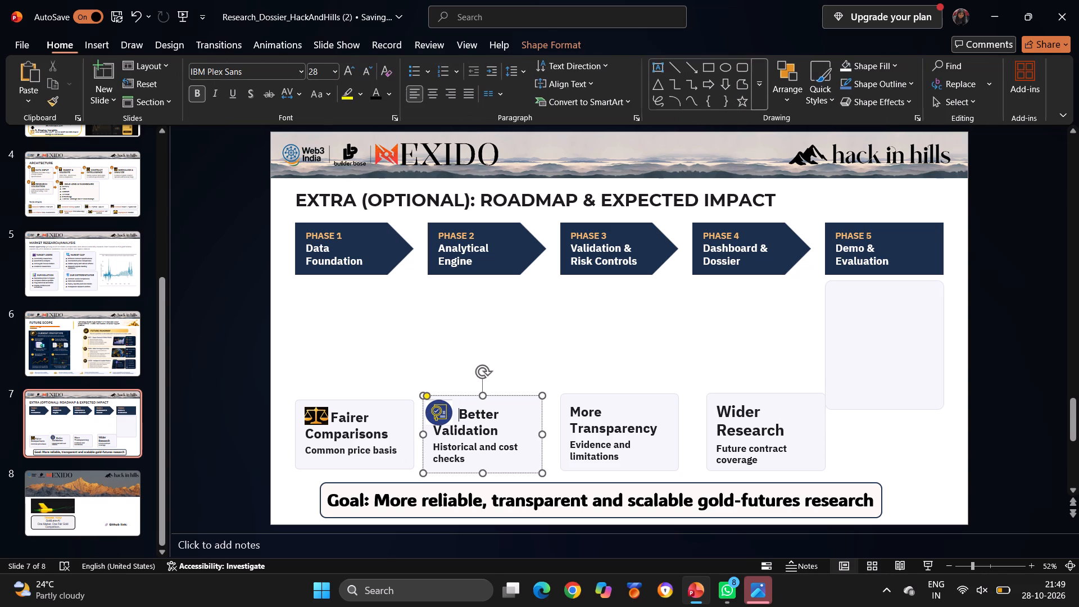
pyautogui.click(443, 413)
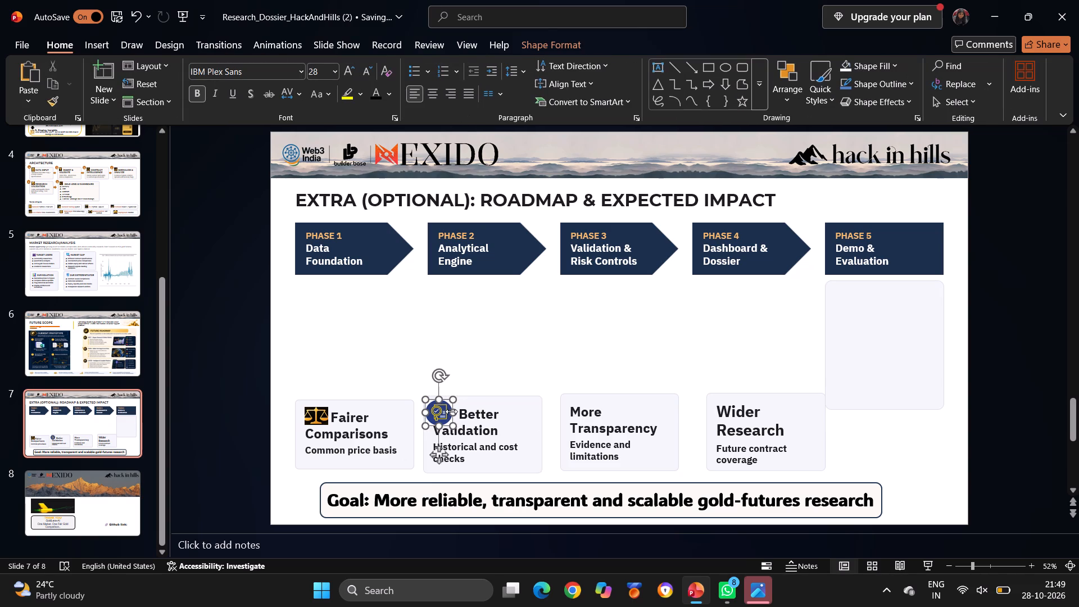
pyautogui.moveTo(451, 411); pyautogui.dragTo(459, 411)
pyautogui.click(442, 425)
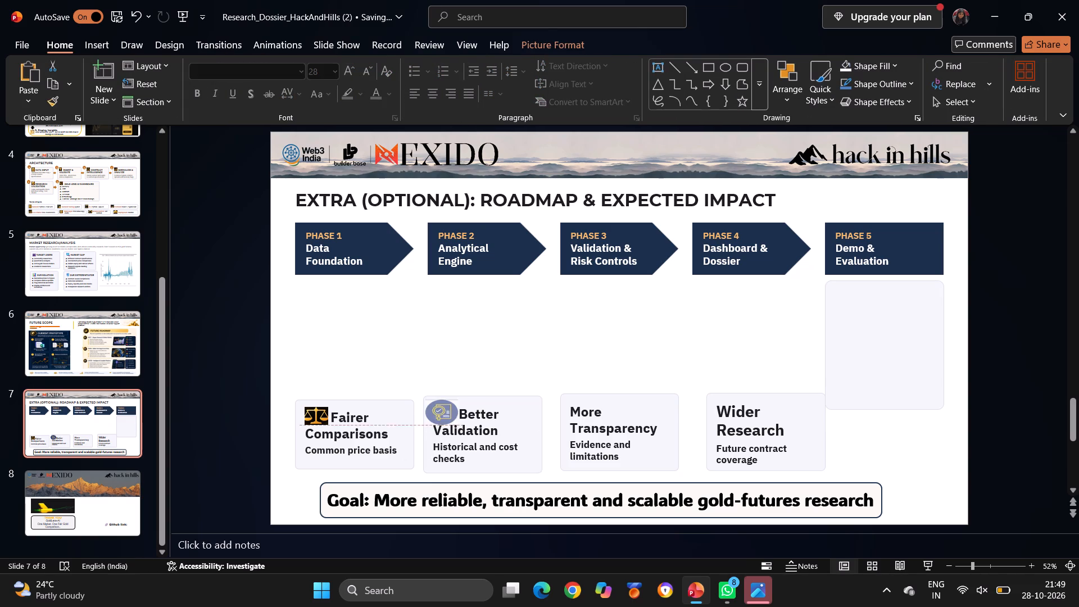
pyautogui.click(466, 365)
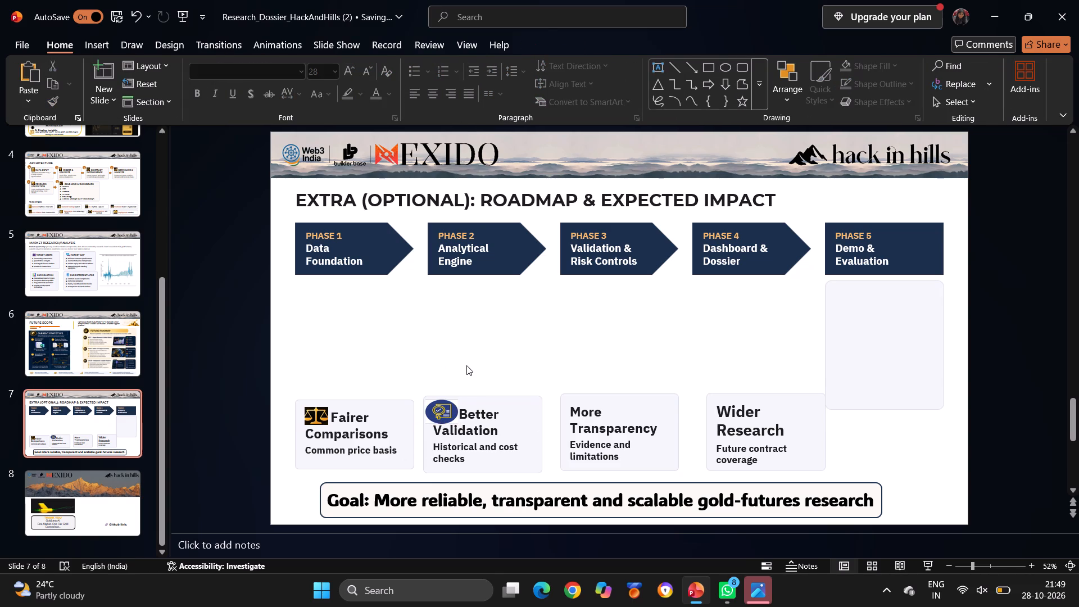
# Add five leading spaces before "More" in the "More Transparency" heading.
pyautogui.click(571, 412)
pyautogui.press('space')
pyautogui.press('space')
pyautogui.press('space')
pyautogui.press('space')
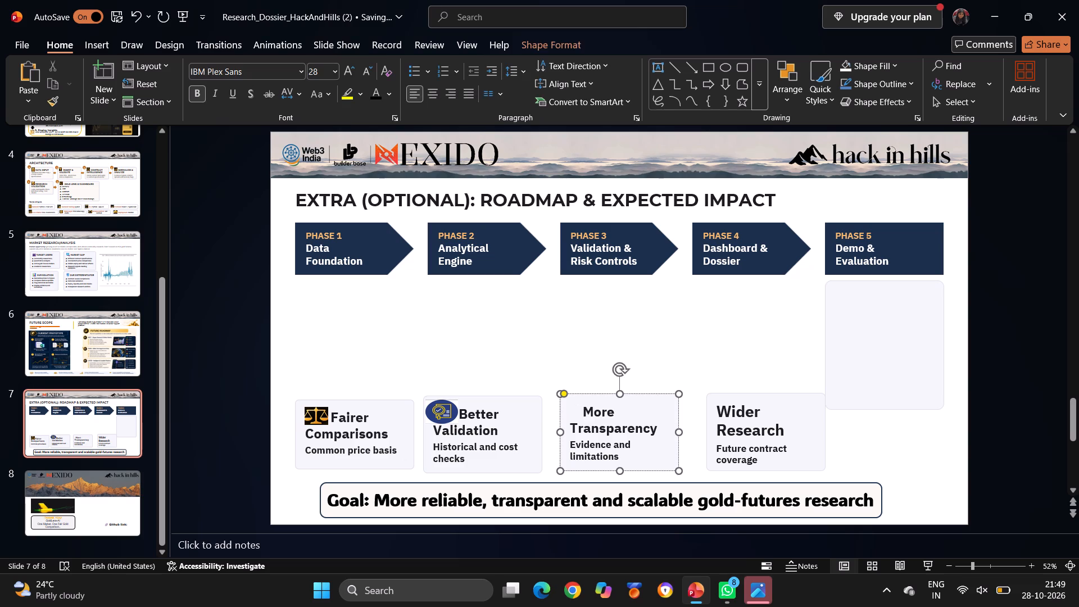
pyautogui.press('space')
# Insert the gold eye picture, "WhatsApp Image 2026-10-28 at 9.48.11 PM", from the Desktop folder onto the roadmap slide.
pyautogui.moveTo(101, 40); pyautogui.dragTo(125, 116)
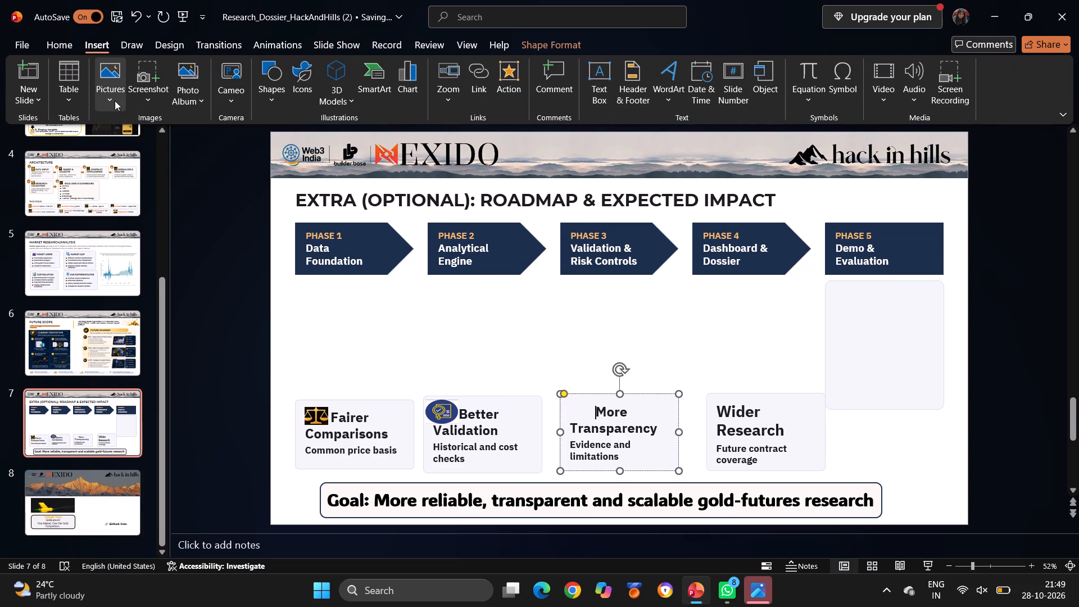
pyautogui.click(115, 101)
pyautogui.click(119, 138)
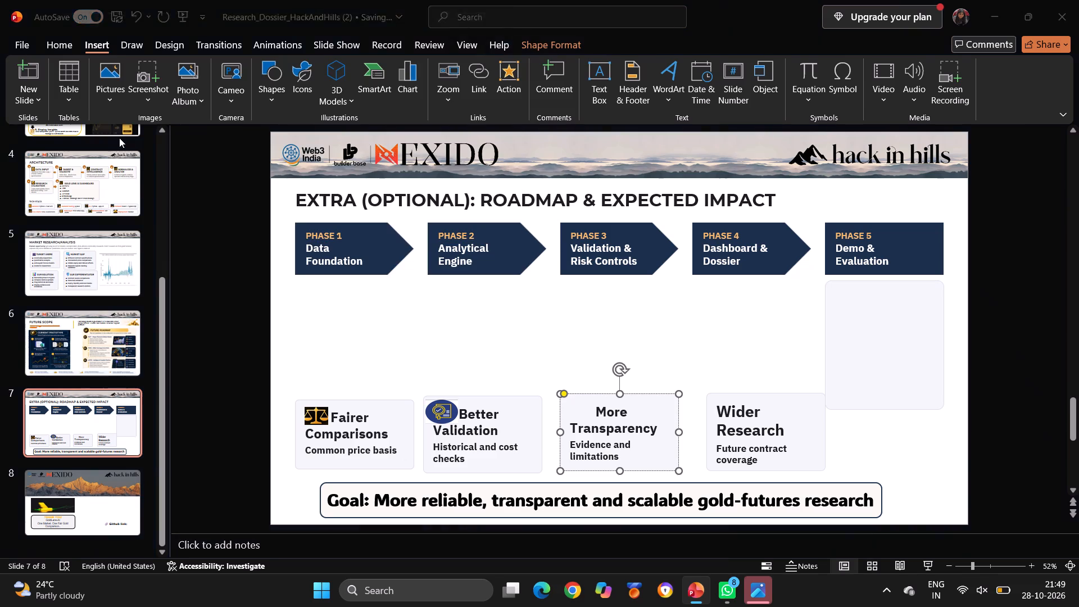
pyautogui.scroll(1, 38, 229)
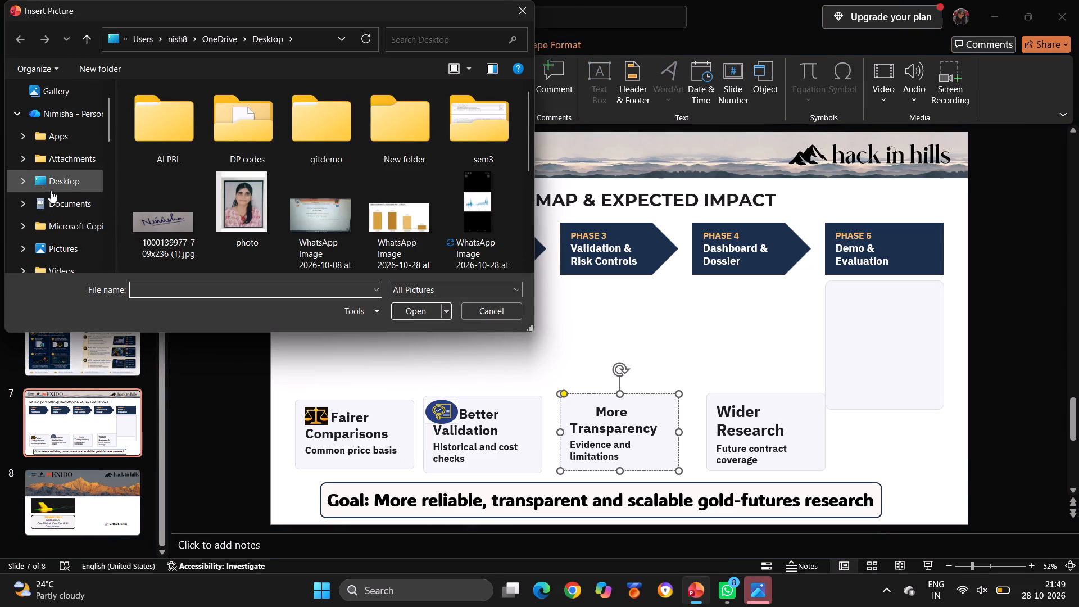
pyautogui.click(52, 187)
pyautogui.scroll(-19, 201, 214)
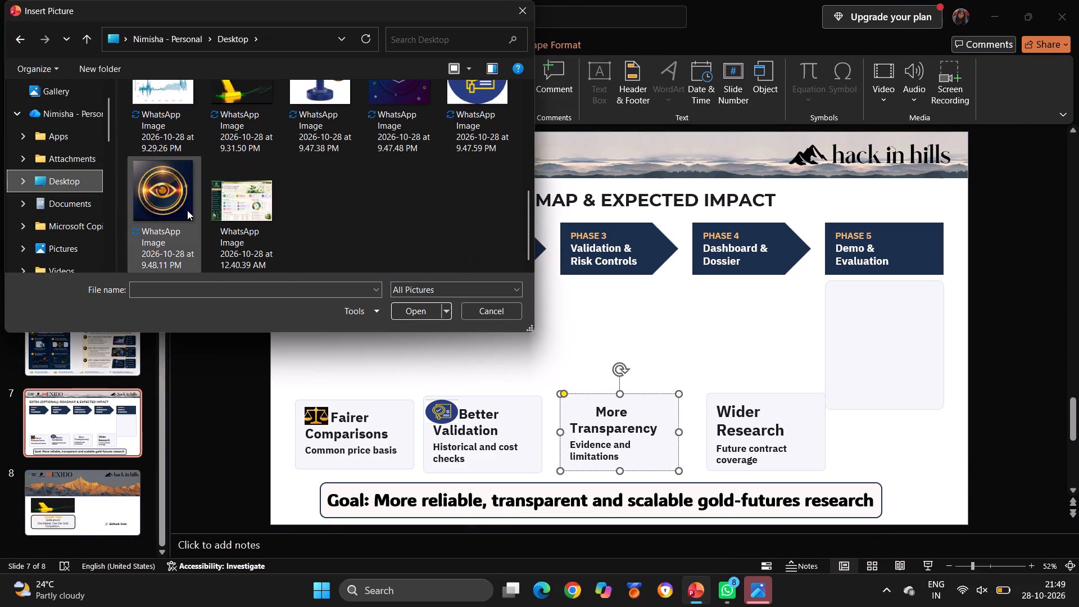
pyautogui.click(187, 210)
pyautogui.click(419, 310)
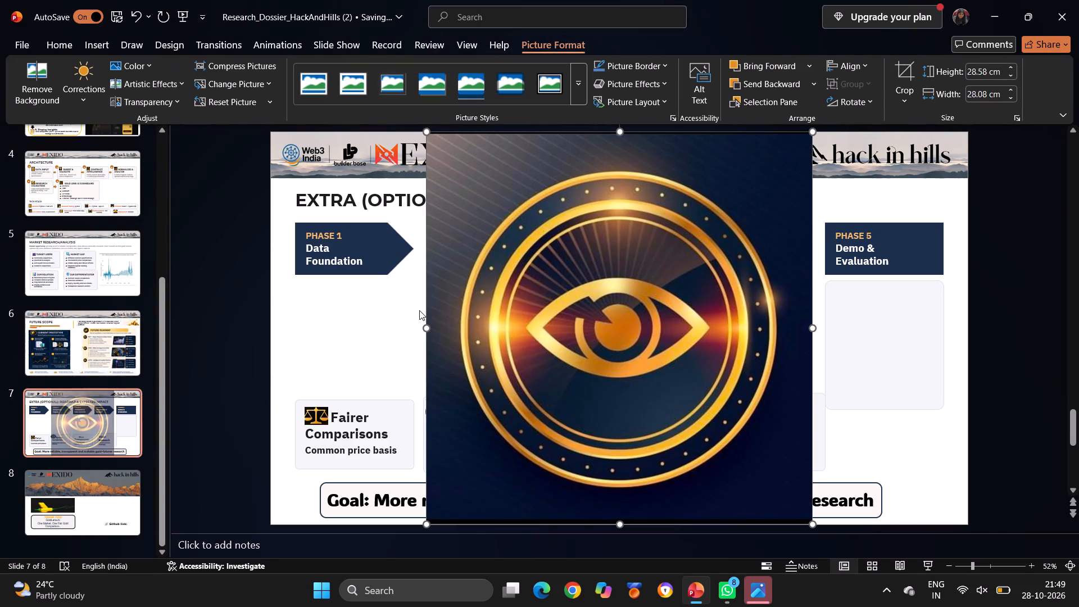
# Shrink the gold eye picture to about 2.75 cm high and 1.7 cm wide.
pyautogui.moveTo(620, 524); pyautogui.dragTo(597, 297)
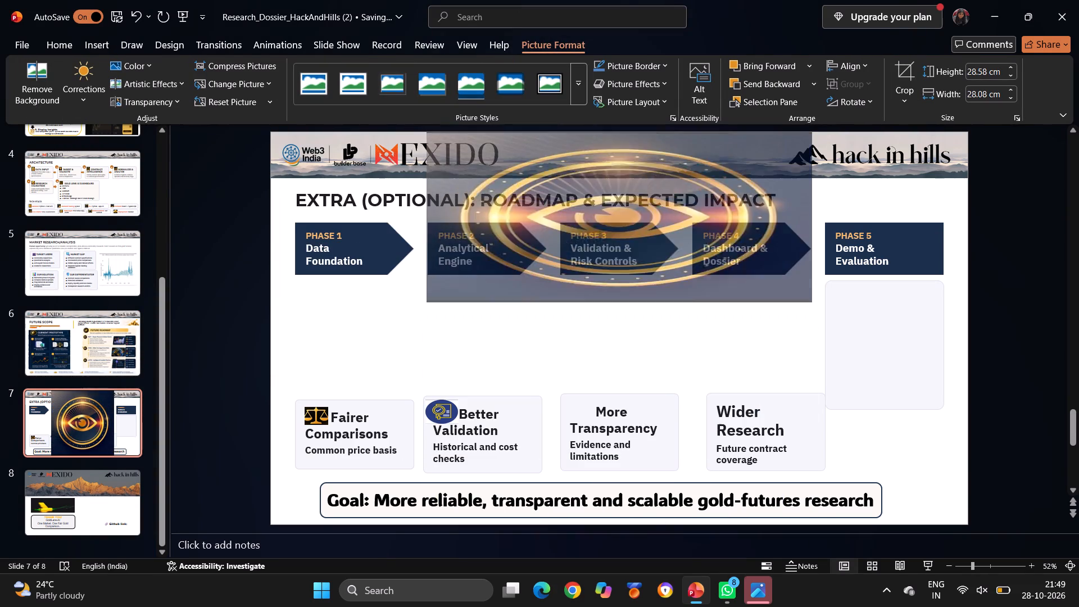
pyautogui.moveTo(597, 297); pyautogui.dragTo(595, 248)
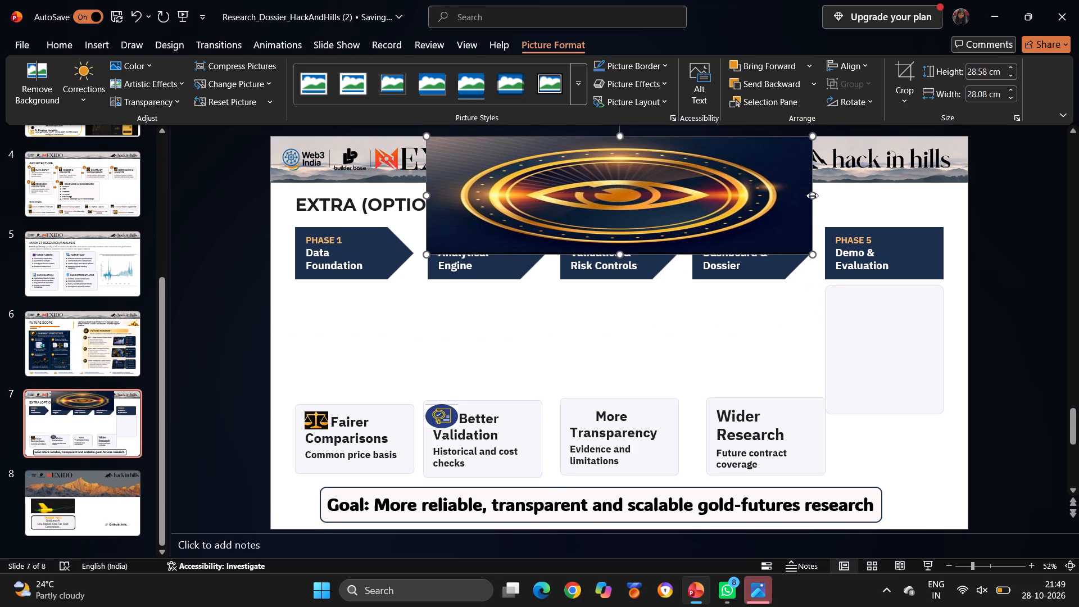
pyautogui.moveTo(812, 196); pyautogui.dragTo(514, 182)
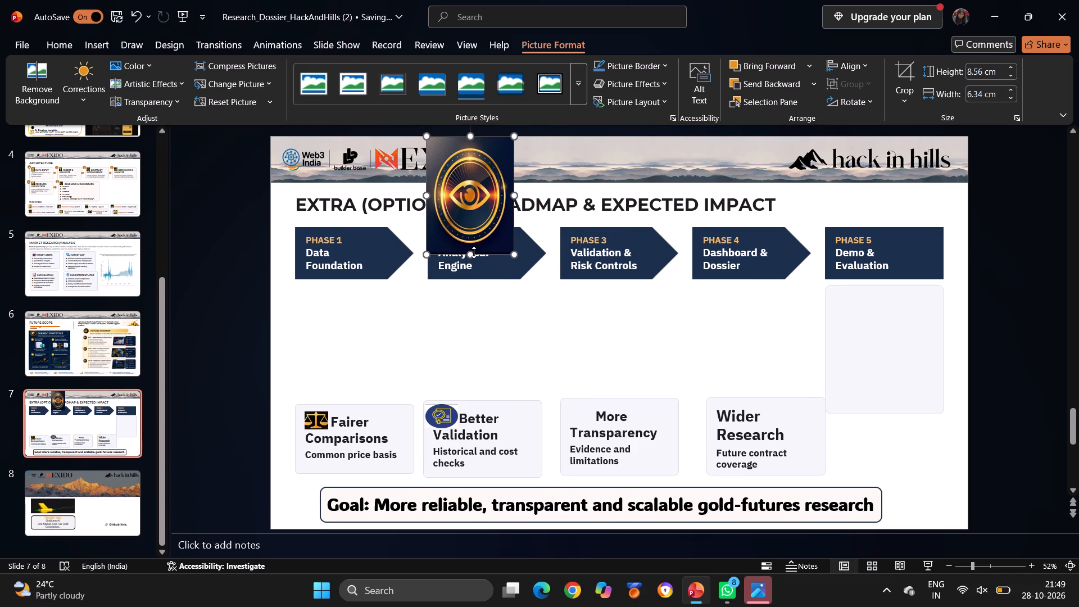
pyautogui.moveTo(474, 252); pyautogui.dragTo(475, 174)
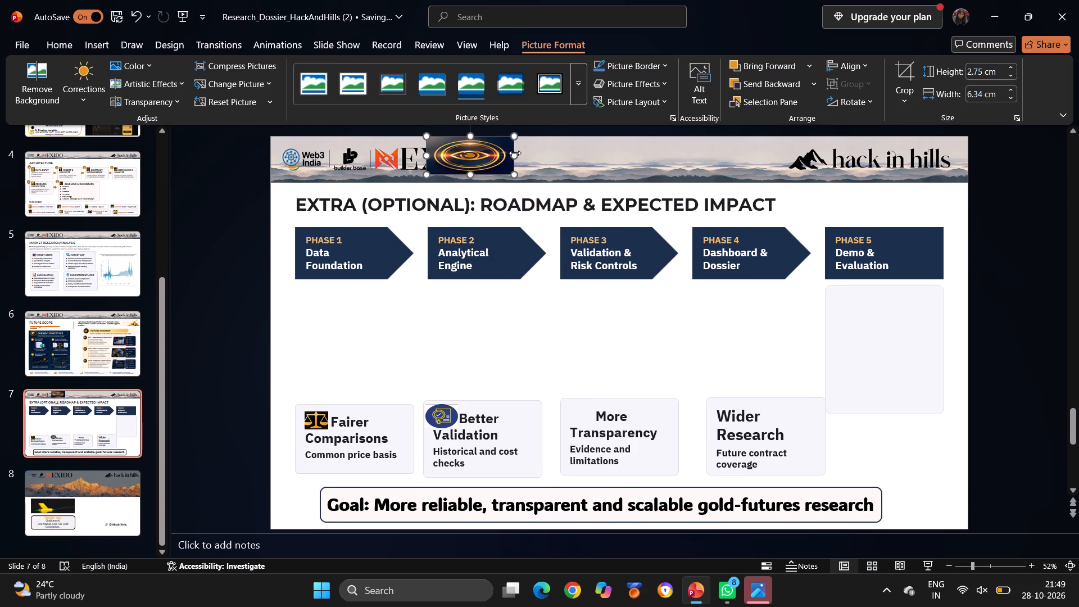
pyautogui.moveTo(515, 153); pyautogui.dragTo(466, 150)
# Place the eye icon in front of "More" in the "More Transparency" box, reducing its height to about 1.9 cm.
pyautogui.moveTo(441, 148); pyautogui.dragTo(574, 391)
pyautogui.moveTo(562, 393); pyautogui.dragTo(575, 393)
pyautogui.moveTo(587, 375); pyautogui.dragTo(587, 384)
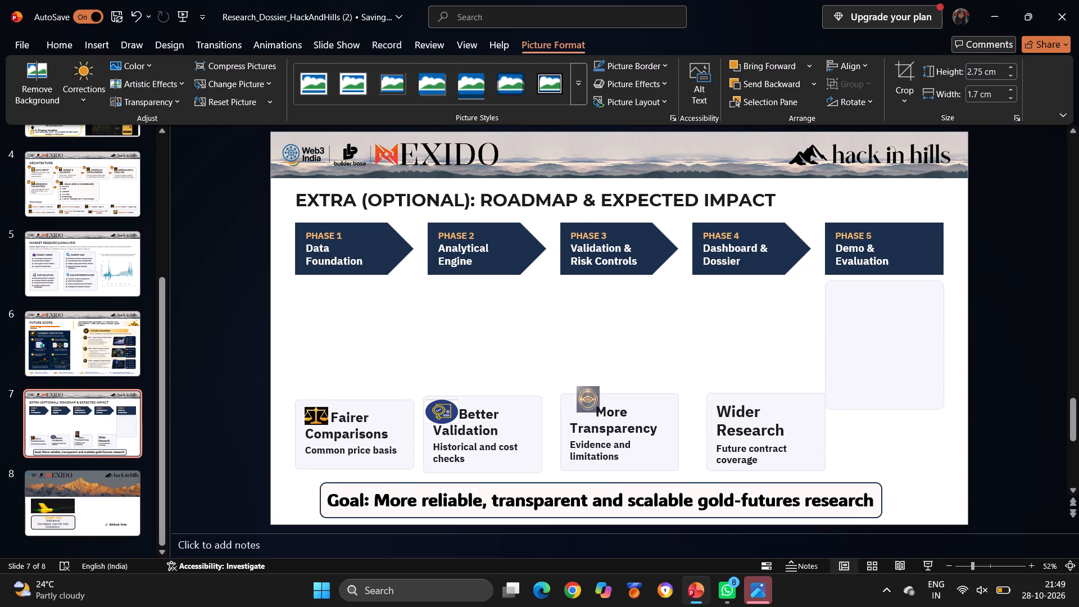
pyautogui.moveTo(587, 384); pyautogui.dragTo(588, 388)
pyautogui.moveTo(588, 401); pyautogui.dragTo(581, 406)
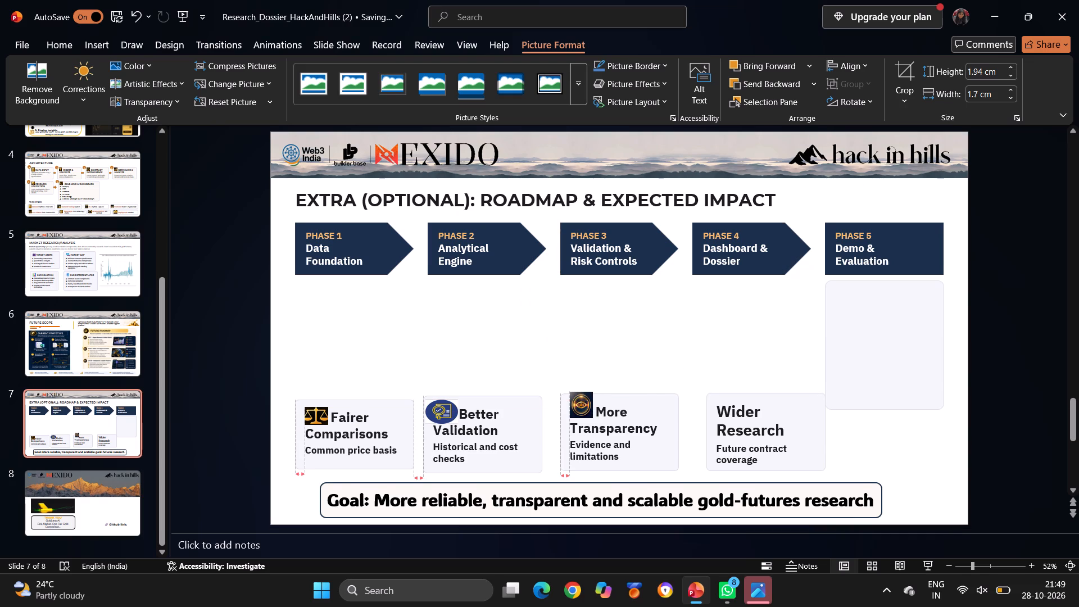
pyautogui.moveTo(581, 406); pyautogui.dragTo(579, 409)
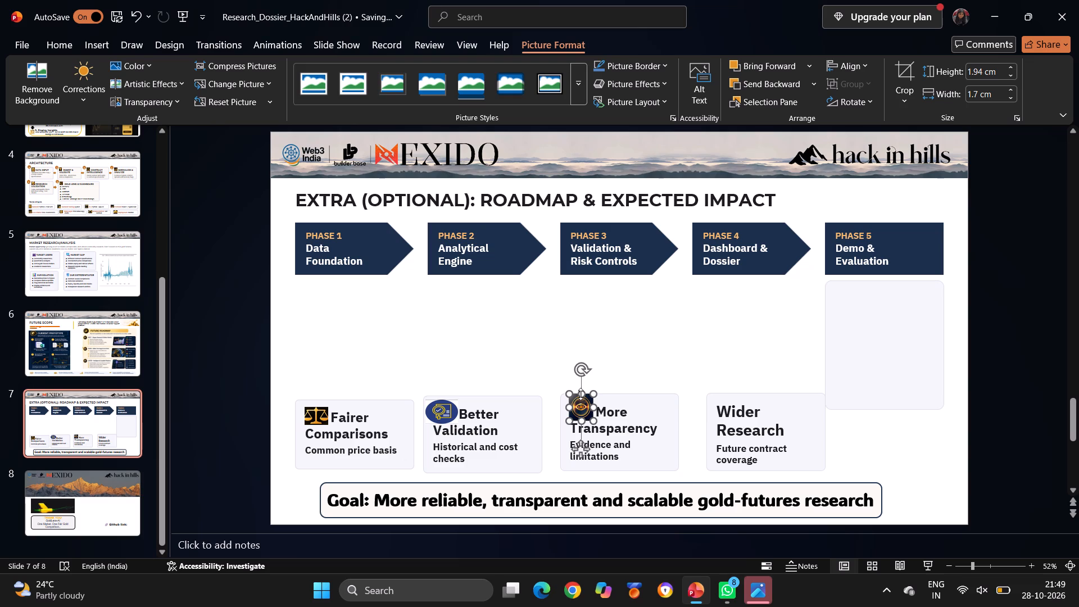
pyautogui.click(581, 394)
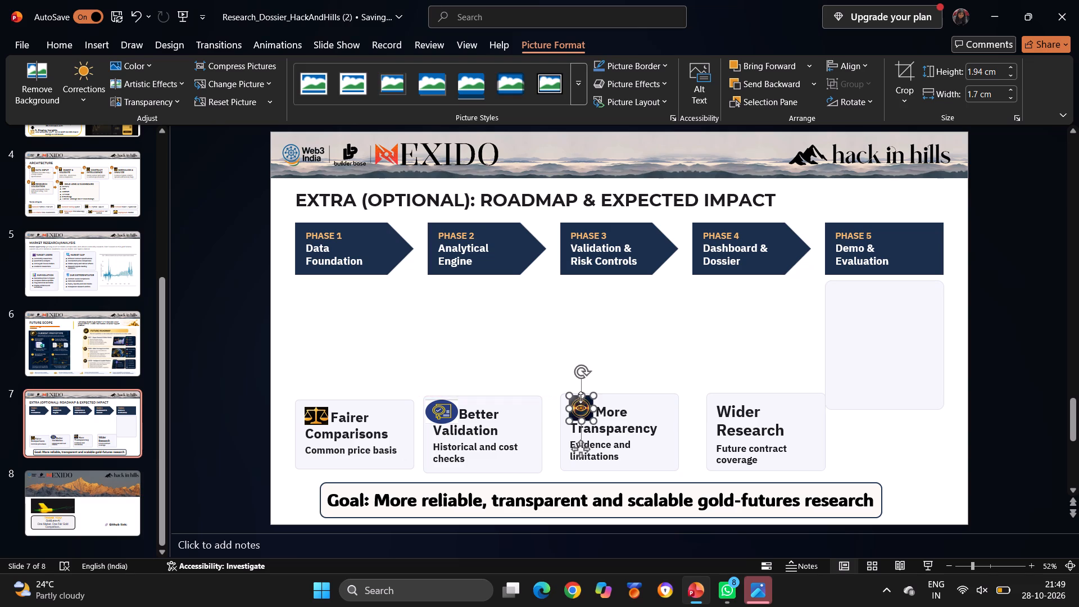
pyautogui.click(622, 337)
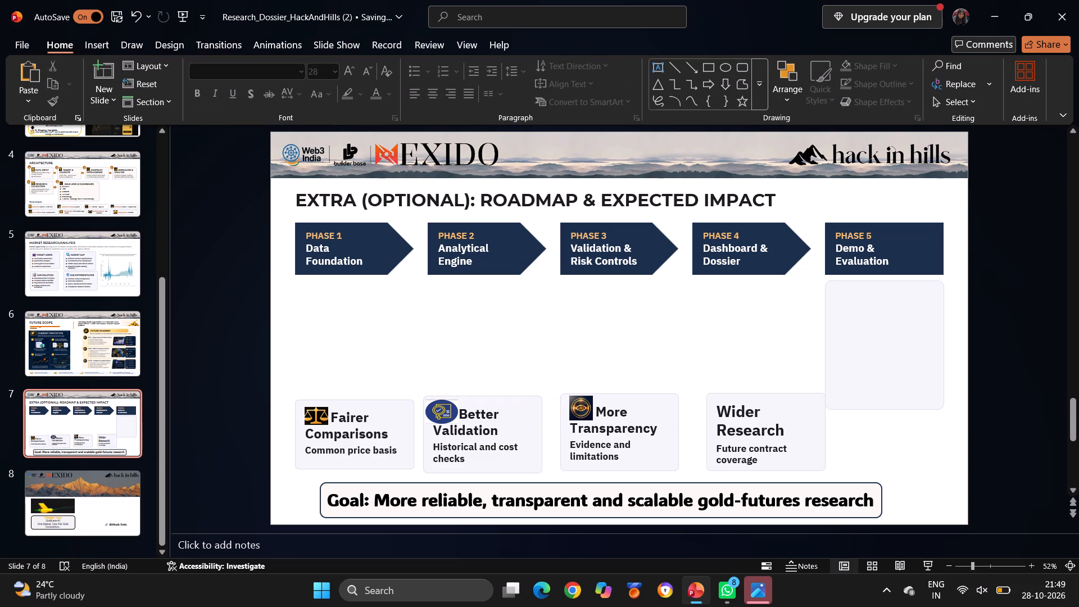
# Add seven leading spaces before "Wider" in the "Wider Research" heading.
pyautogui.click(714, 404)
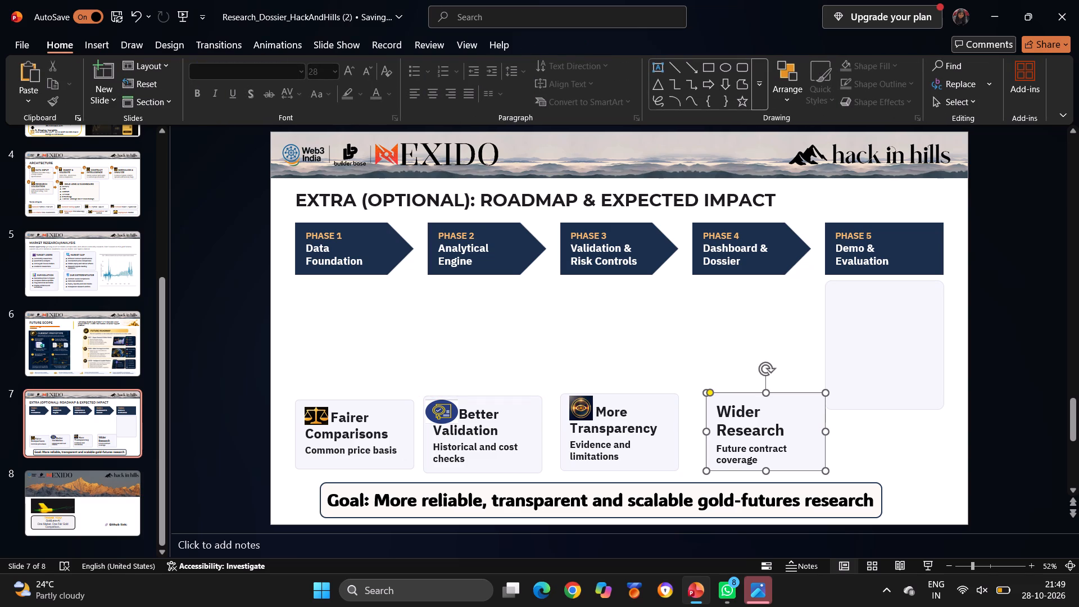
pyautogui.click(717, 412)
pyautogui.press('space')
pyautogui.press('space')
pyautogui.press('space')
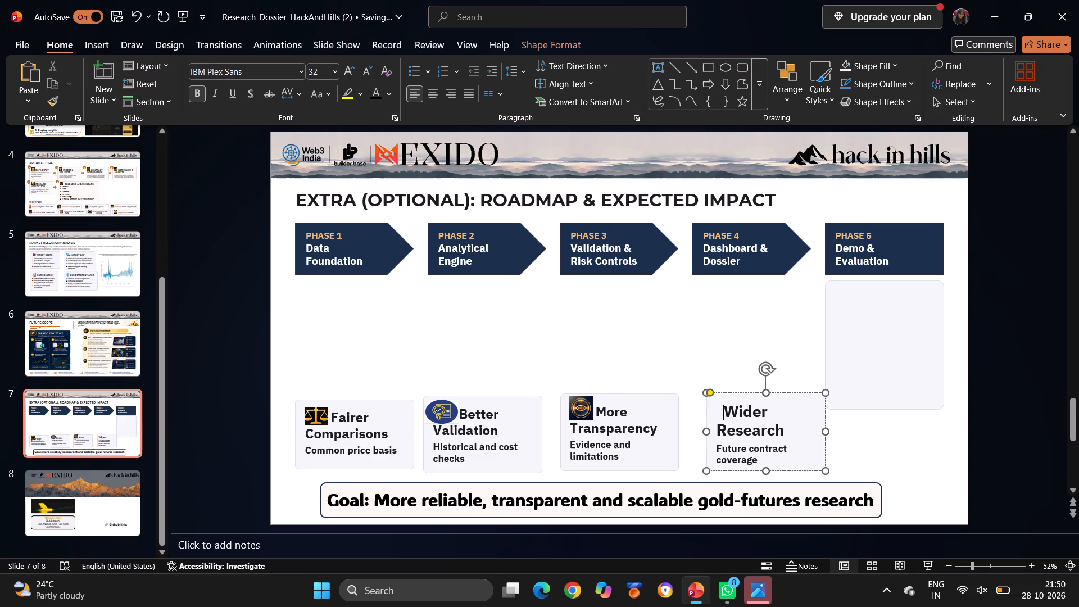
pyautogui.press('space')
pyautogui.press('space')
pyautogui.press('space')
pyautogui.press('space')
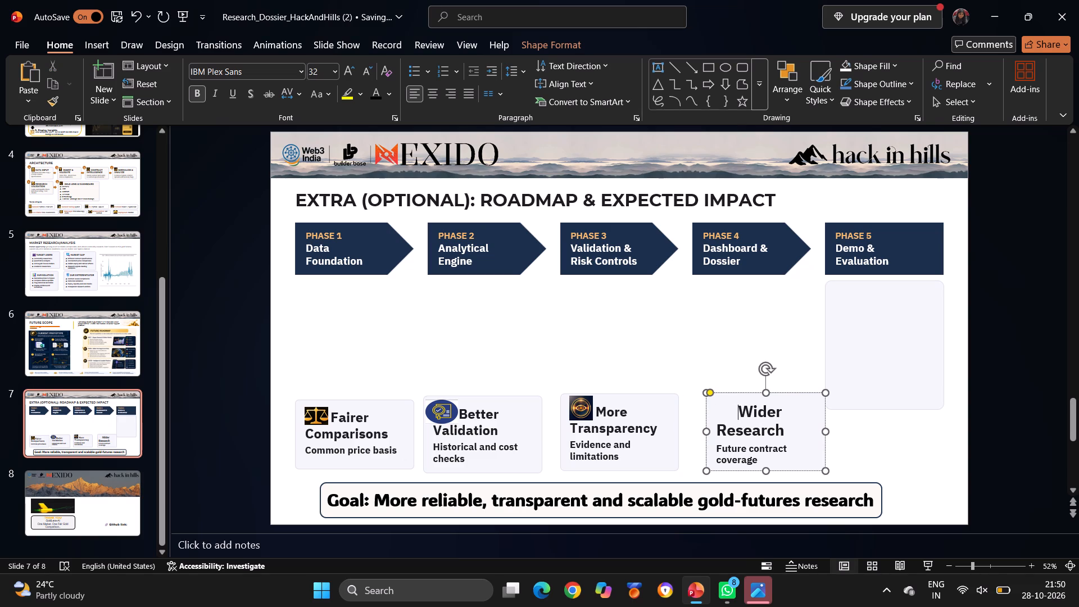
# Insert the layered-squares picture, "WhatsApp Image 2026-10-28 at 9.47.48 PM", from the Desktop folder onto the roadmap slide.
pyautogui.click(88, 52)
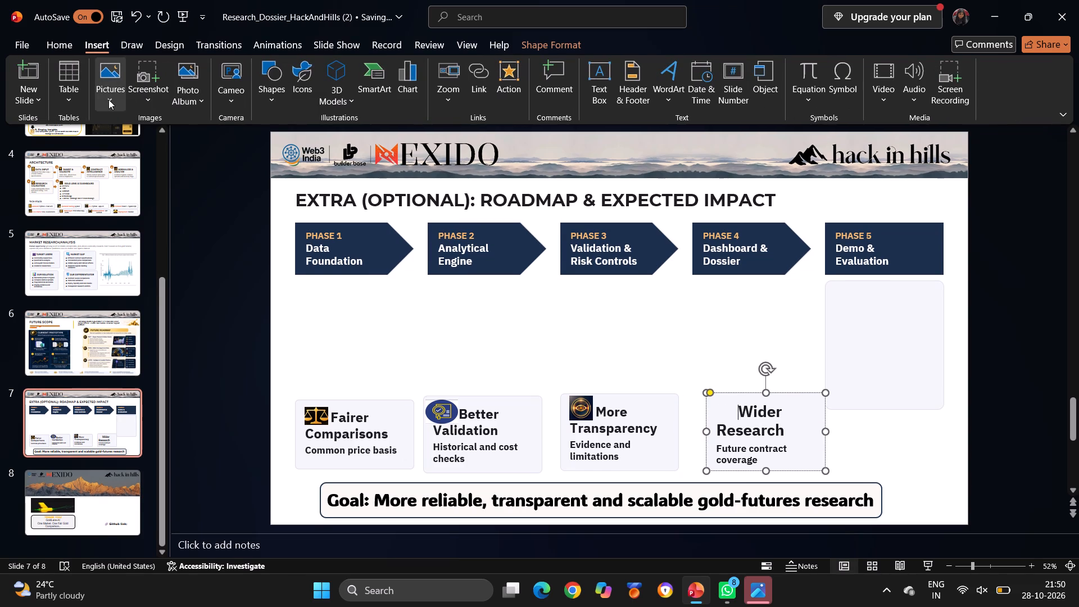
pyautogui.click(108, 98)
pyautogui.click(130, 146)
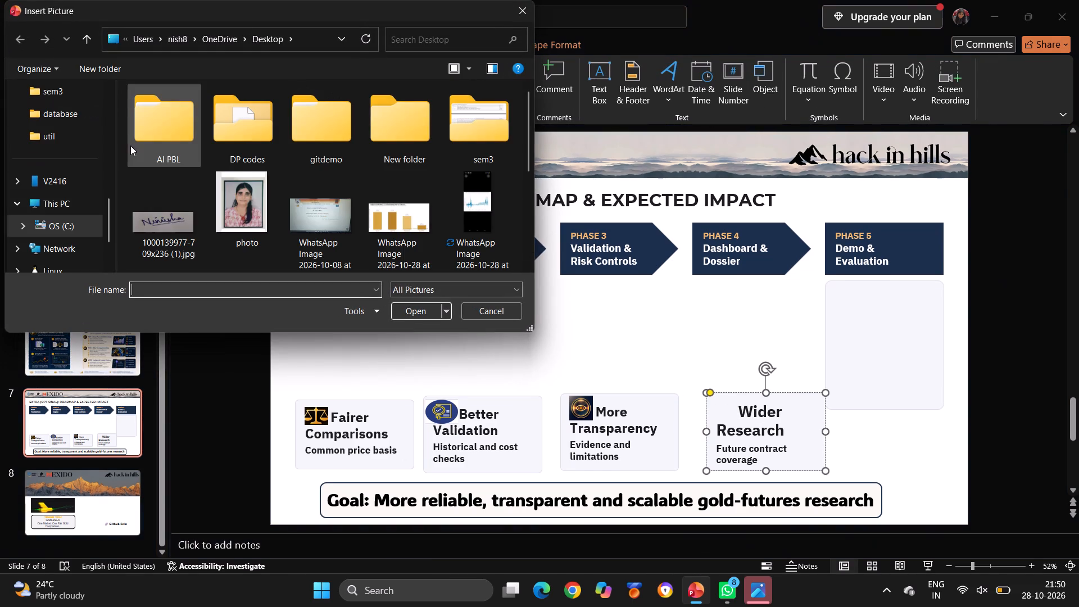
pyautogui.scroll(1, 78, 160)
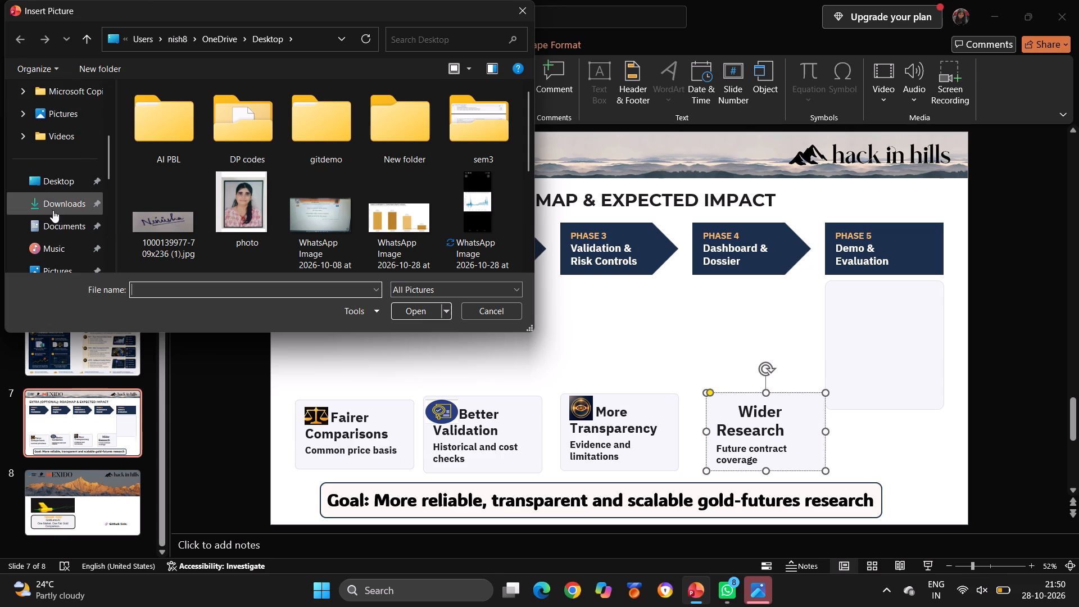
pyautogui.click(61, 176)
pyautogui.scroll(-15, 187, 179)
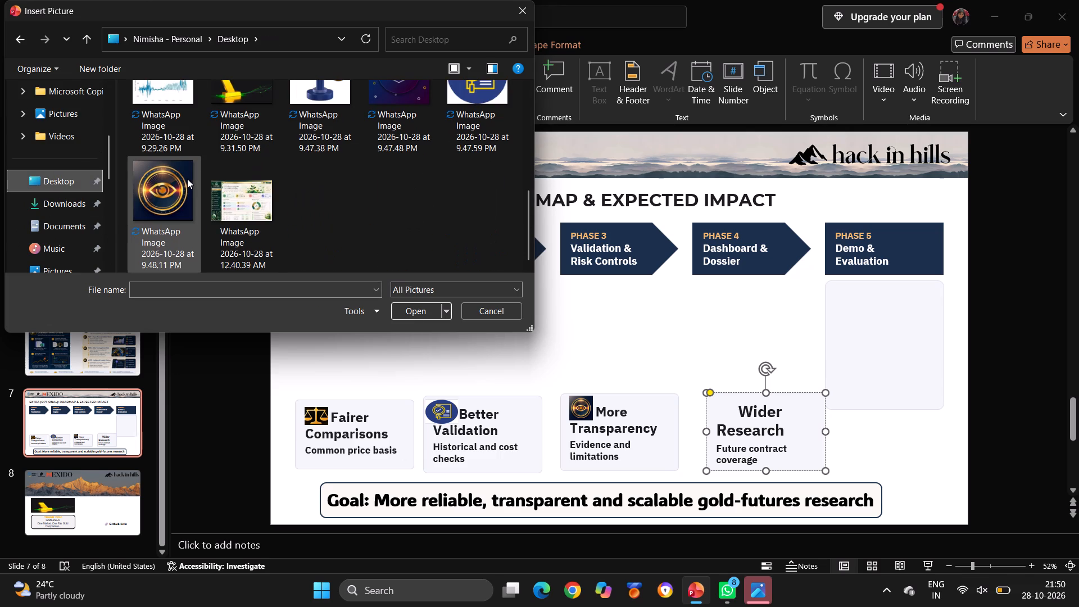
pyautogui.scroll(1, 416, 113)
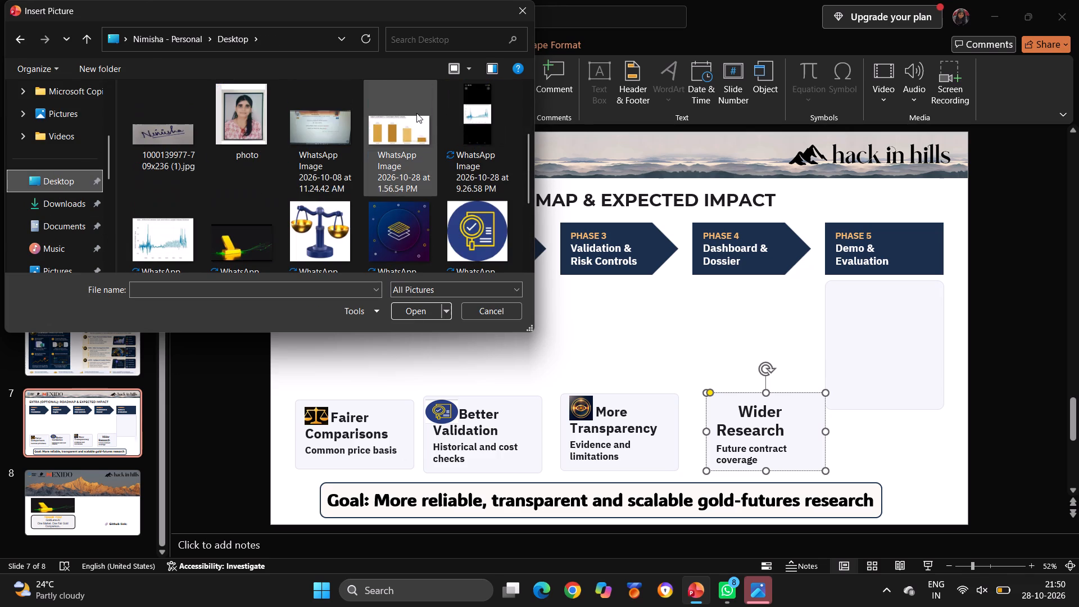
pyautogui.scroll(1, 416, 113)
pyautogui.click(416, 219)
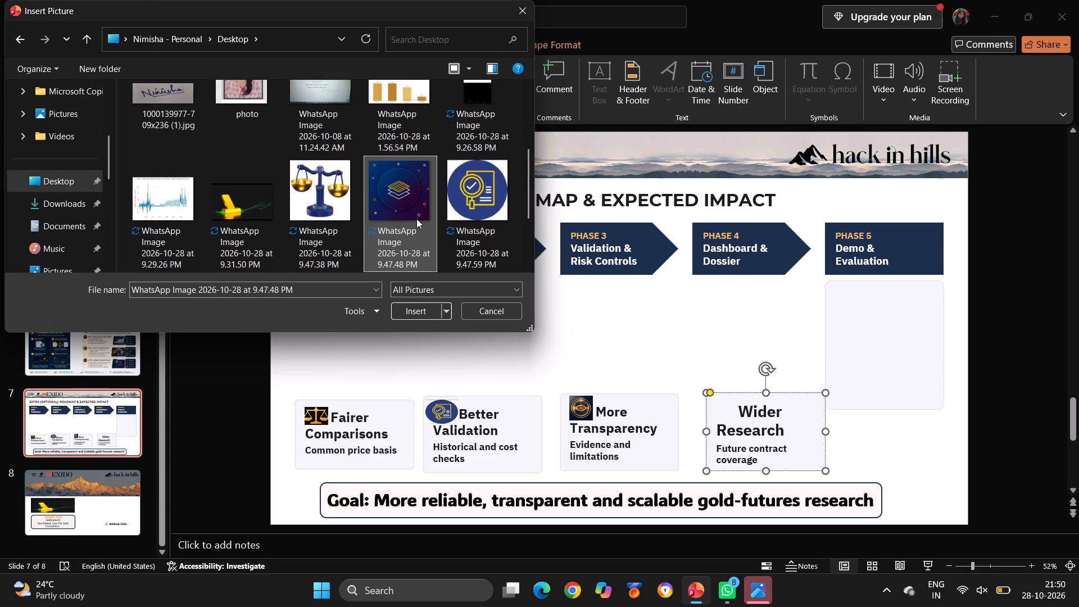
pyautogui.click(411, 309)
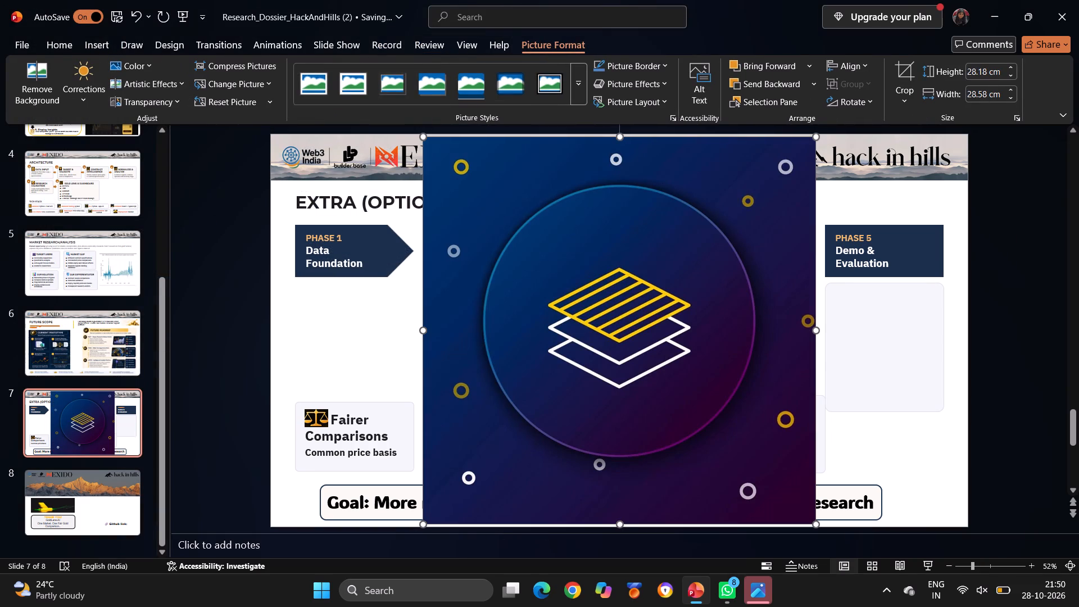
# Shrink the layered-squares picture to icon size and place it in front of "Wider" in the "Wider Research" box.
pyautogui.moveTo(425, 525); pyautogui.dragTo(784, 194)
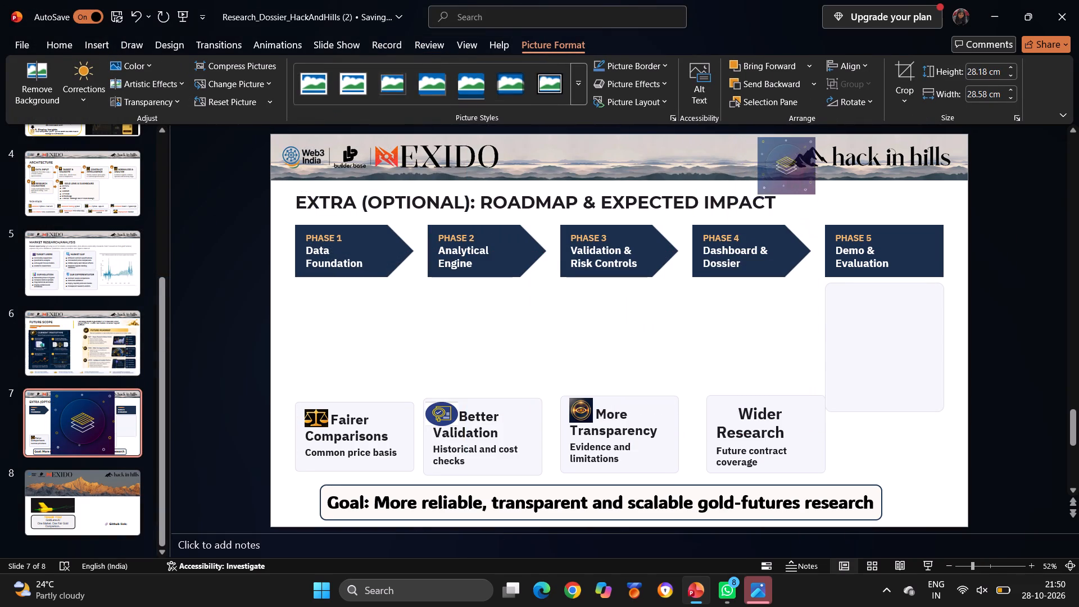
pyautogui.moveTo(784, 194); pyautogui.dragTo(805, 174)
pyautogui.moveTo(801, 148); pyautogui.dragTo(756, 325)
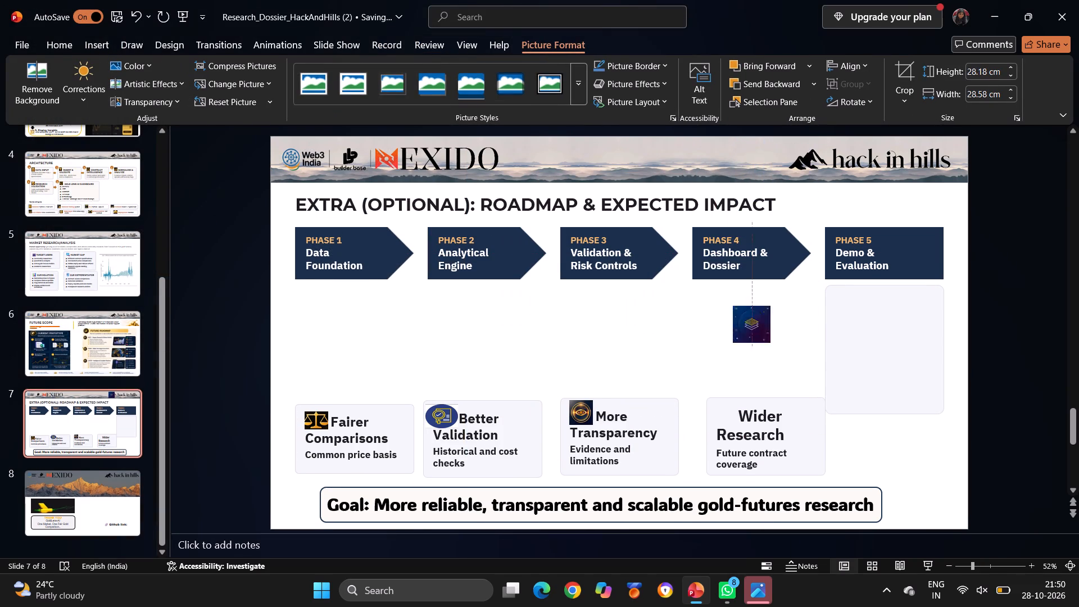
pyautogui.moveTo(756, 325); pyautogui.dragTo(729, 399)
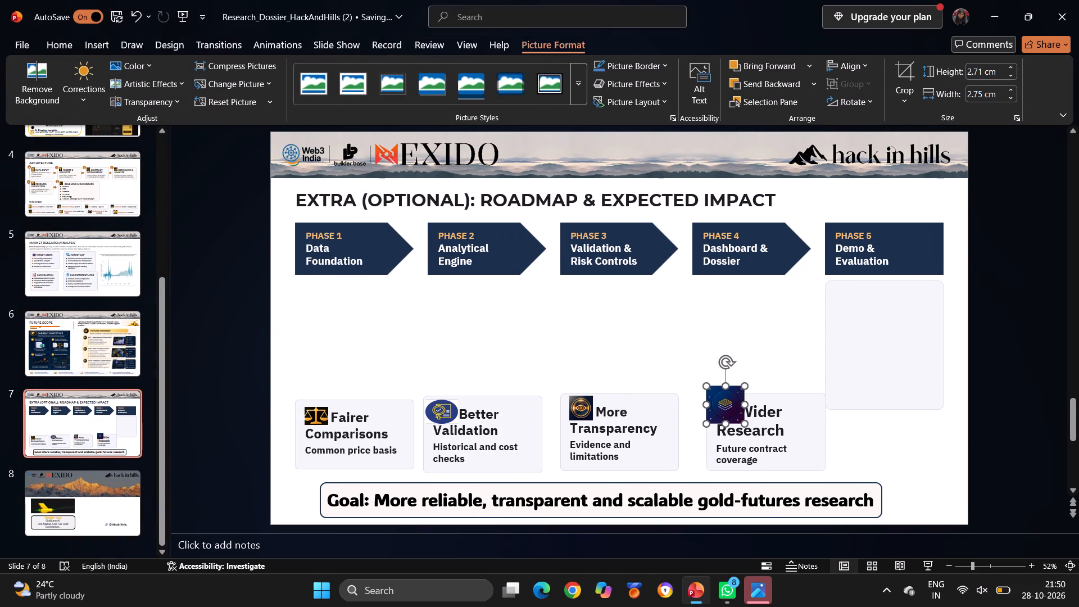
pyautogui.moveTo(707, 386); pyautogui.dragTo(722, 404)
pyautogui.moveTo(733, 414); pyautogui.dragTo(723, 410)
pyautogui.click(738, 373)
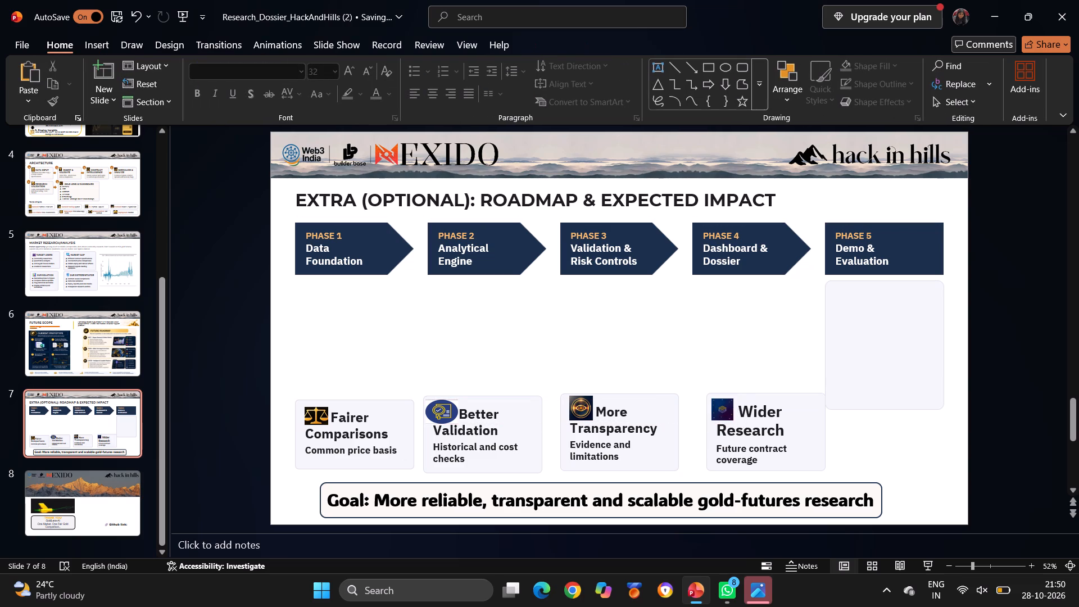
# Delete the black-background scales icon from the "Fairer Comparisons" box.
pyautogui.click(305, 413)
pyautogui.press('Delete')
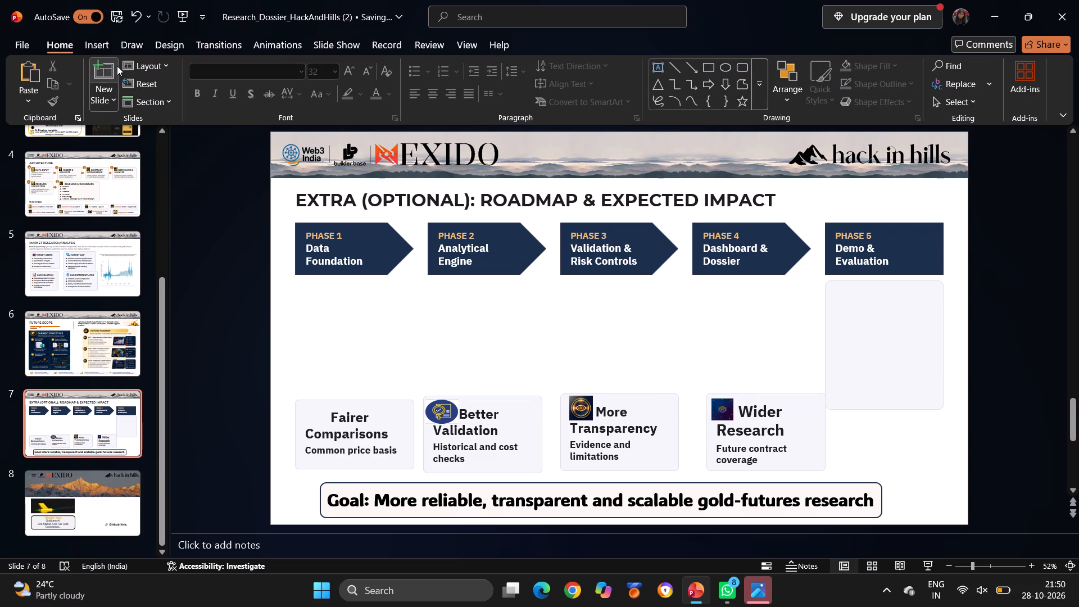
# Insert the blue-and-gold scales picture, "WhatsApp Image 2026-10-28 at 9.47.38 PM", from the Desktop folder onto the roadmap slide.
pyautogui.click(80, 40)
pyautogui.click(106, 100)
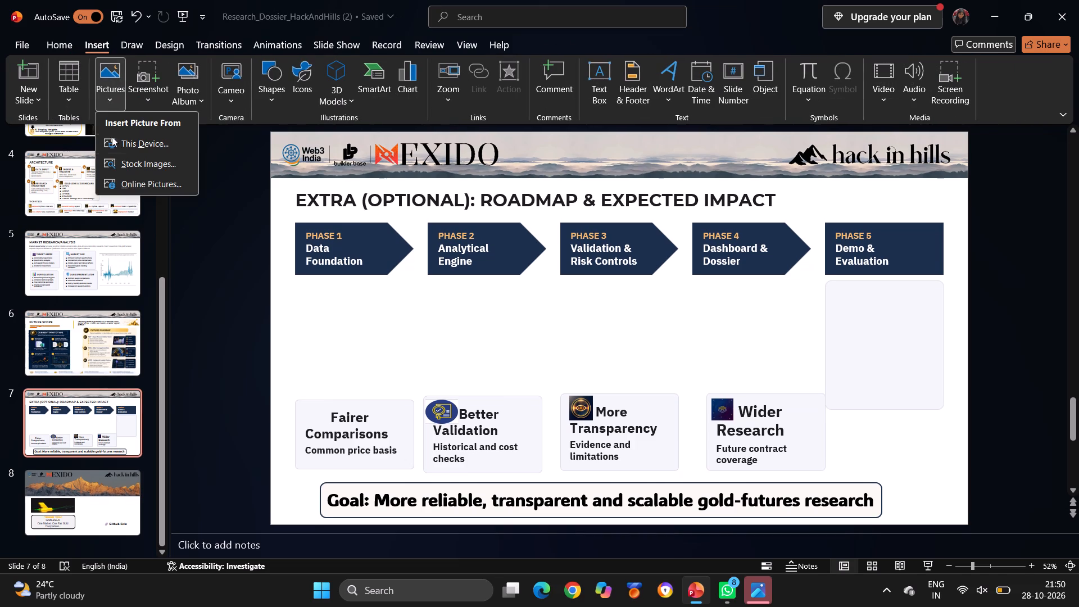
pyautogui.click(114, 138)
pyautogui.scroll(2, 62, 122)
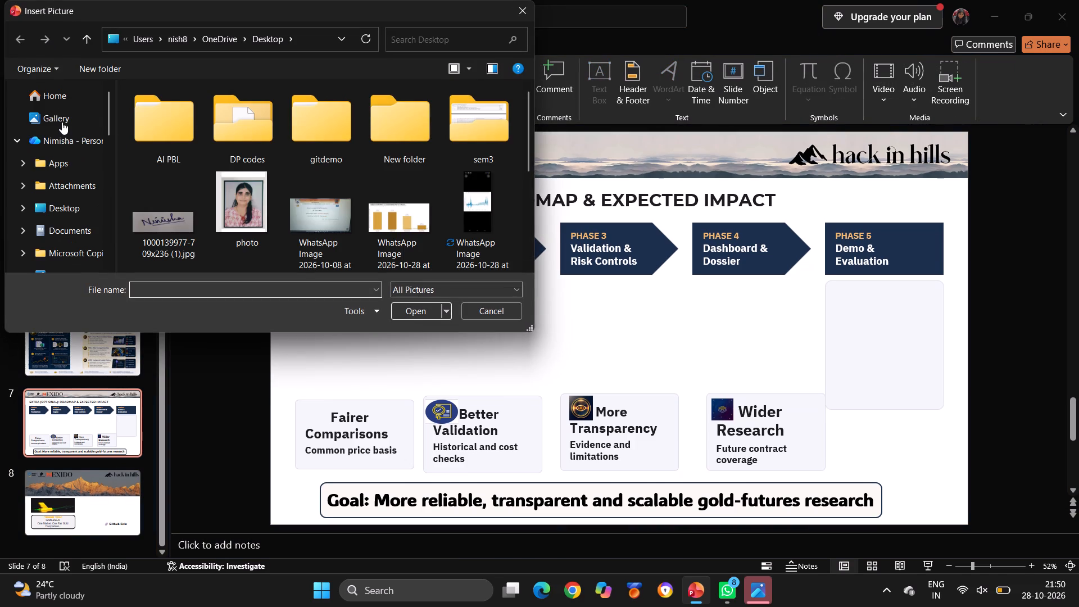
pyautogui.click(61, 194)
pyautogui.click(62, 206)
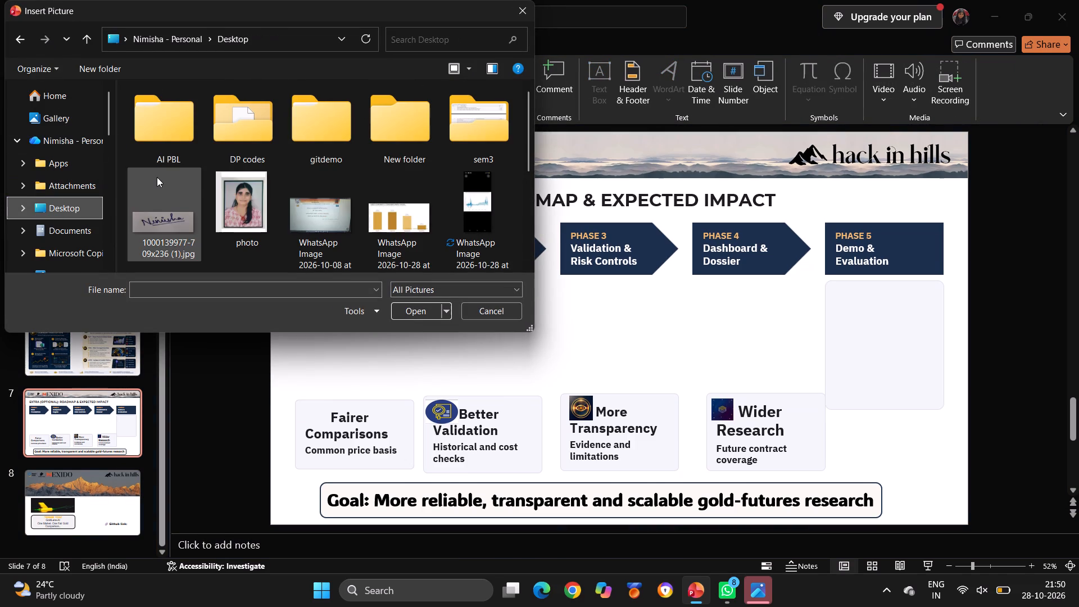
pyautogui.scroll(3, 157, 177)
pyautogui.scroll(-5, 157, 177)
pyautogui.click(295, 110)
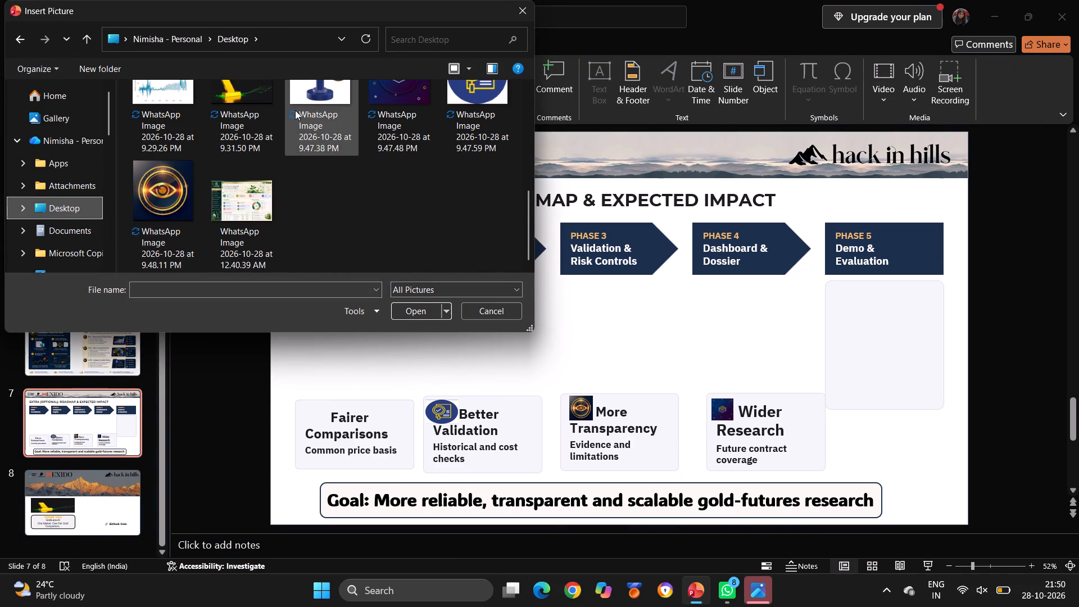
pyautogui.click(415, 309)
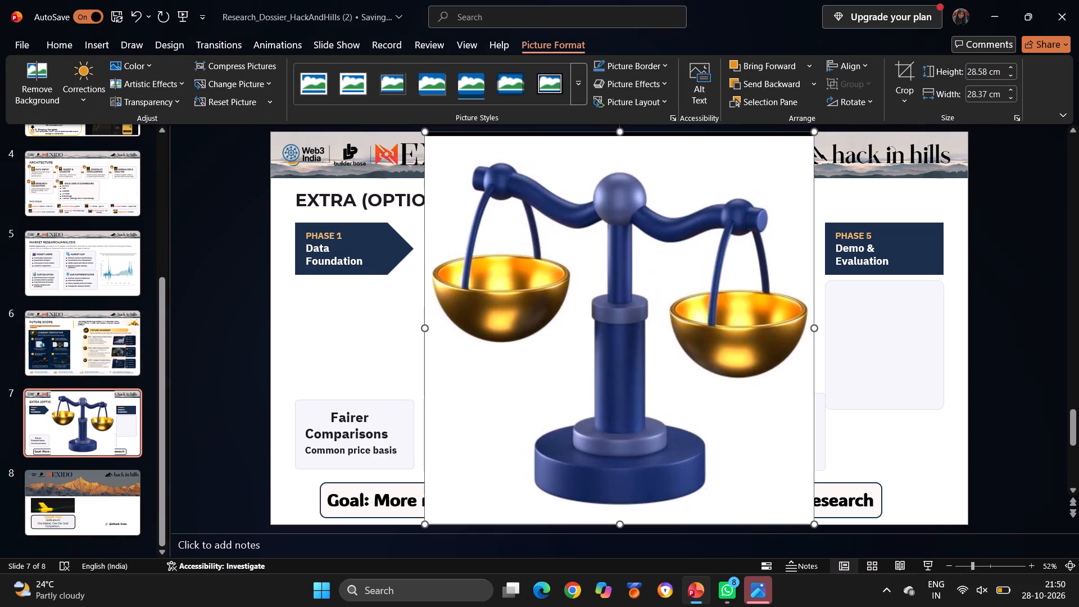
# Shrink the scales picture to about 5.6 cm high and 5.5 cm wide and turn it upright.
pyautogui.moveTo(425, 527); pyautogui.dragTo(770, 101)
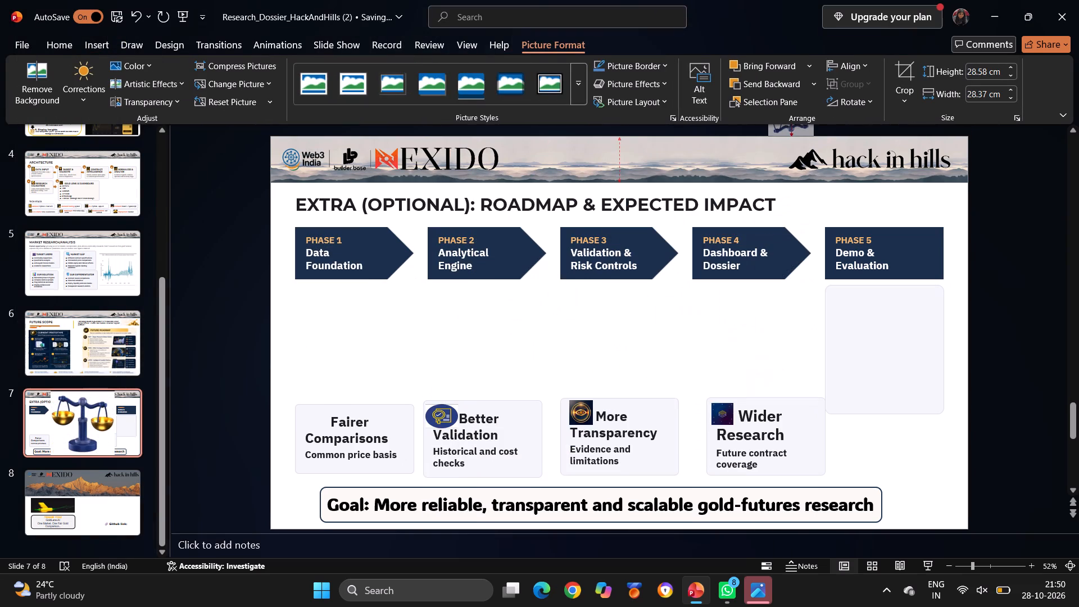
pyautogui.moveTo(770, 101); pyautogui.dragTo(738, 138)
pyautogui.moveTo(777, 133); pyautogui.dragTo(650, 273)
pyautogui.click(649, 296)
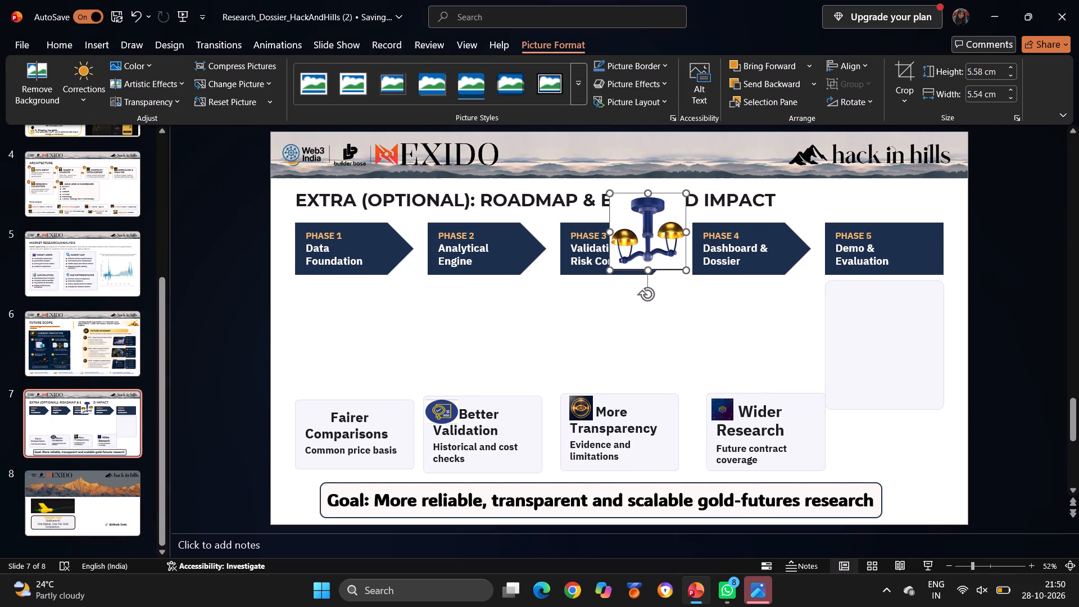
pyautogui.click(649, 296)
pyautogui.moveTo(647, 297); pyautogui.dragTo(624, 198)
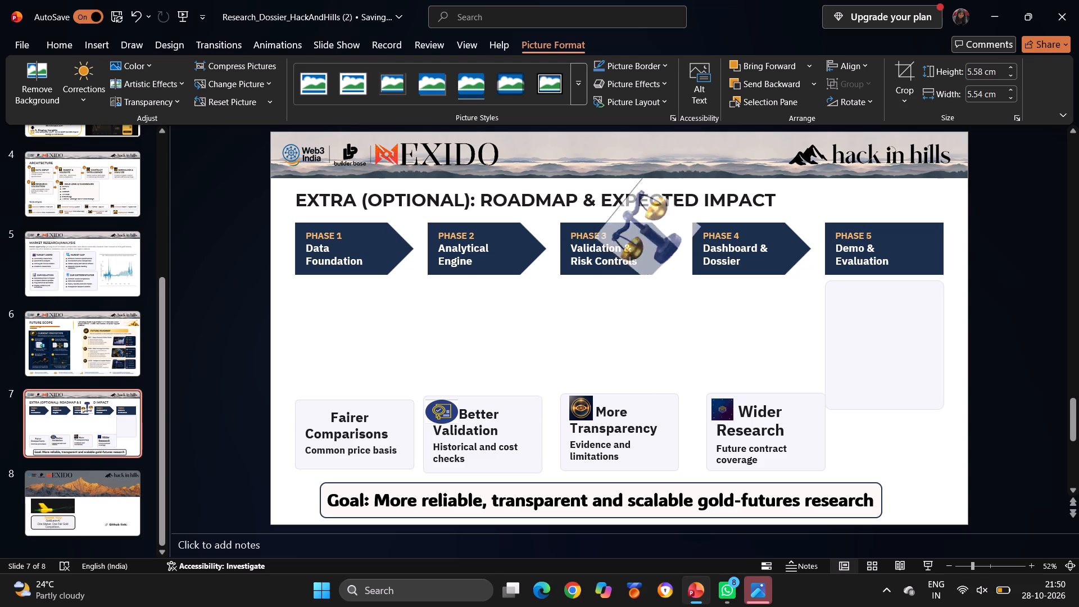
pyautogui.moveTo(624, 198); pyautogui.dragTo(650, 188)
# Shrink the scales picture to about 2 cm, place it in front of "Fairer" in the "Fairer Comparisons" box, and reduce its height slightly.
pyautogui.moveTo(612, 269); pyautogui.dragTo(634, 233)
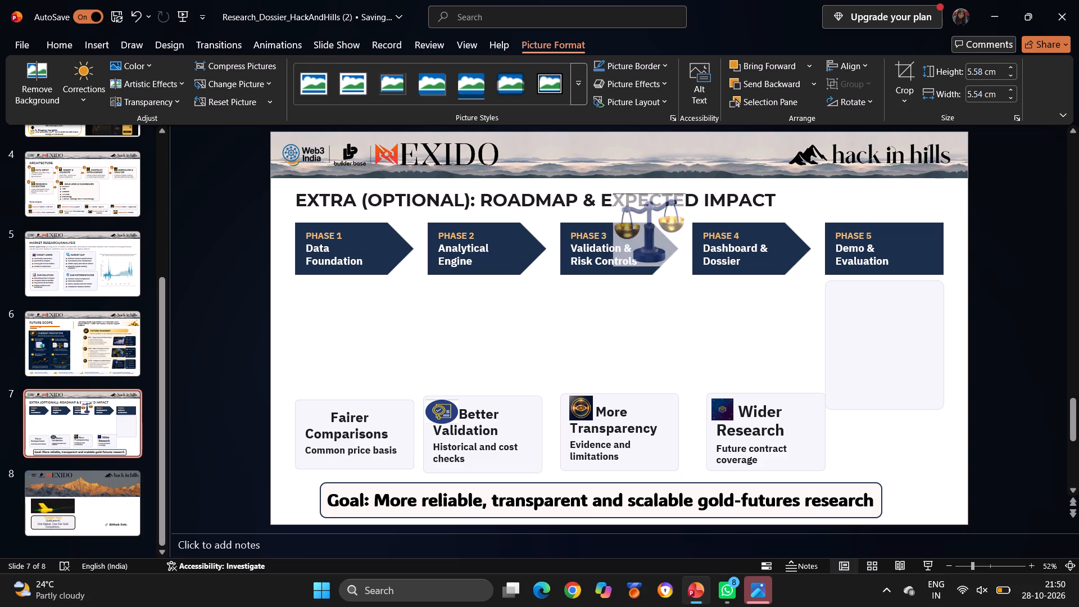
pyautogui.moveTo(634, 233); pyautogui.dragTo(659, 212)
pyautogui.moveTo(672, 209); pyautogui.dragTo(547, 288)
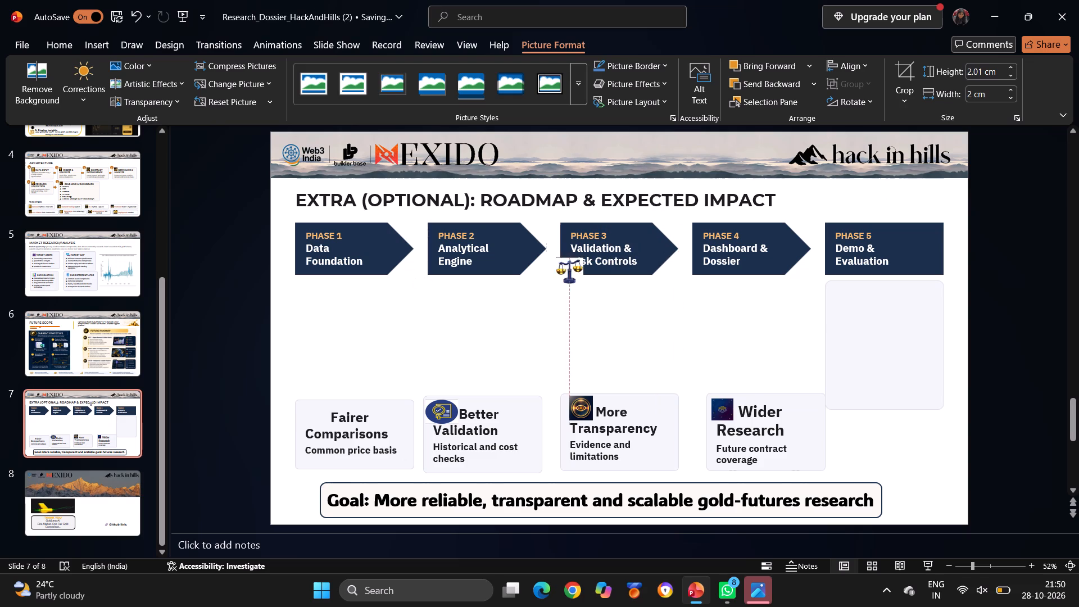
pyautogui.moveTo(547, 288); pyautogui.dragTo(314, 416)
pyautogui.click(365, 333)
pyautogui.click(305, 411)
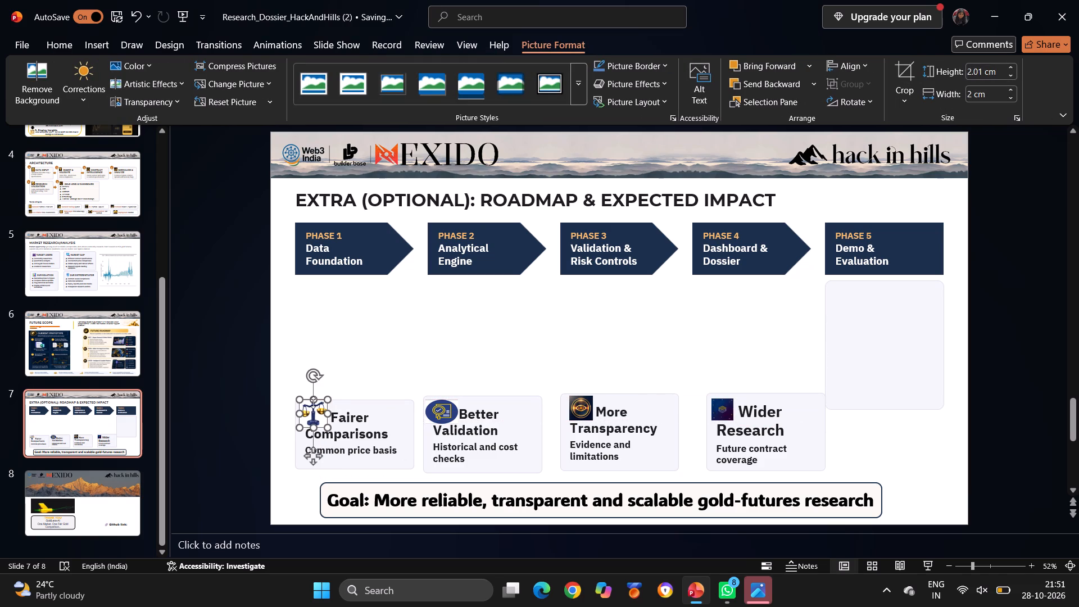
pyautogui.moveTo(312, 398); pyautogui.dragTo(314, 405)
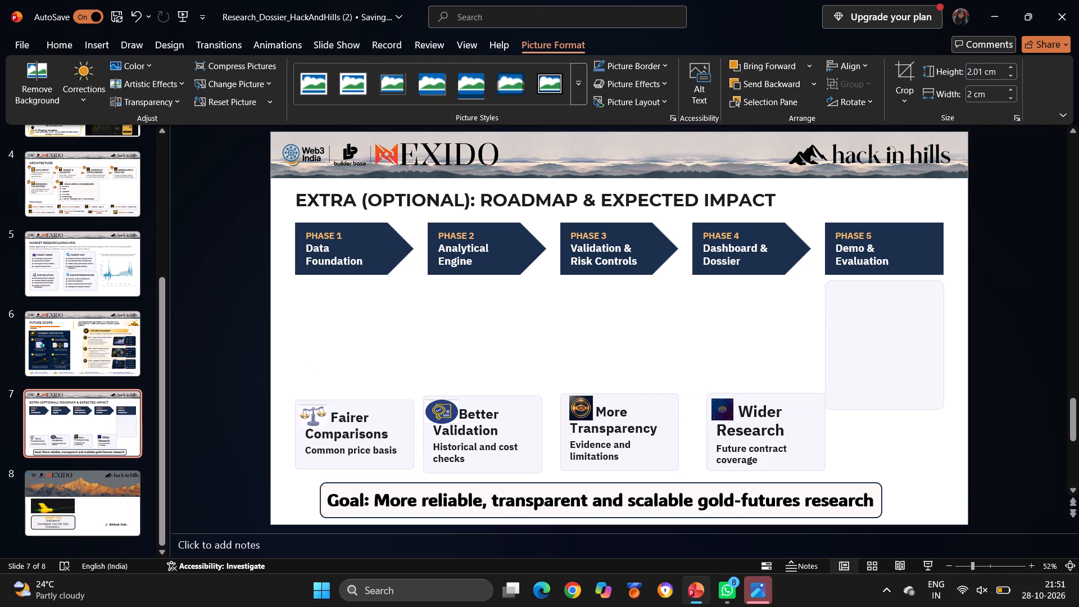
pyautogui.moveTo(314, 405); pyautogui.dragTo(314, 405)
pyautogui.click(353, 334)
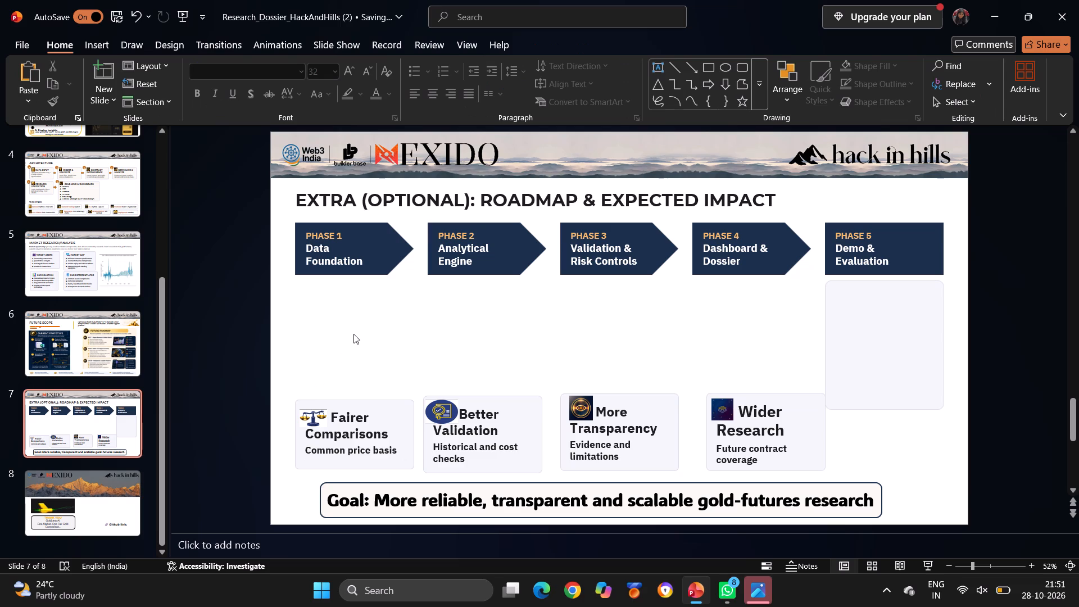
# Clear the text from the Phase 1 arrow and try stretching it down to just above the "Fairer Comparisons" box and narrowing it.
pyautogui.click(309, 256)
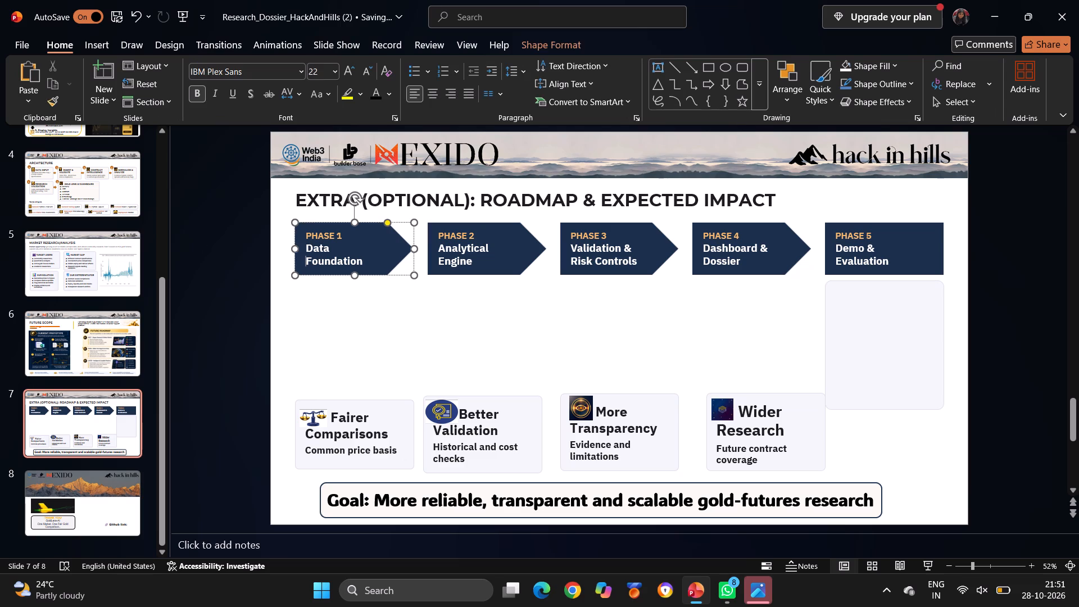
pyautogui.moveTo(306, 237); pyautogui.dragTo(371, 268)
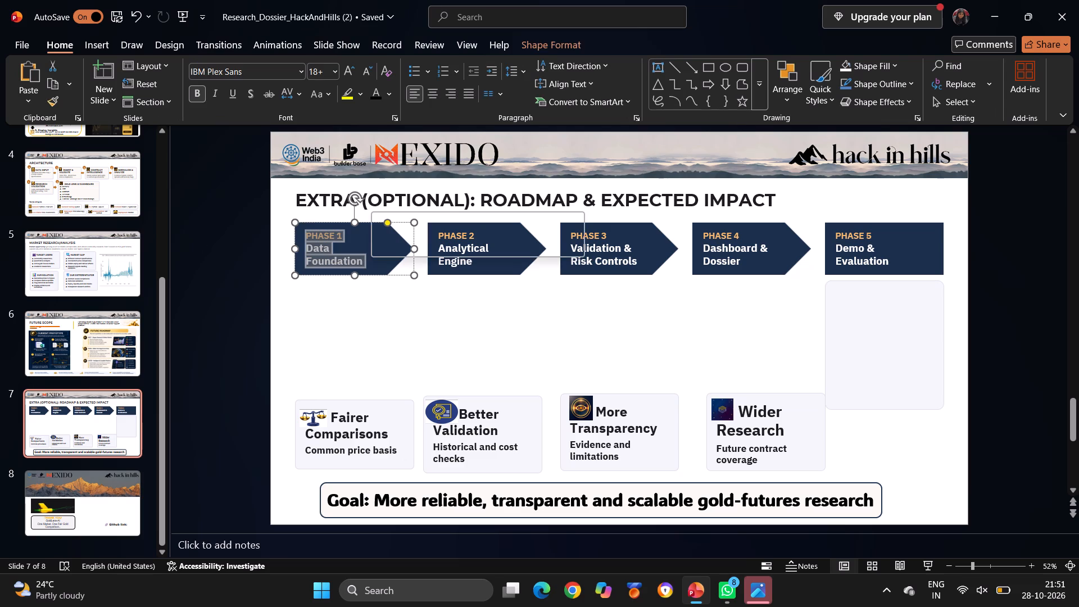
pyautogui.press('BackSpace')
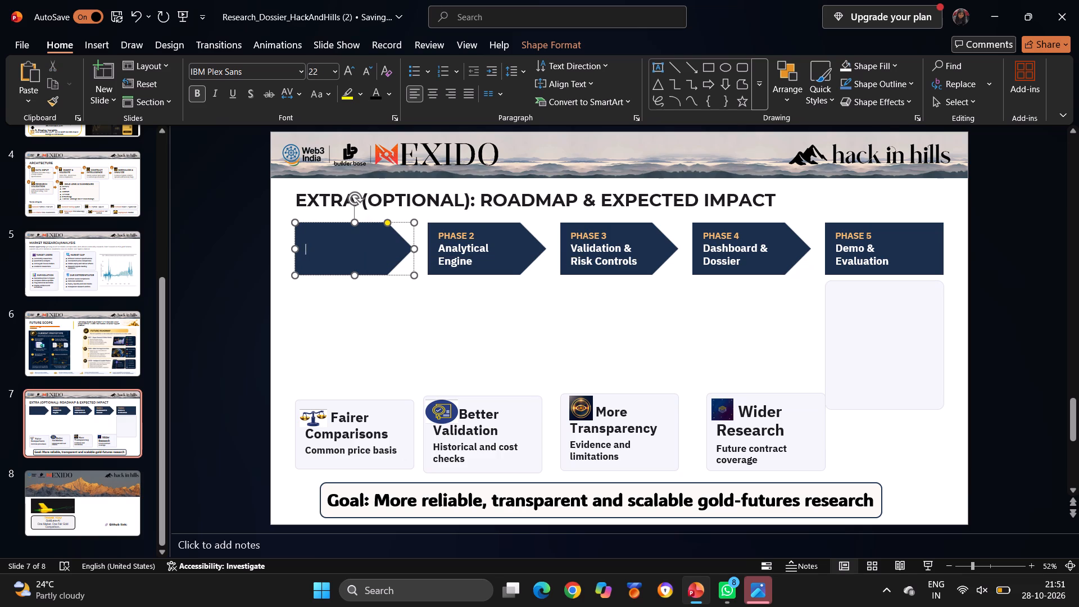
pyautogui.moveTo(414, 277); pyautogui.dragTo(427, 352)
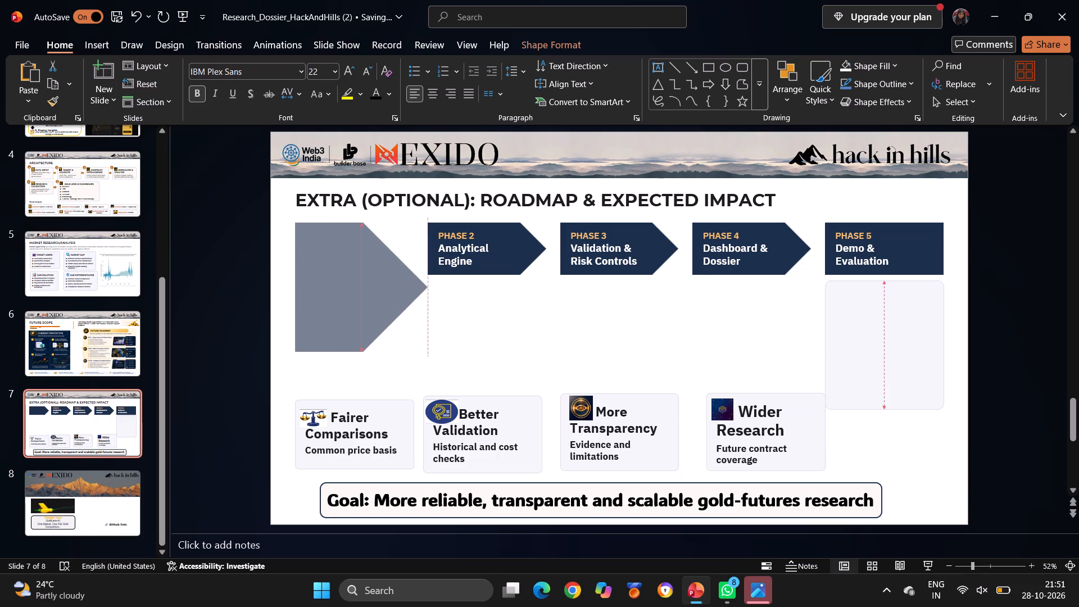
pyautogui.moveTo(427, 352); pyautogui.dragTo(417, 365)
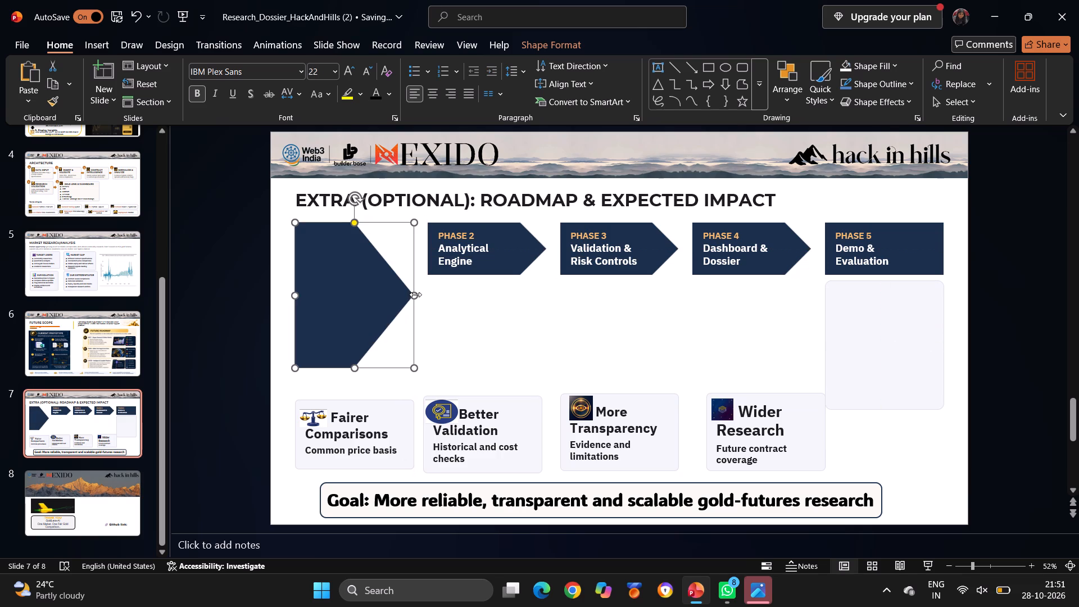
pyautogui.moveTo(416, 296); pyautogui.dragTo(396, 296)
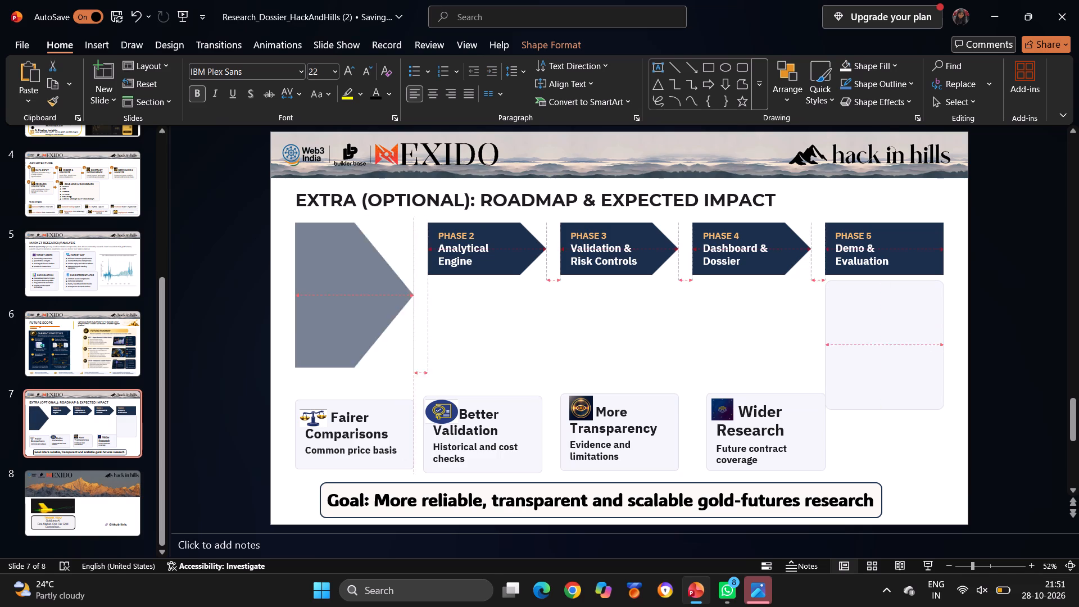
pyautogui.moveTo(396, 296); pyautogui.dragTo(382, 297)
# Delete the stretched Phase 1 arrow, the Phase 2 to Phase 5 shapes, and the empty rounded box beneath Phase 5.
pyautogui.click(348, 298)
pyautogui.press('Delete')
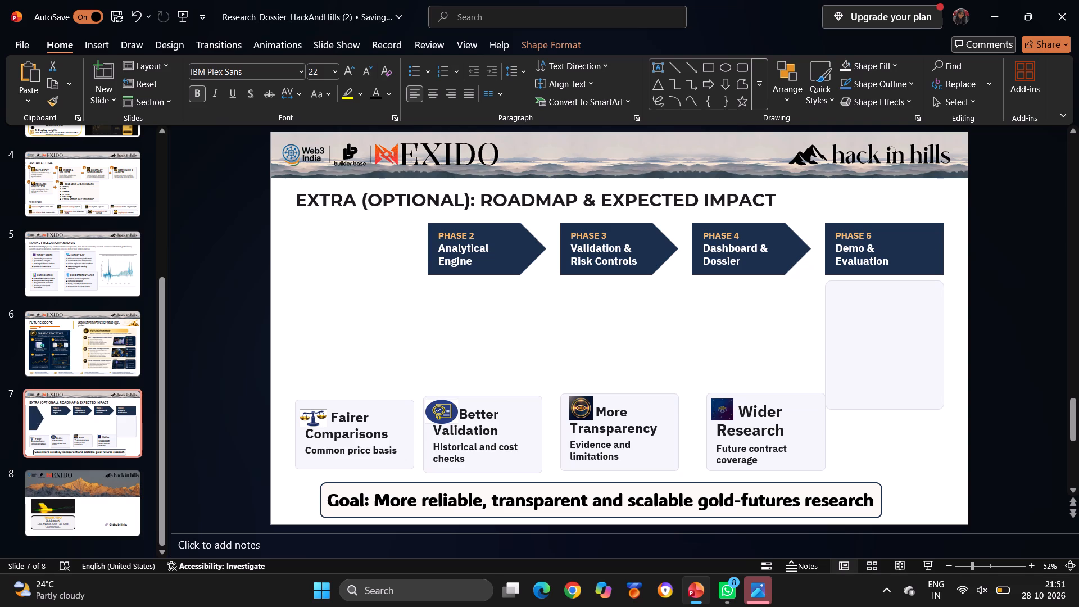
pyautogui.click(427, 247)
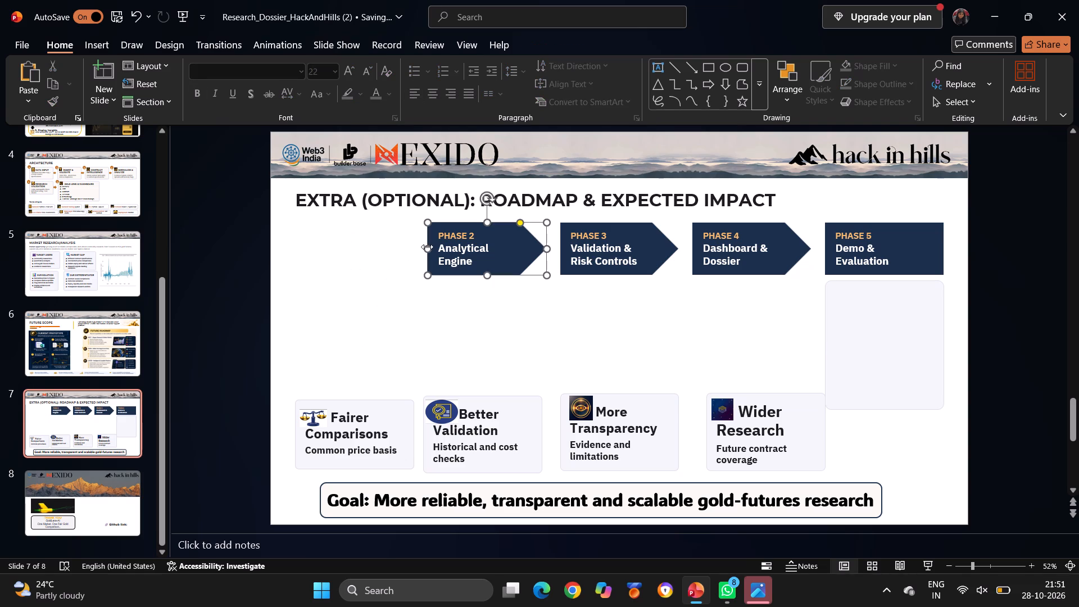
pyautogui.press('Delete')
pyautogui.click(564, 246)
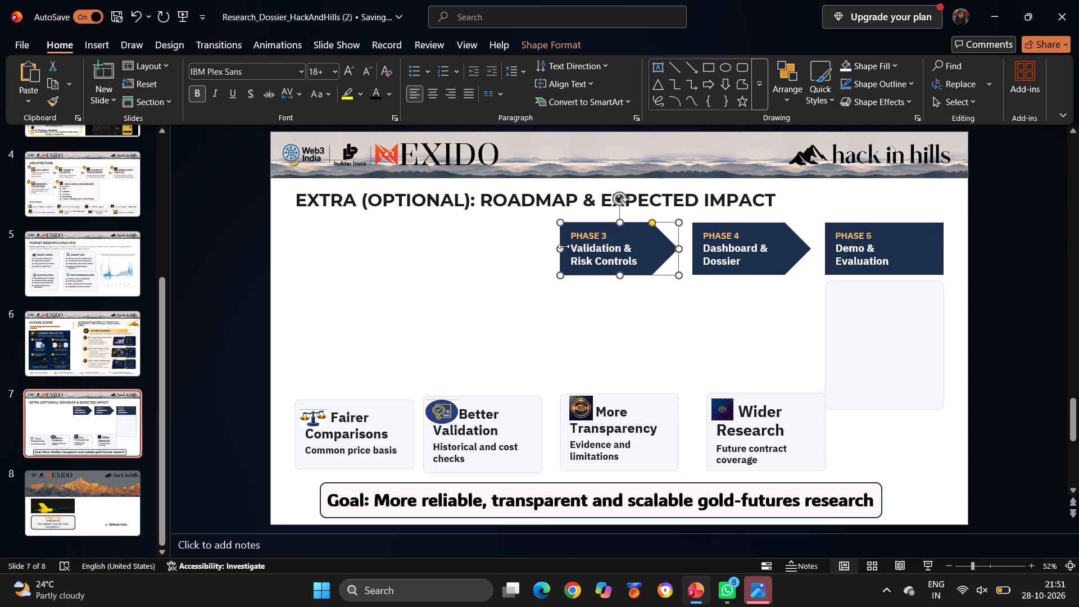
pyautogui.press('Delete')
pyautogui.click(696, 252)
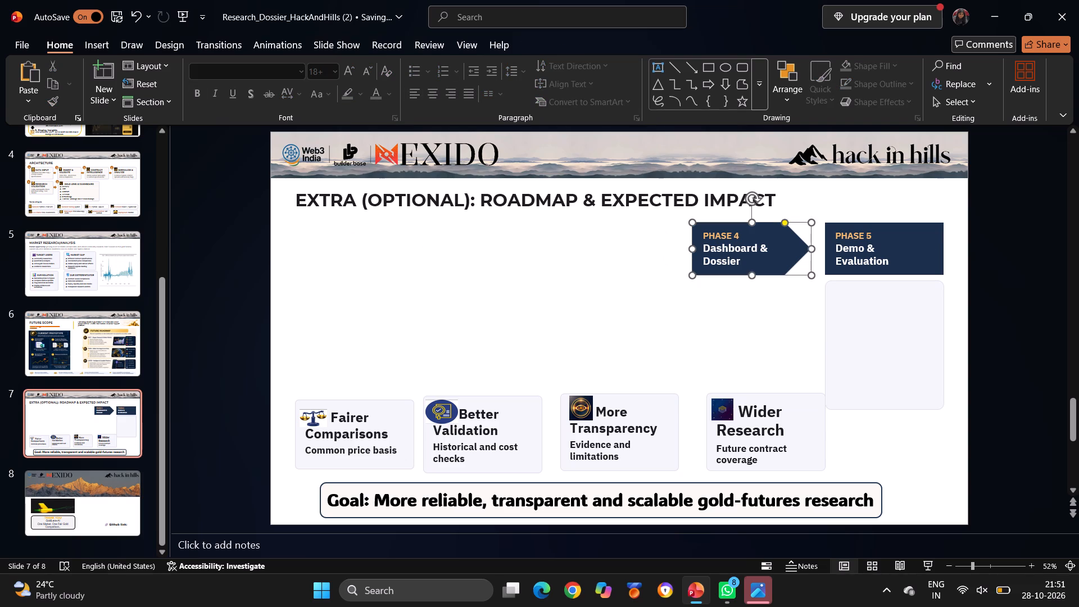
pyautogui.press('Delete')
pyautogui.click(827, 261)
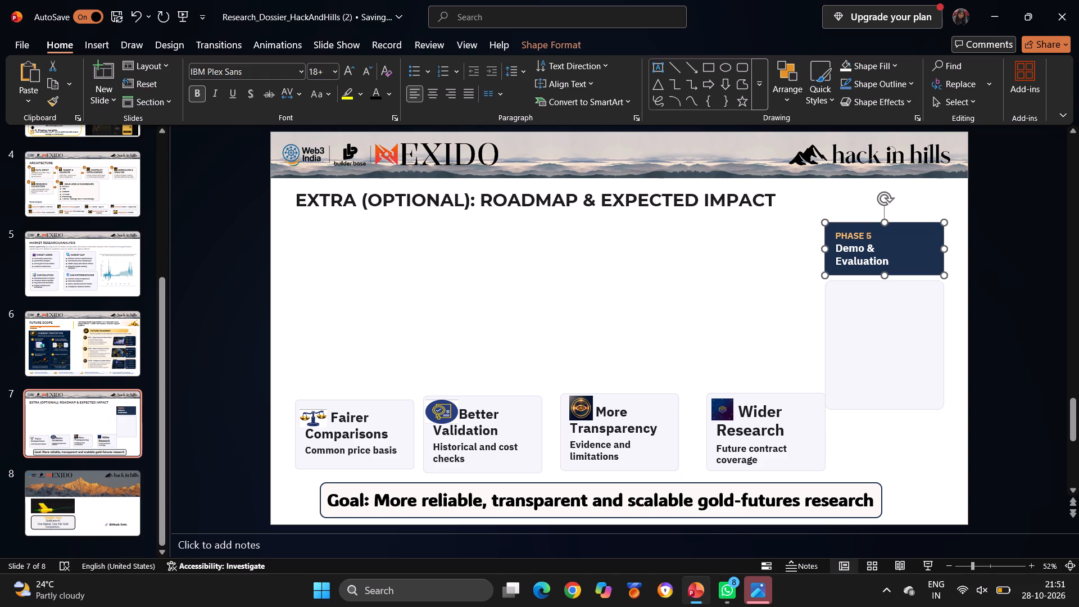
pyautogui.press('Delete')
pyautogui.click(865, 328)
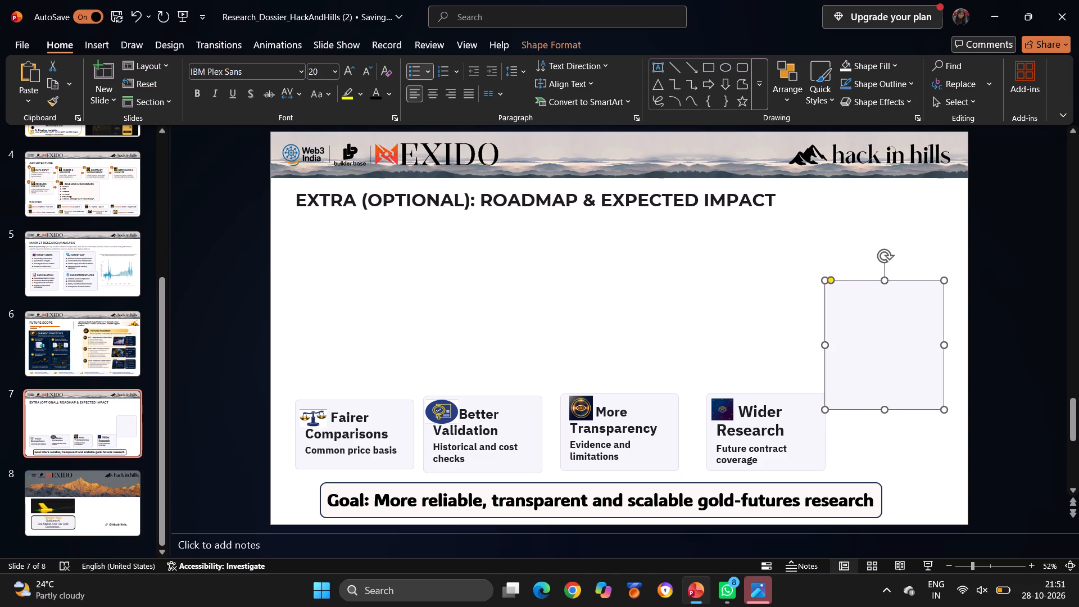
pyautogui.press('Delete')
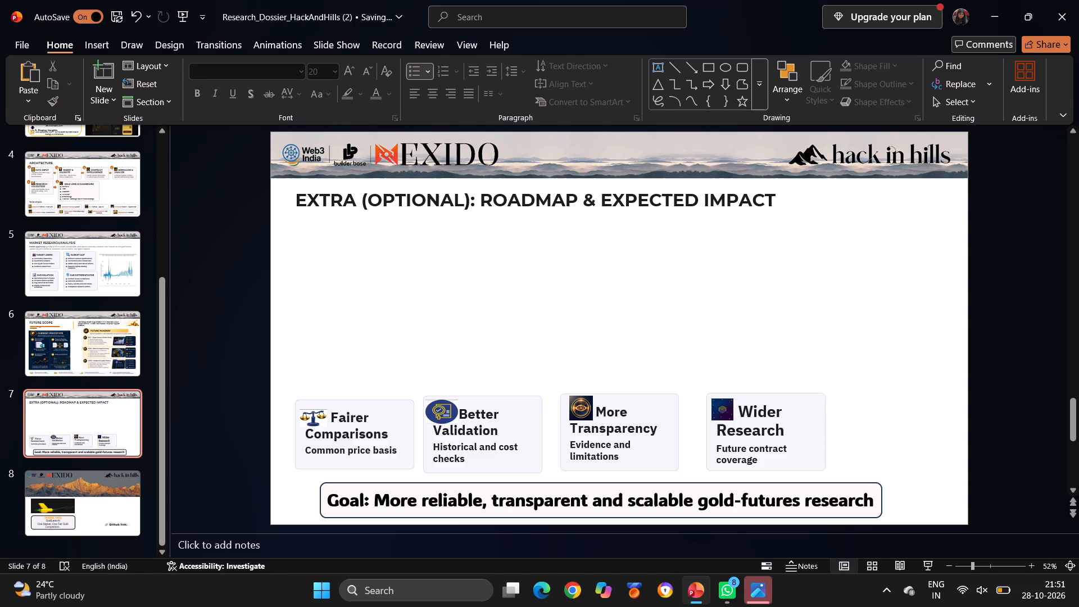
# Move the "Wider Research" box and its icon outward so the box's outer edge lines up with the end of the goal bar.
pyautogui.click(787, 442)
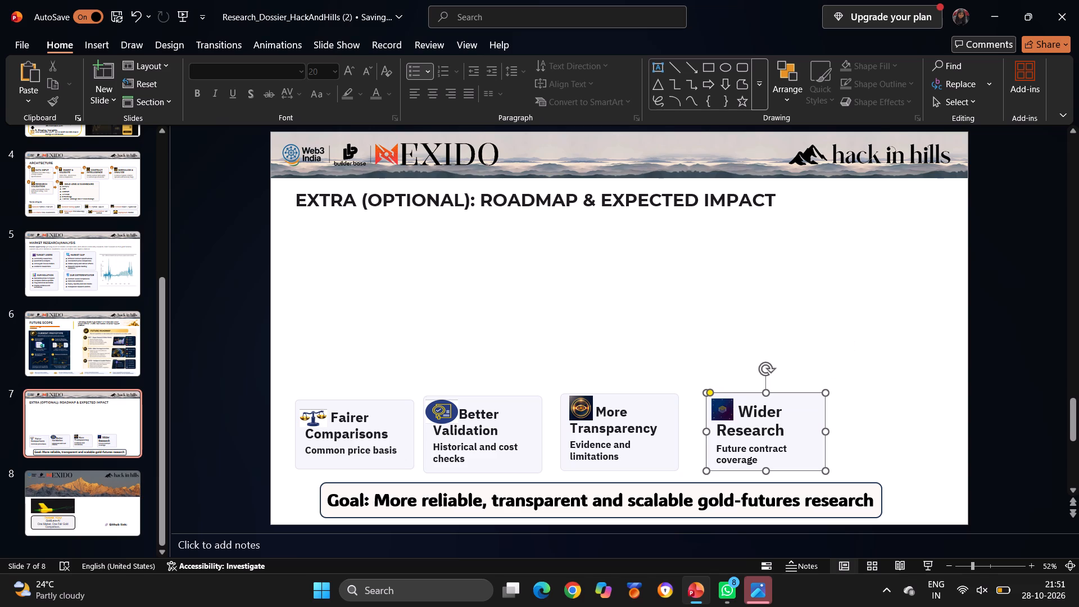
pyautogui.moveTo(751, 392); pyautogui.dragTo(809, 391)
pyautogui.click(728, 409)
pyautogui.moveTo(728, 409); pyautogui.dragTo(777, 407)
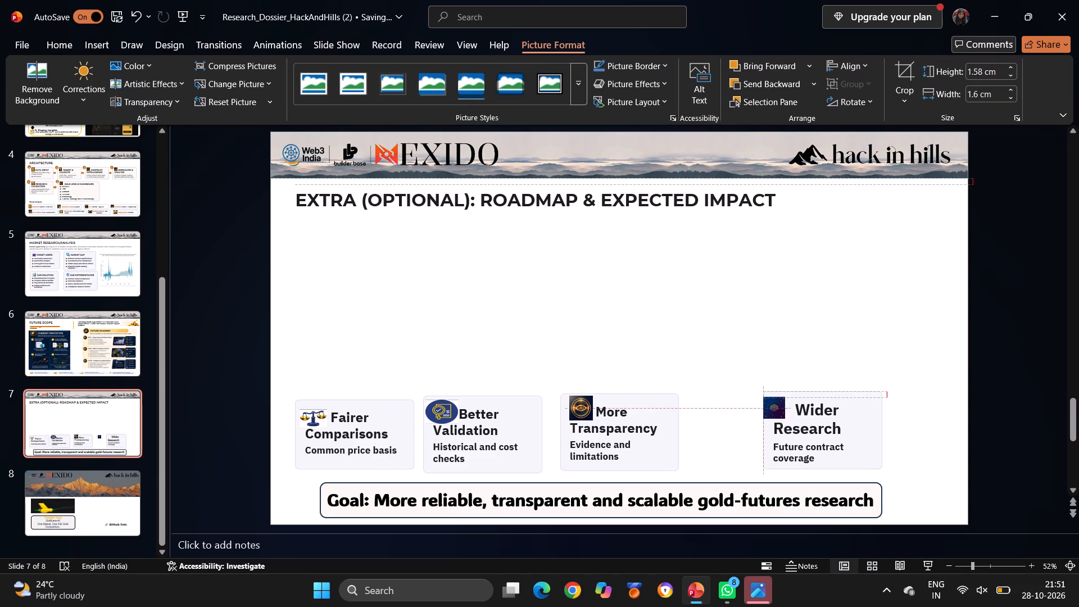
pyautogui.moveTo(777, 407); pyautogui.dragTo(786, 406)
# Shift the "More Transparency" box closer to "Wider Research" and place its gold icon back in front of "More".
pyautogui.click(661, 422)
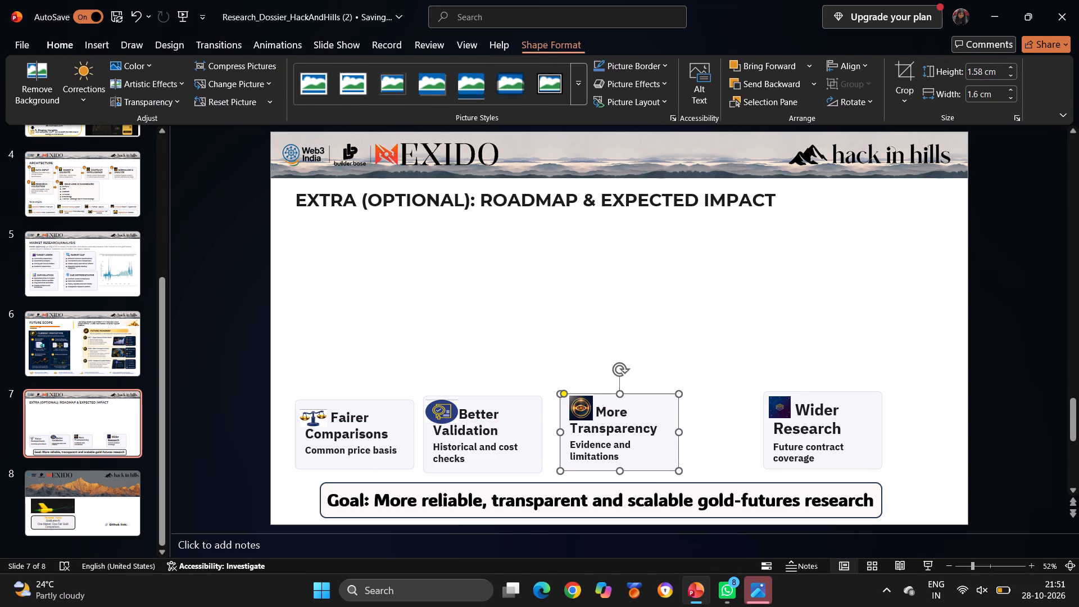
pyautogui.moveTo(629, 392); pyautogui.dragTo(672, 395)
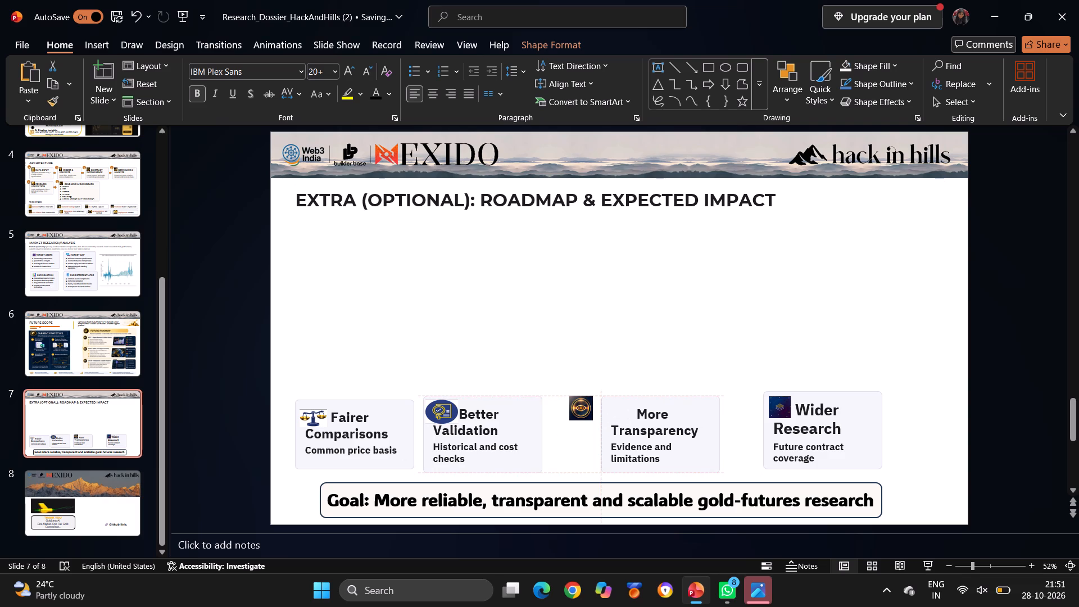
pyautogui.moveTo(672, 395); pyautogui.dragTo(681, 394)
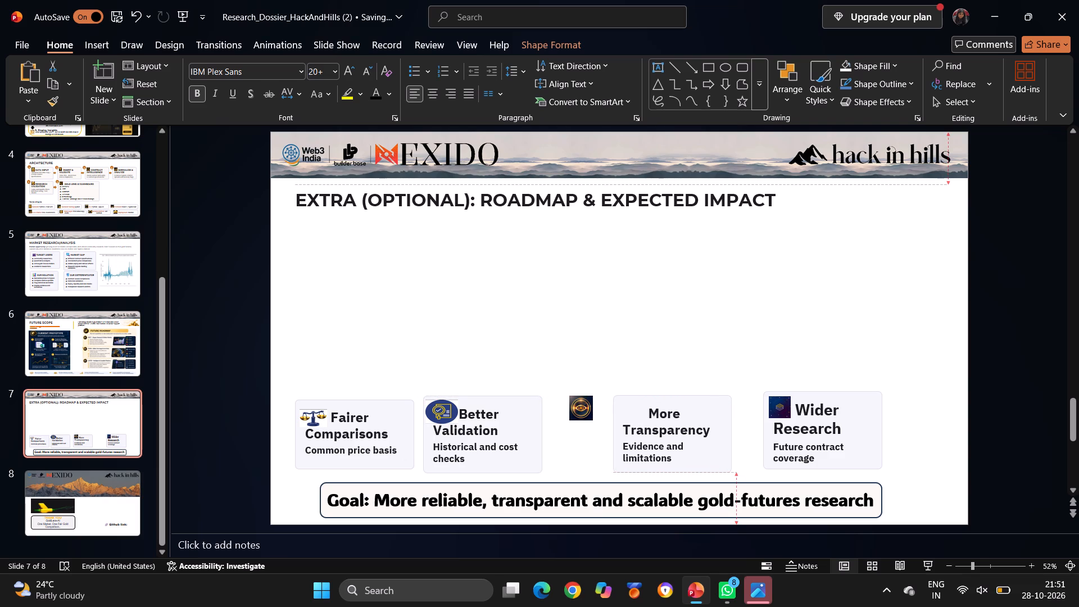
pyautogui.moveTo(681, 394); pyautogui.dragTo(683, 393)
pyautogui.click(573, 410)
pyautogui.moveTo(573, 410); pyautogui.dragTo(623, 413)
# Shift the "Better Validation" box closer to "More Transparency" and place its oval icon back in front of "Better".
pyautogui.tripleClick(504, 433)
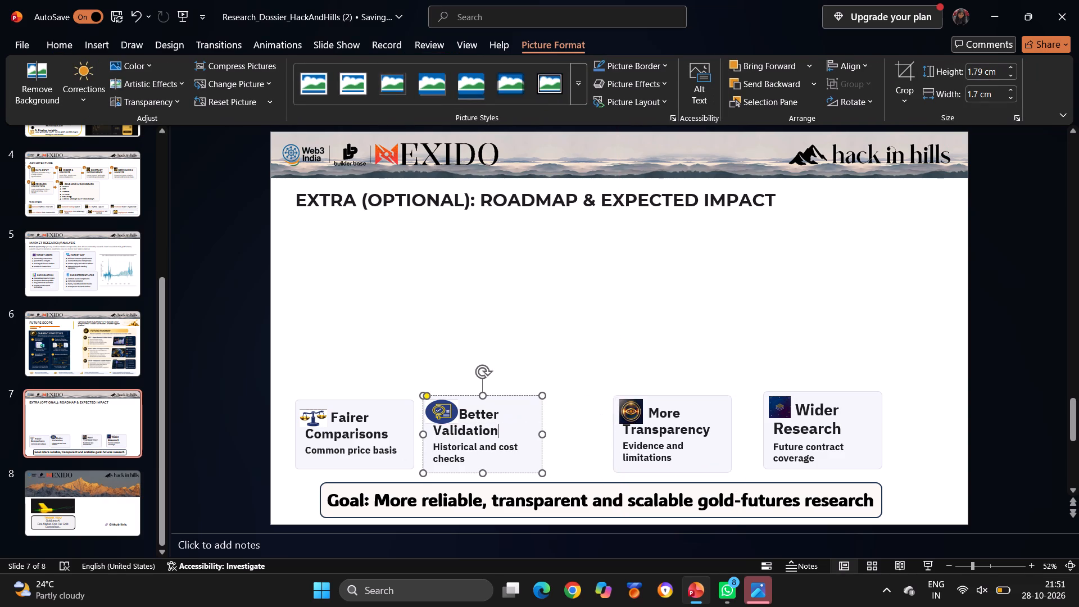
pyautogui.moveTo(492, 395); pyautogui.dragTo(498, 396)
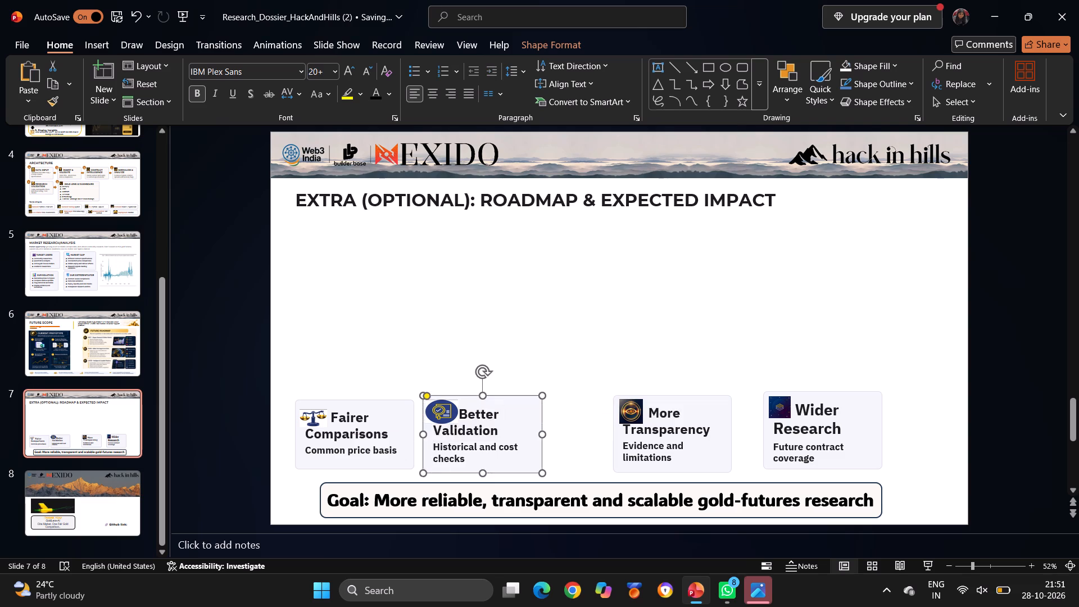
pyautogui.moveTo(498, 396); pyautogui.dragTo(537, 391)
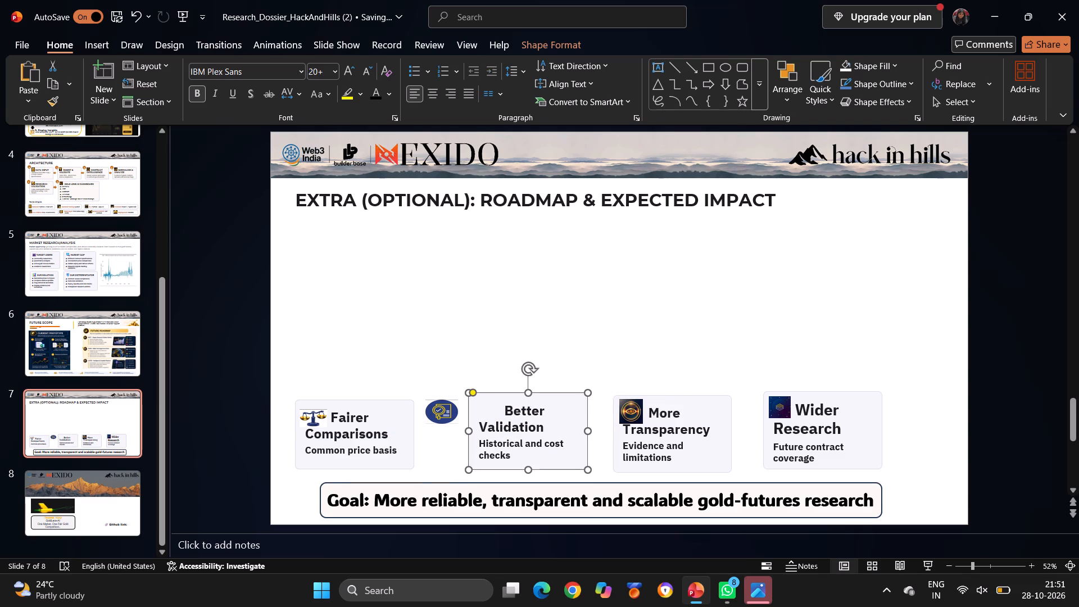
pyautogui.click(444, 407)
pyautogui.moveTo(444, 407); pyautogui.dragTo(486, 405)
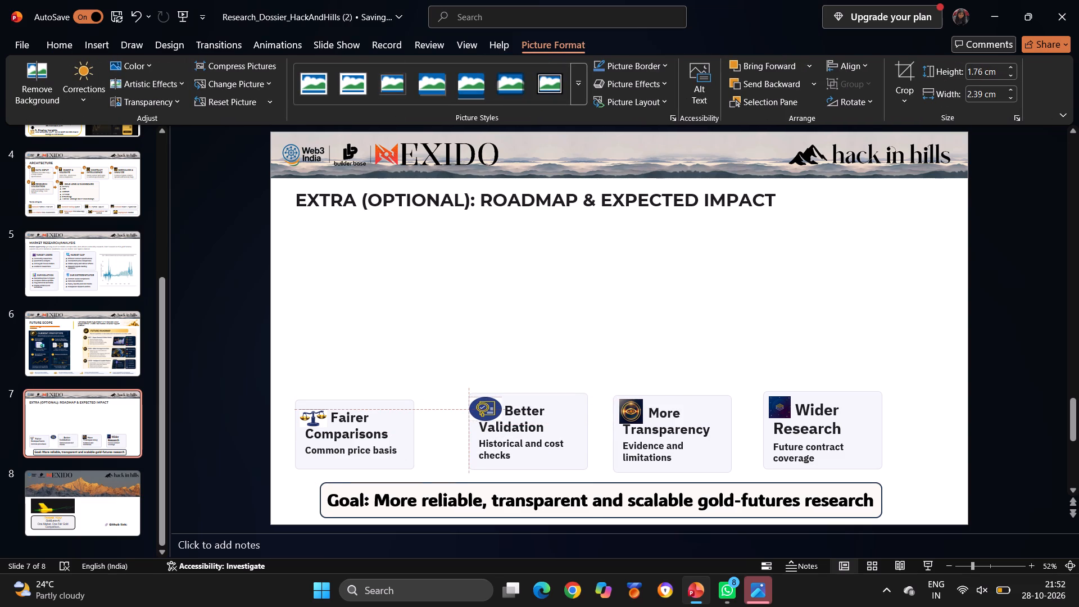
pyautogui.moveTo(486, 405); pyautogui.dragTo(487, 405)
pyautogui.click(418, 365)
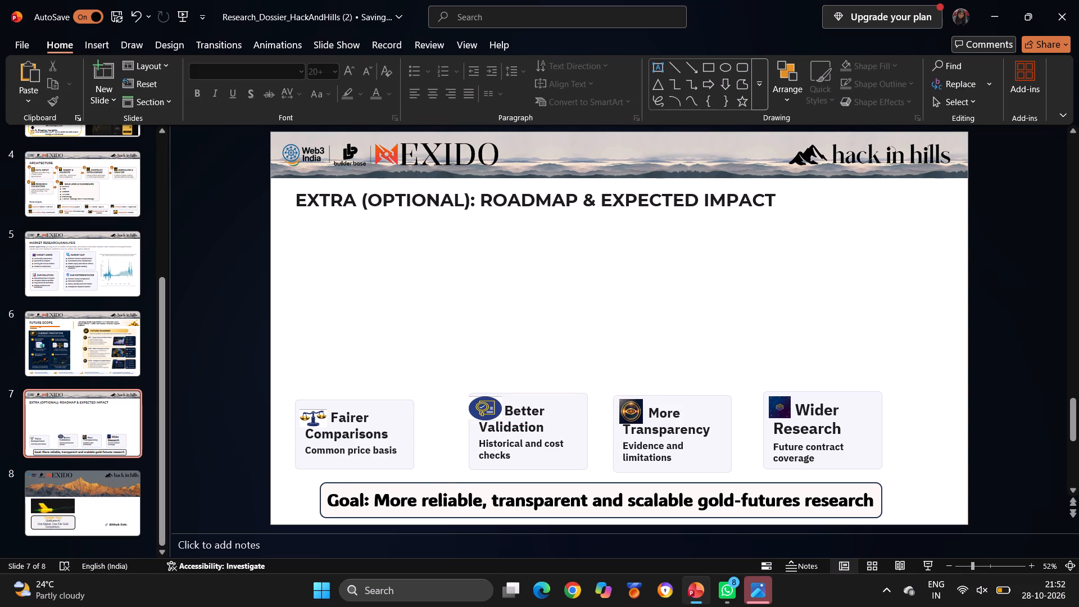
# Move the "Fairer Comparisons" box above the start of the goal bar, level with the others, and put the scales picture in front of "Fairer".
pyautogui.click(361, 452)
pyautogui.moveTo(384, 399); pyautogui.dragTo(415, 394)
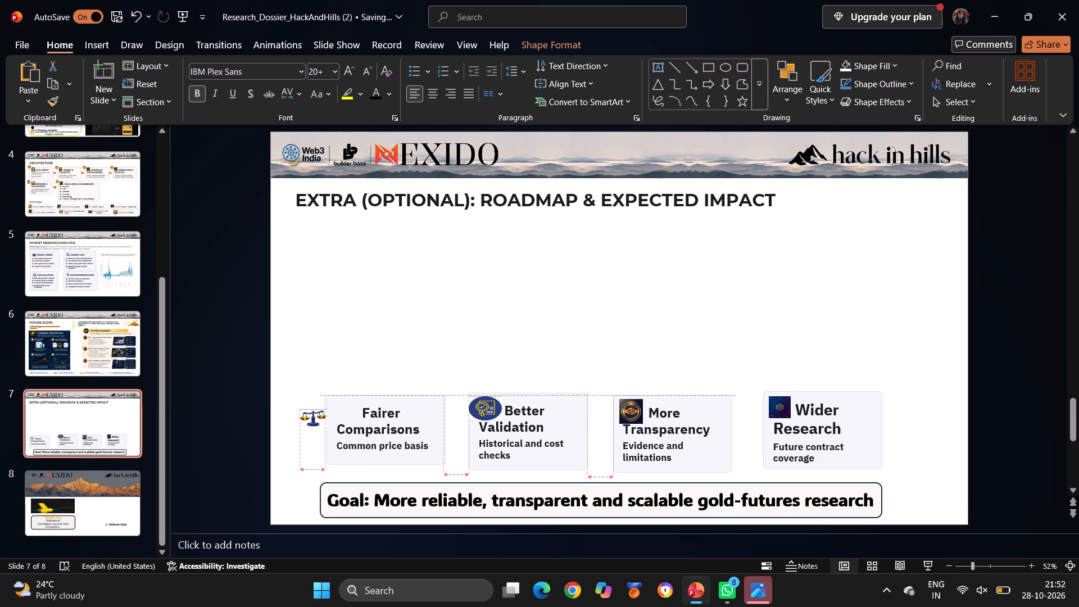
pyautogui.moveTo(415, 394); pyautogui.dragTo(415, 393)
pyautogui.click(306, 422)
pyautogui.moveTo(306, 422); pyautogui.dragTo(342, 414)
pyautogui.click(371, 381)
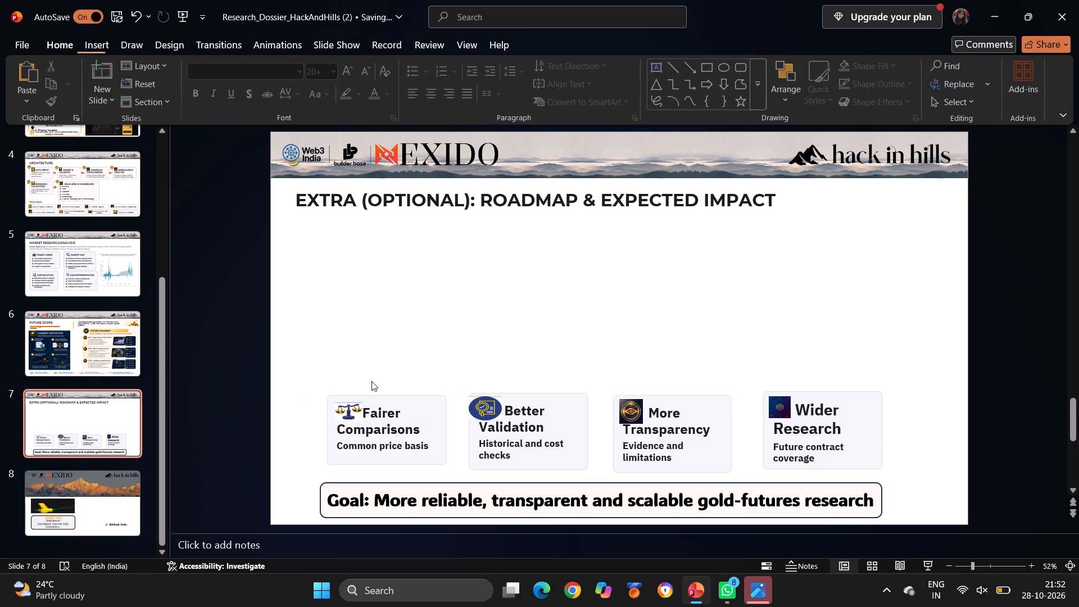
pyautogui.doubleClick(346, 410)
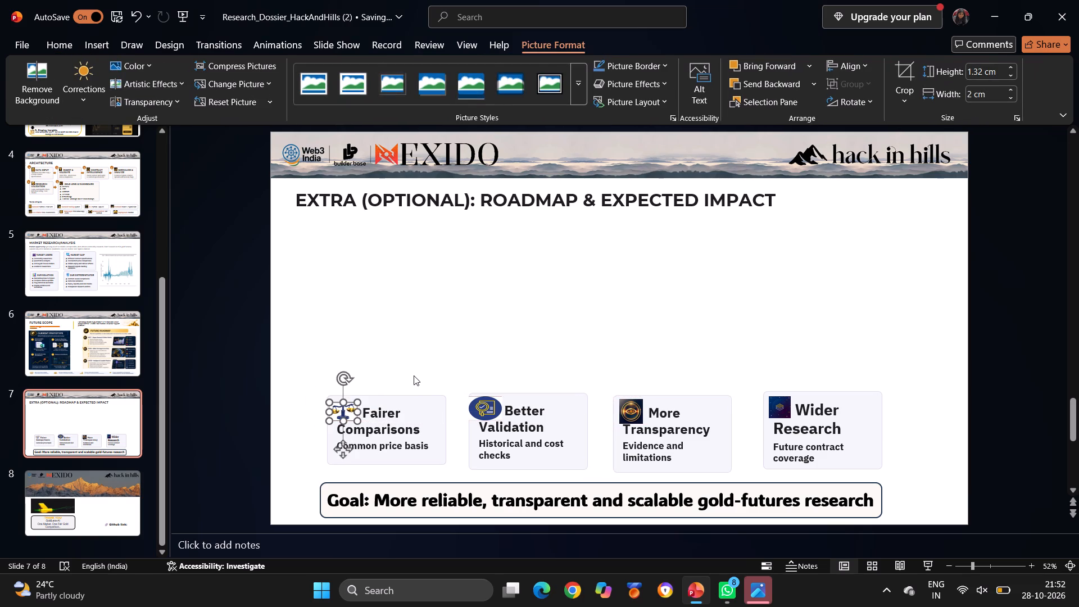
# Shrink the oval icon slightly so it sits inside the corner of the "Better Validation" box.
pyautogui.moveTo(414, 375); pyautogui.dragTo(485, 418)
pyautogui.click(485, 418)
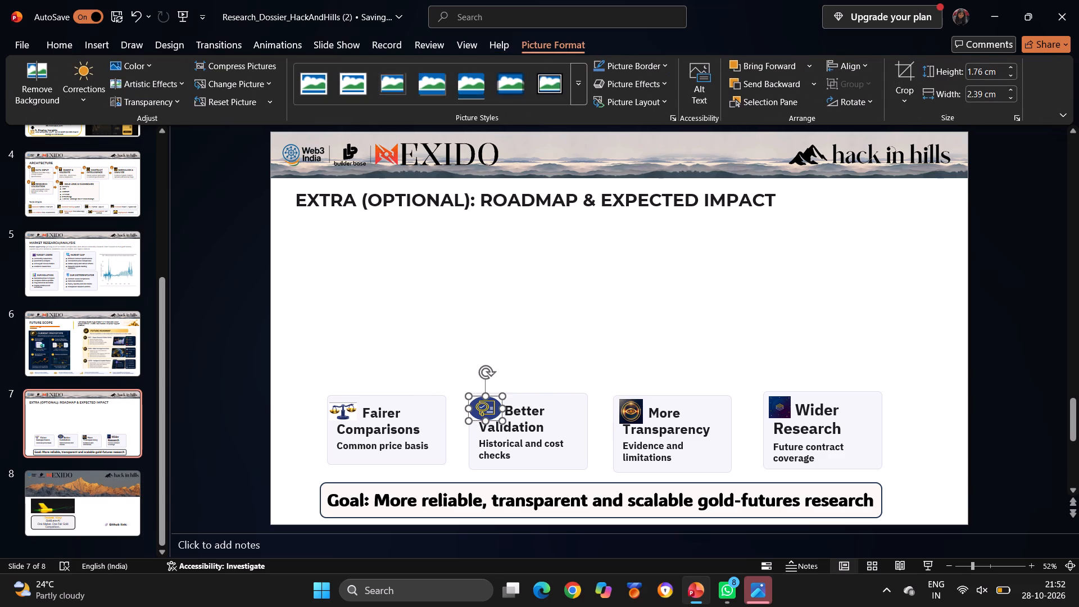
pyautogui.moveTo(471, 422); pyautogui.dragTo(480, 419)
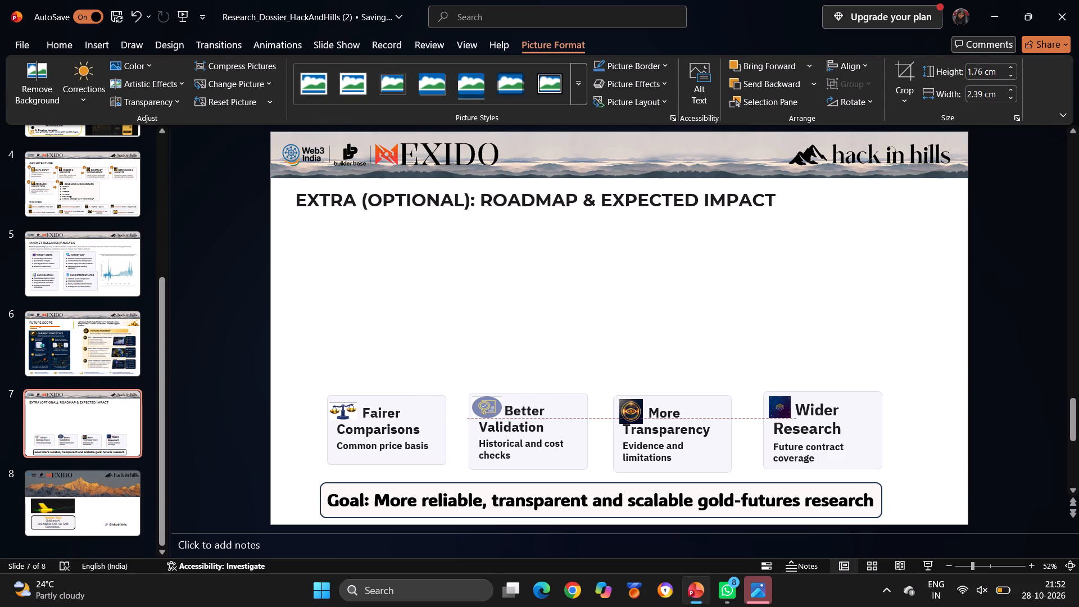
pyautogui.moveTo(480, 419); pyautogui.dragTo(483, 419)
pyautogui.click(496, 329)
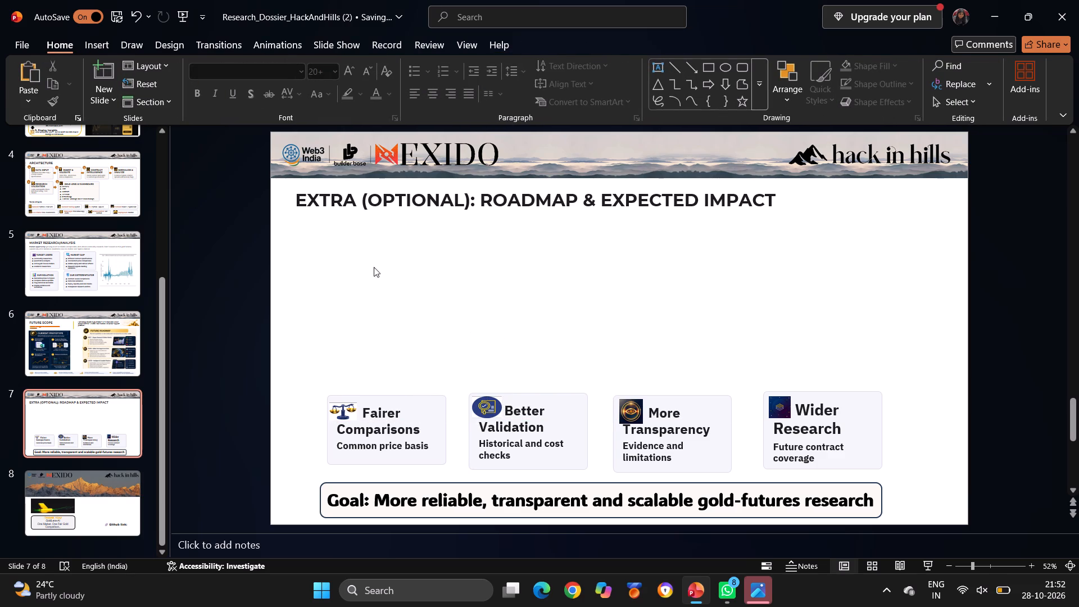
# Draw a rounded rectangle about 9.75 cm high and 8.64 cm wide in the cleared roadmap area above "Fairer Comparisons".
pyautogui.click(107, 43)
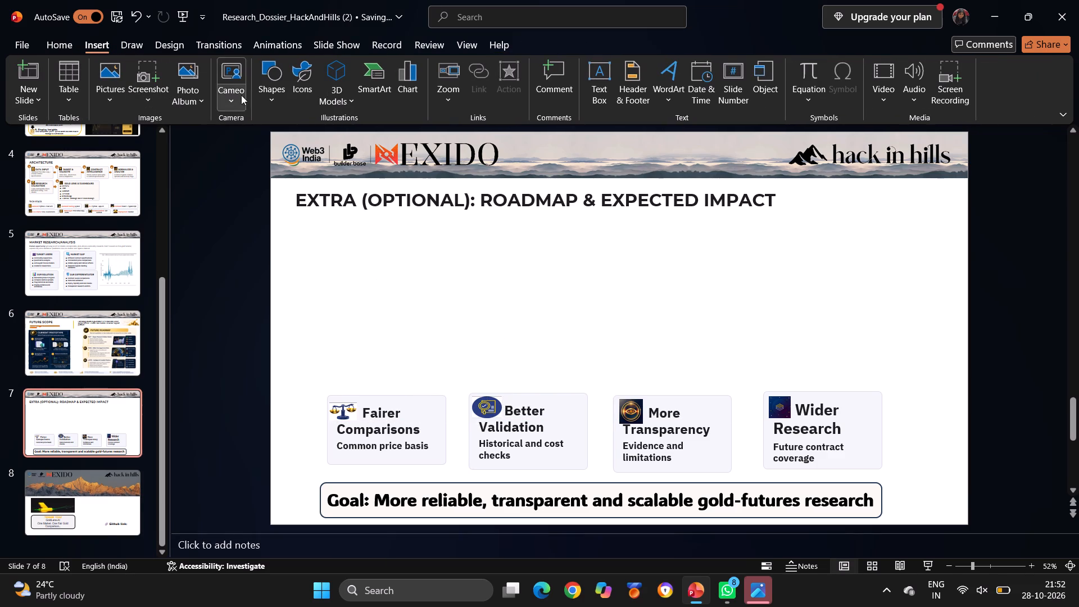
pyautogui.click(262, 99)
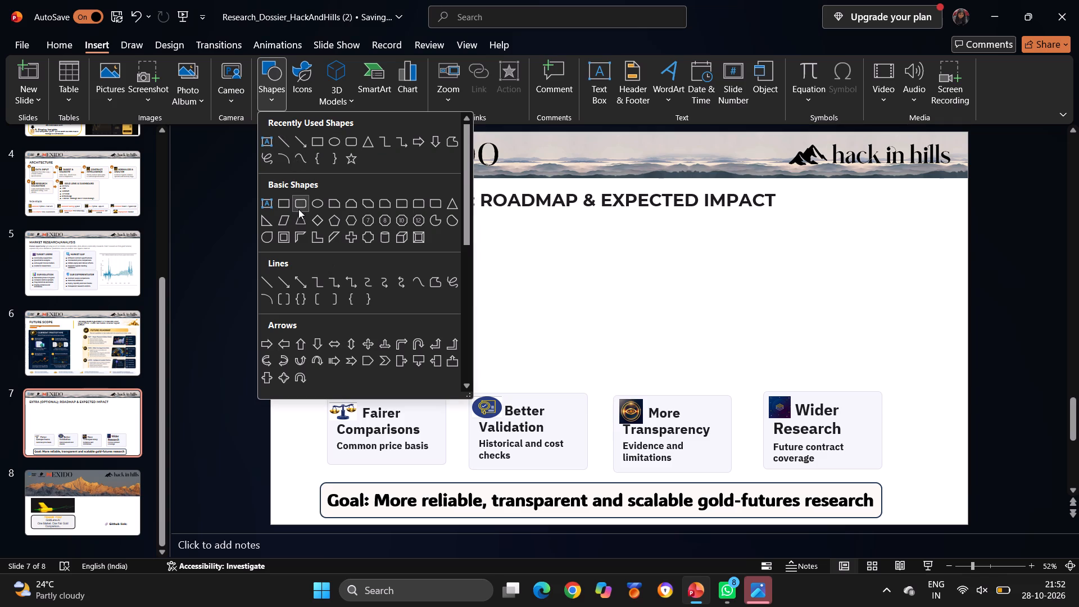
pyautogui.click(298, 209)
pyautogui.moveTo(304, 232); pyautogui.dragTo(418, 326)
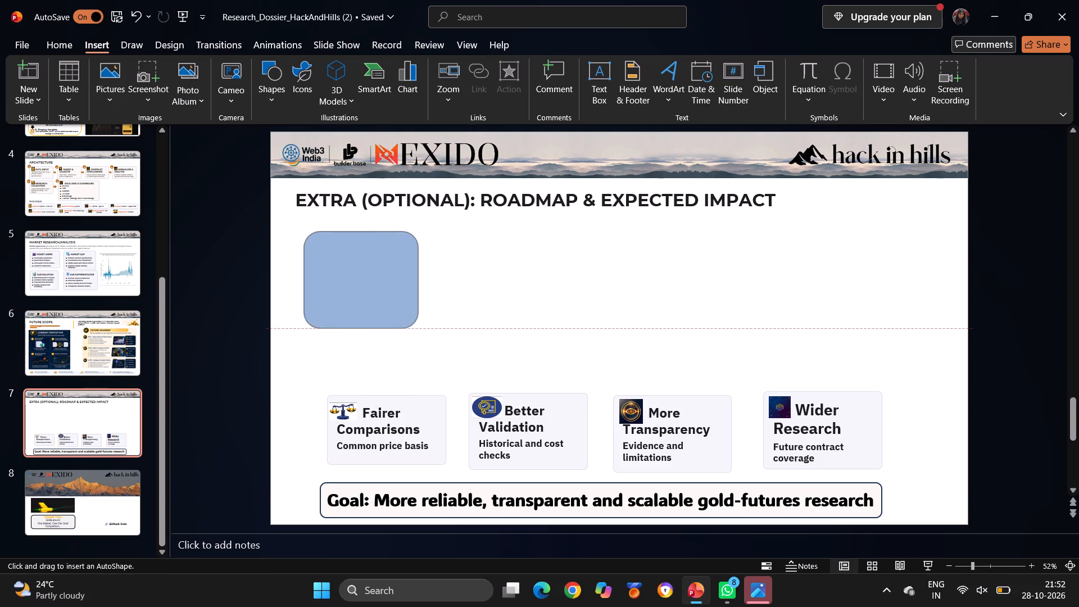
pyautogui.moveTo(418, 326); pyautogui.dragTo(424, 365)
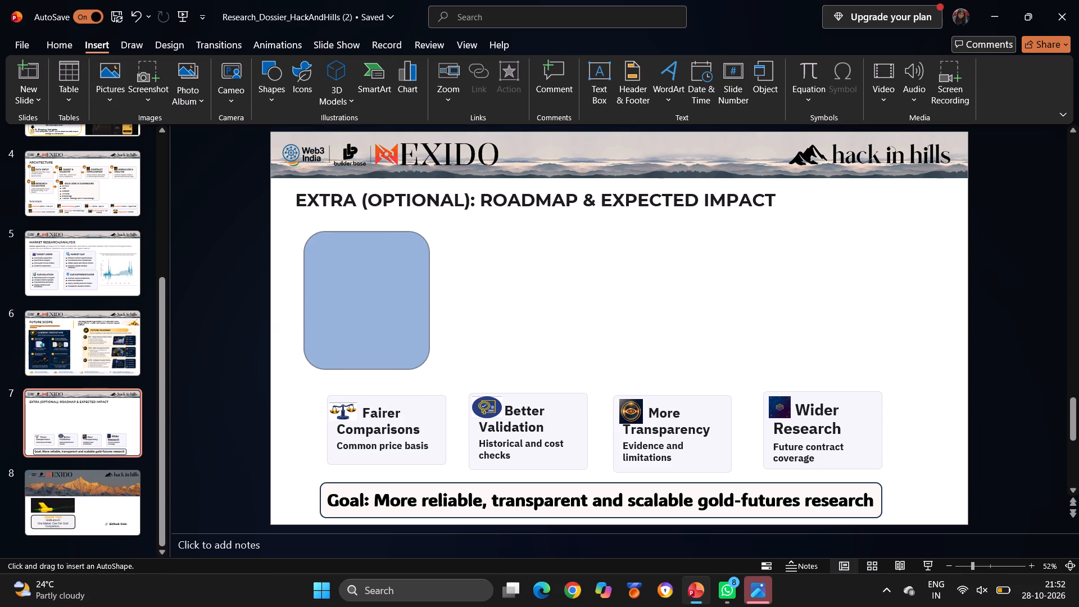
pyautogui.moveTo(424, 365); pyautogui.dragTo(423, 364)
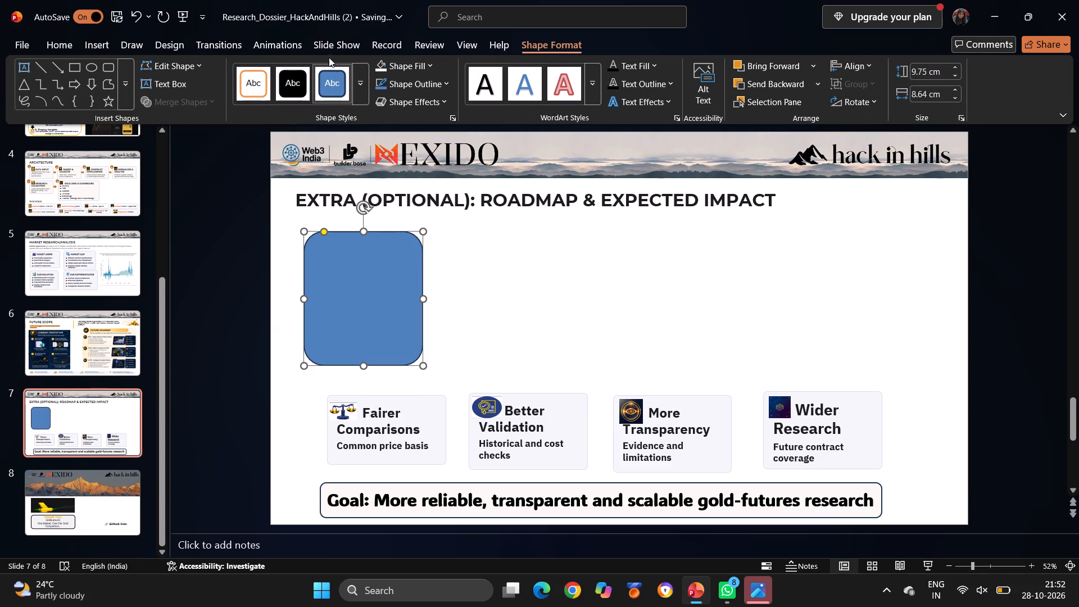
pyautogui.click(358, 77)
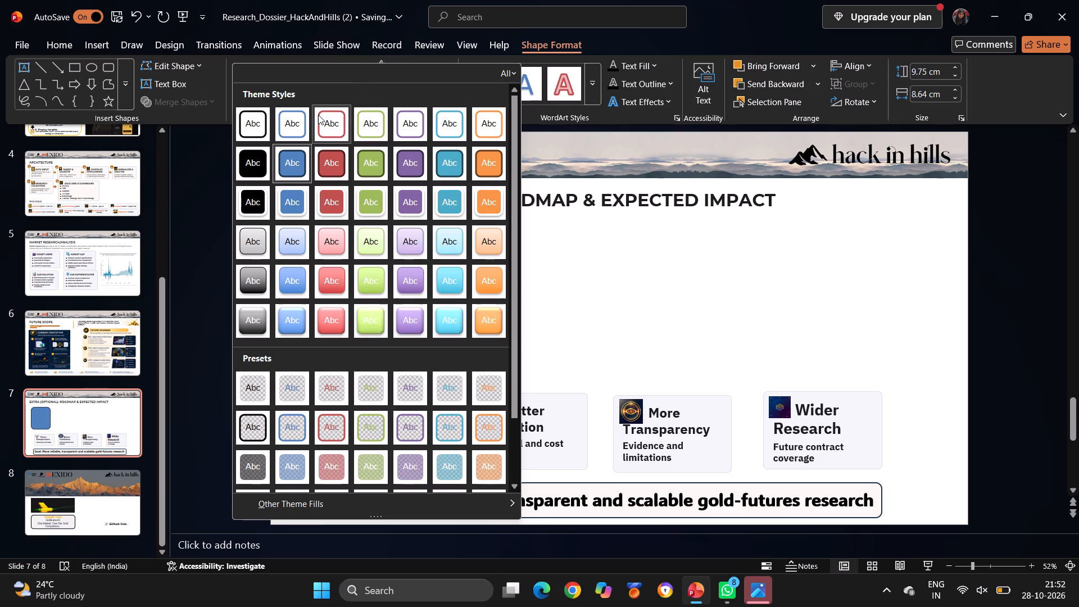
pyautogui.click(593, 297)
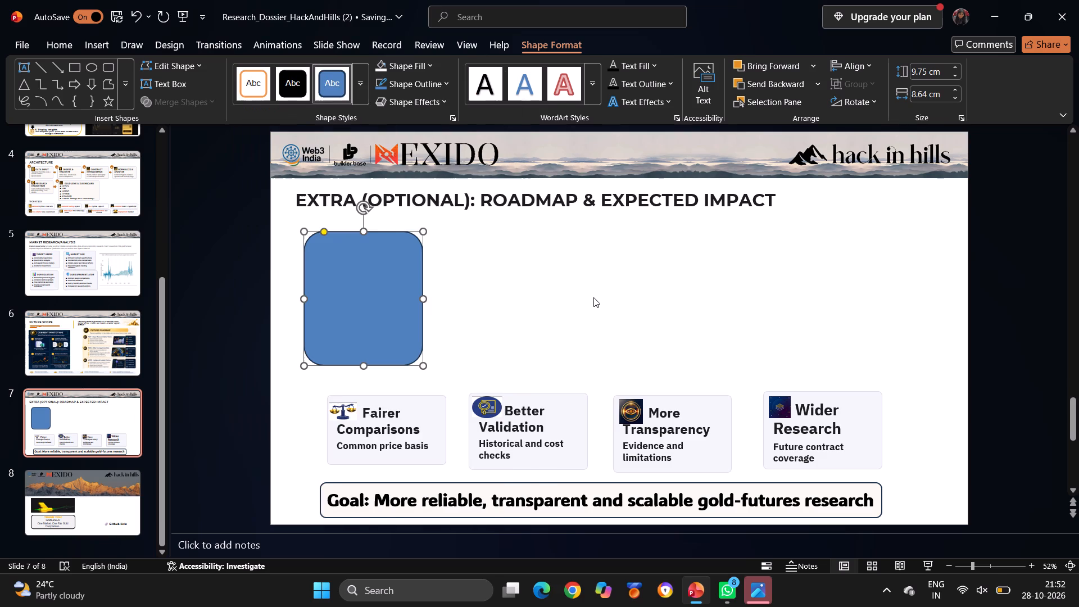
# Duplicate the blue rounded rectangle twice and space the copies beside it as a row of three below the slide title.
pyautogui.click(411, 301)
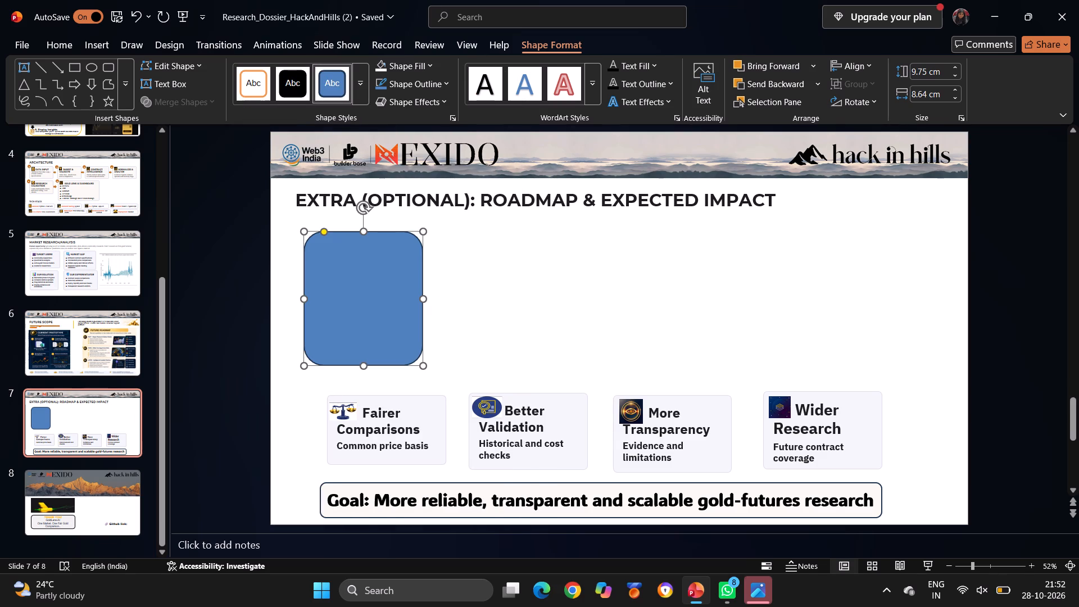
pyautogui.hotkey('ctrl', 'c')
pyautogui.click(519, 283)
pyautogui.hotkey('ctrl', 'v')
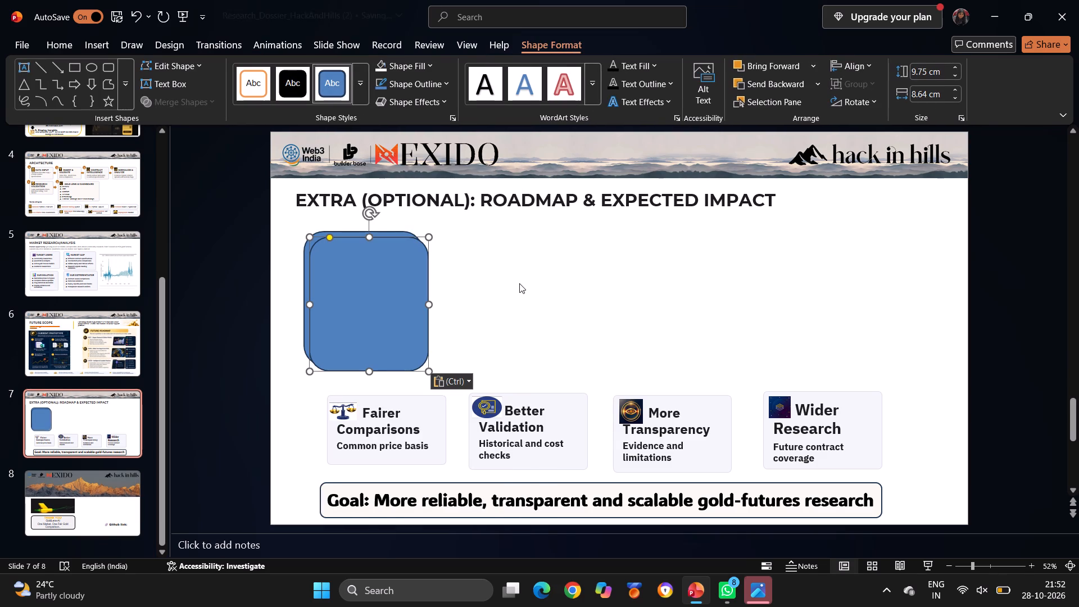
pyautogui.moveTo(353, 322); pyautogui.dragTo(538, 315)
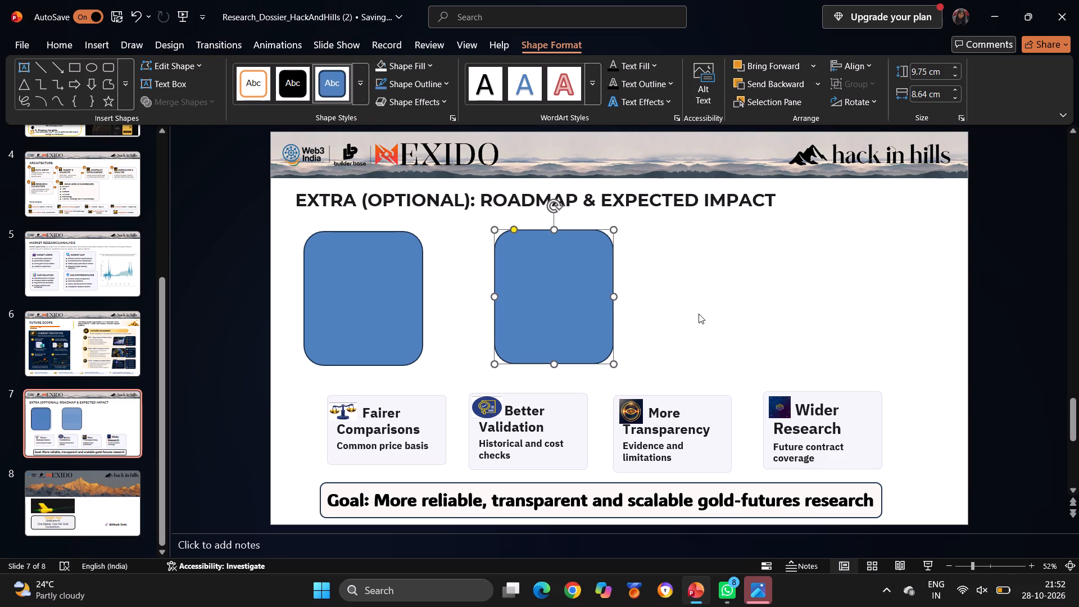
pyautogui.click(699, 314)
pyautogui.hotkey('ctrl', 'v')
pyautogui.moveTo(394, 320); pyautogui.dragTo(770, 311)
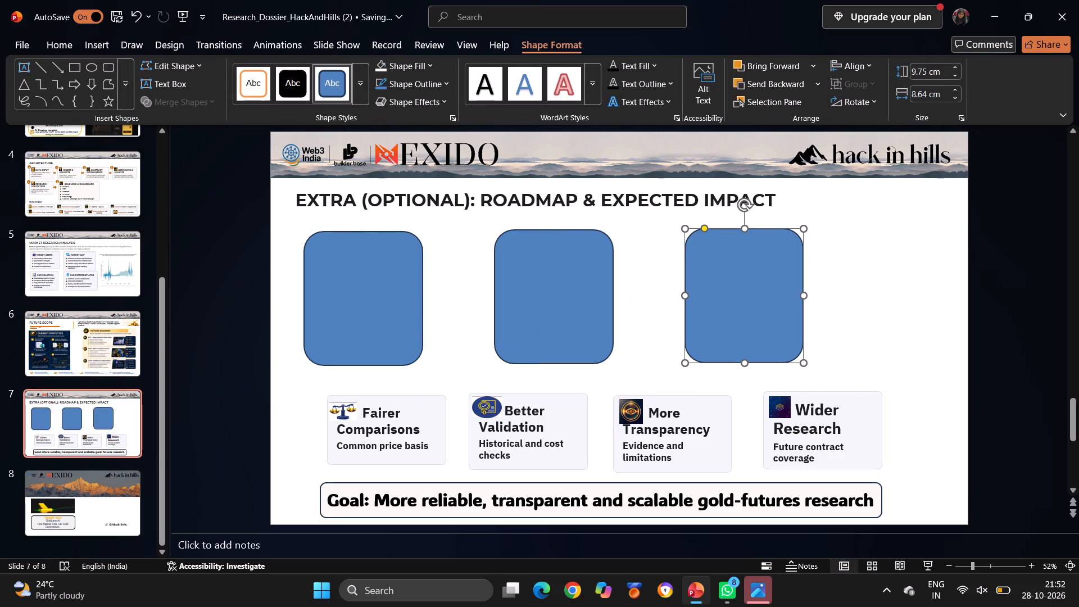
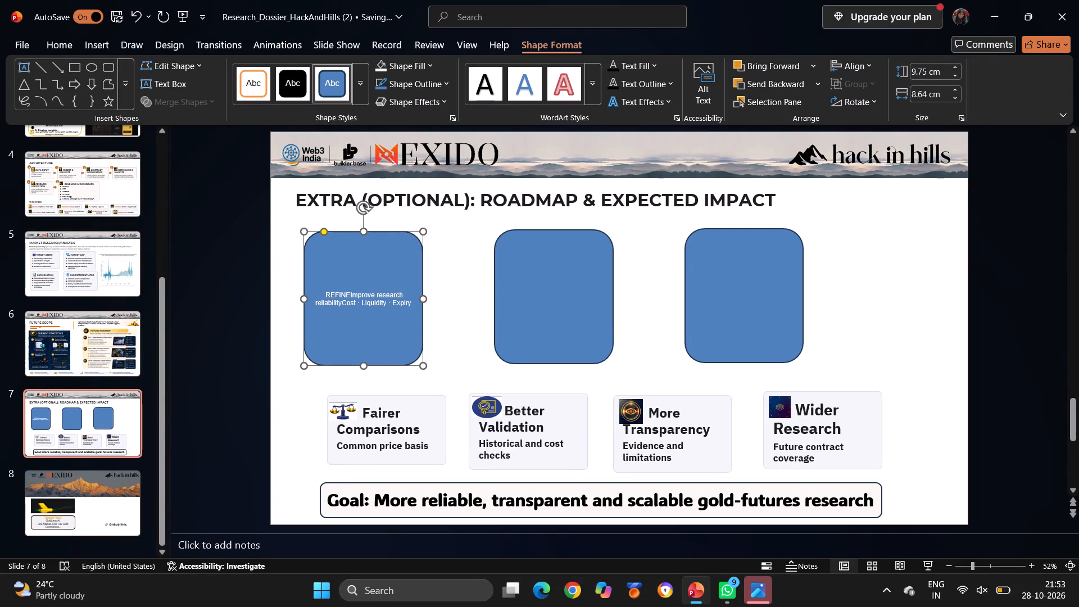
# Break the first rounded box's text into five lines: REFINE, Improve research reliability, Cost, Liquidity and Expiry, without a stray "y" before Cost.
pyautogui.click(350, 293)
pyautogui.press('Return')
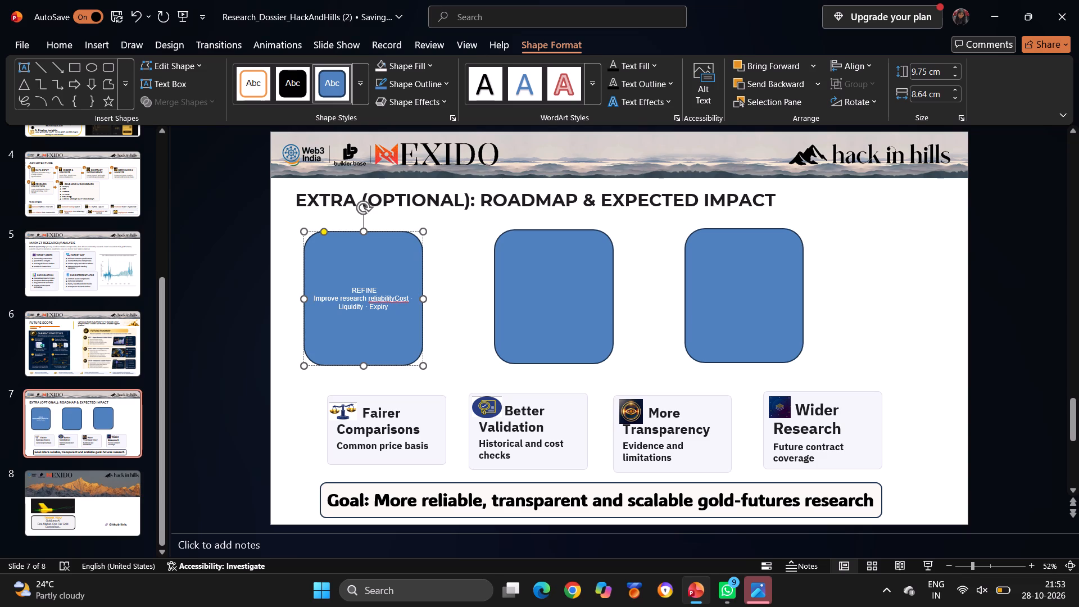
pyautogui.click(393, 298)
pyautogui.press('Return')
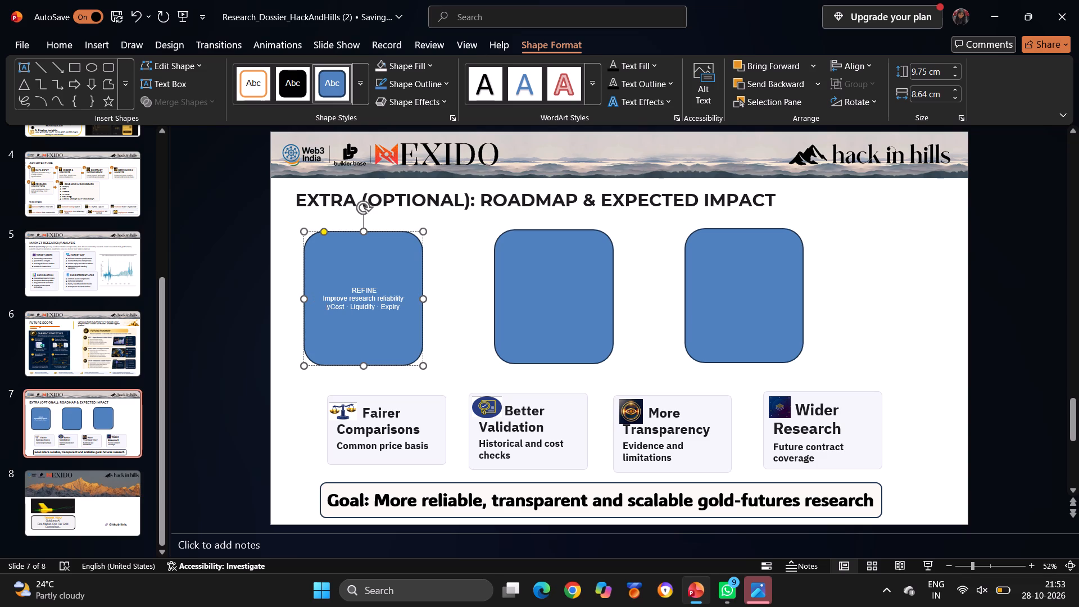
pyautogui.click(351, 306)
pyautogui.press('Return')
pyautogui.click(370, 313)
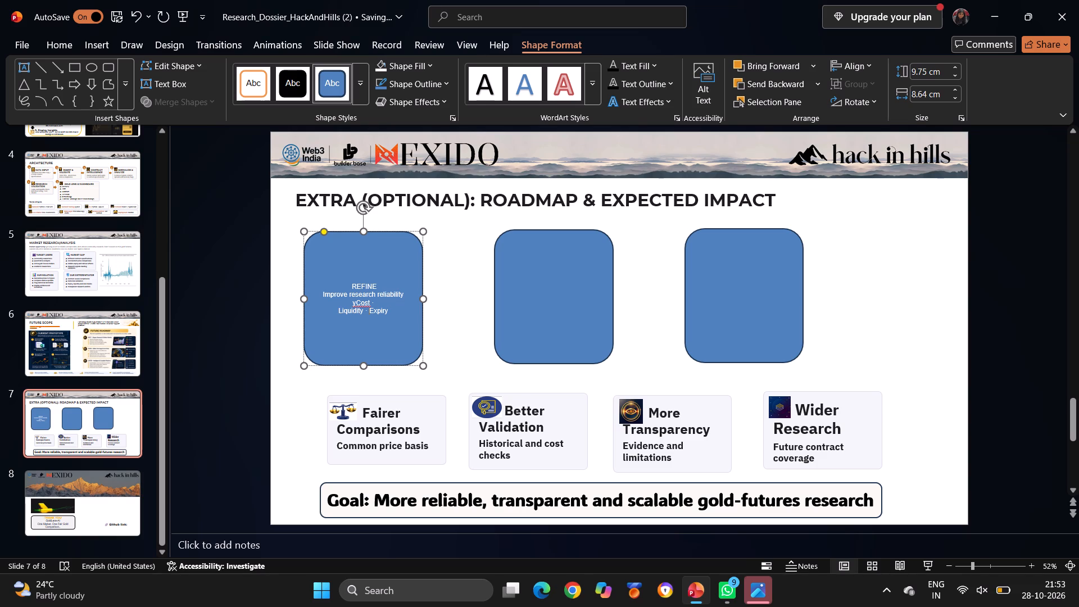
pyautogui.press('Return')
pyautogui.click(355, 298)
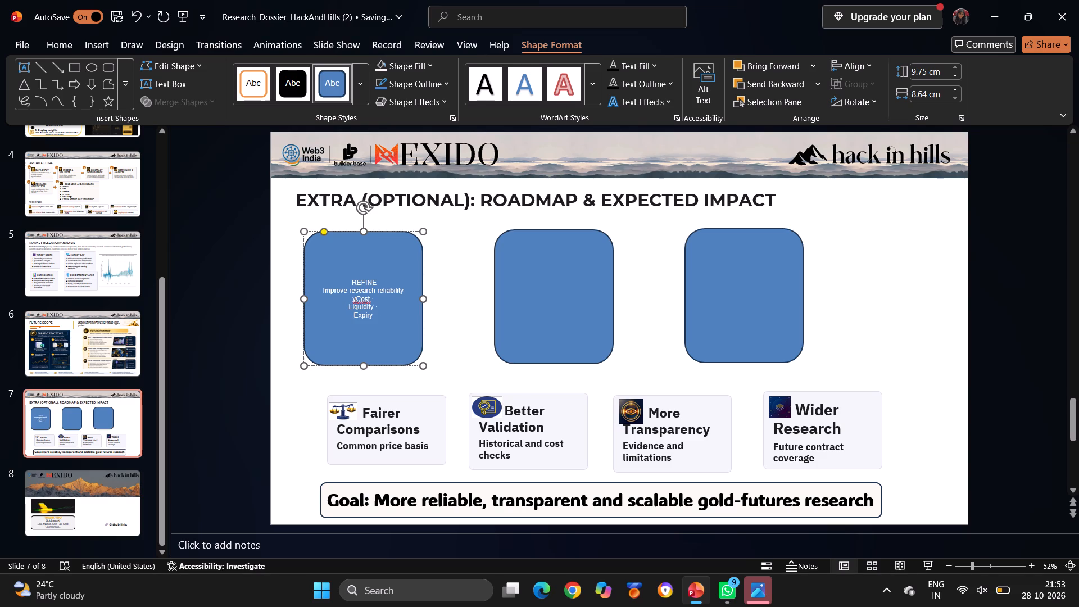
pyautogui.press('BackSpace')
# Format the word REFINE in the first rounded box as bold 32-point Arial Black and apply the current font colour.
pyautogui.moveTo(351, 279); pyautogui.dragTo(387, 282)
pyautogui.click(55, 48)
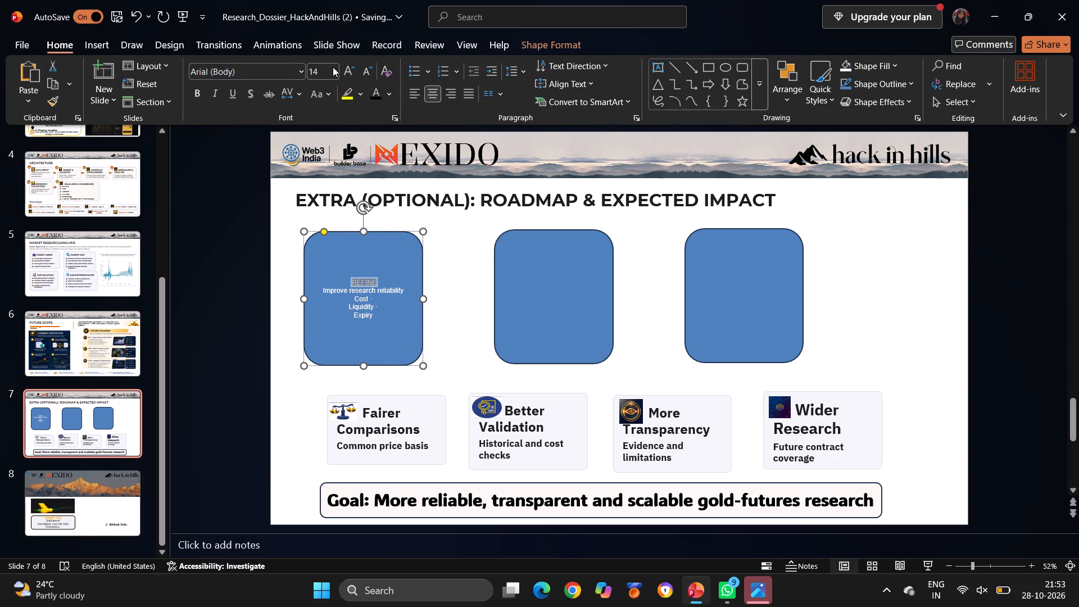
pyautogui.click(333, 67)
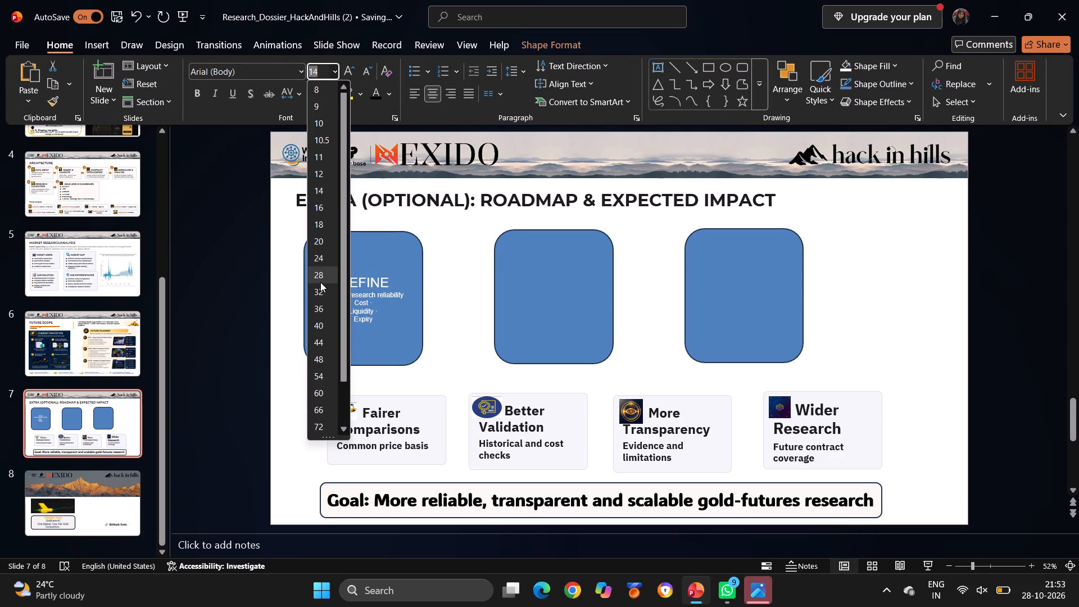
pyautogui.click(320, 291)
pyautogui.click(196, 96)
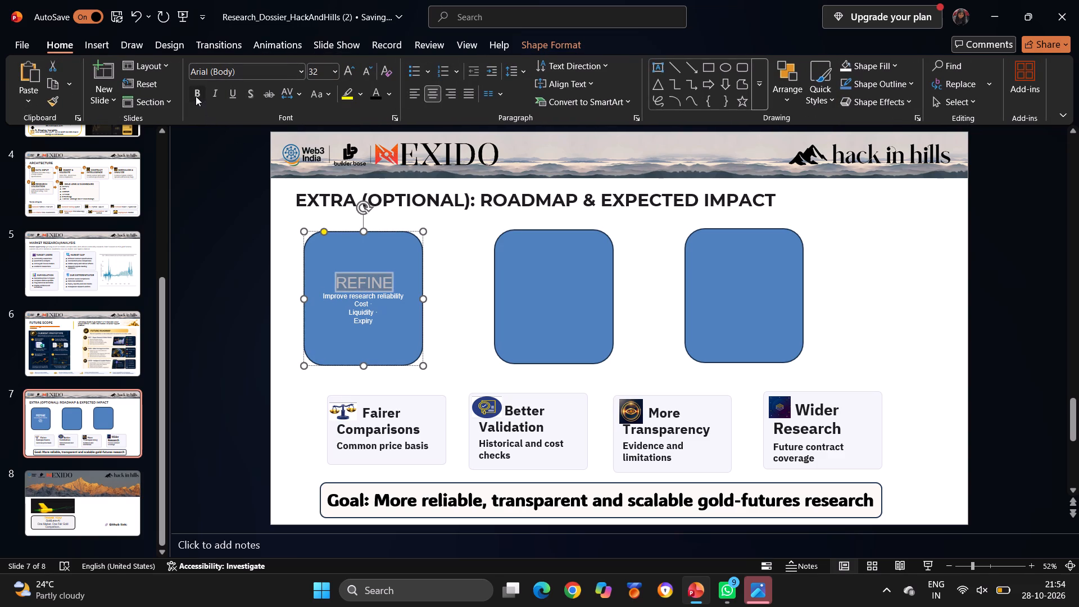
pyautogui.click(301, 73)
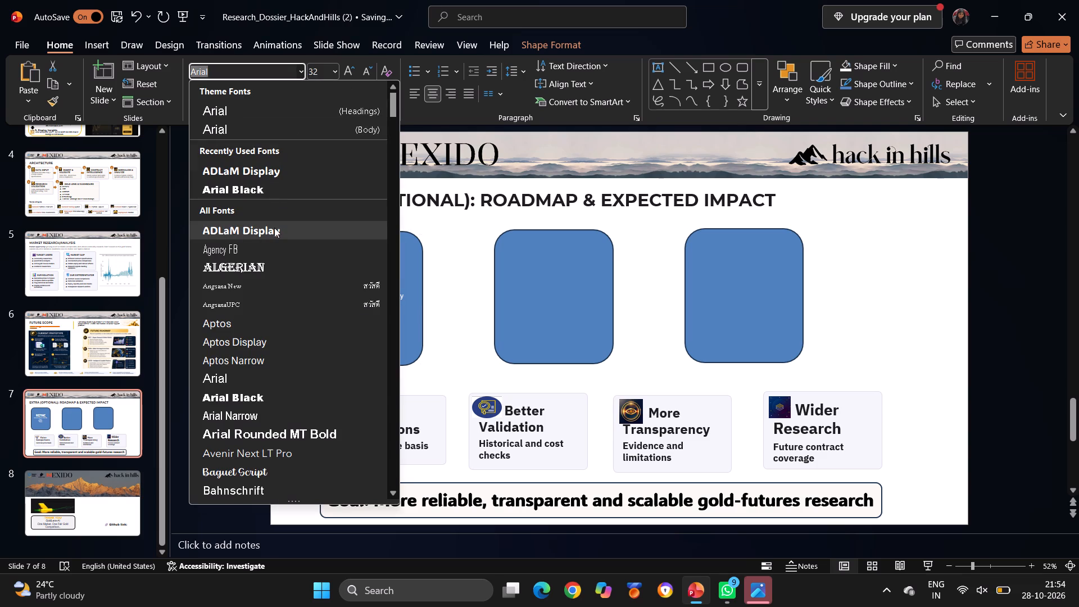
pyautogui.click(265, 402)
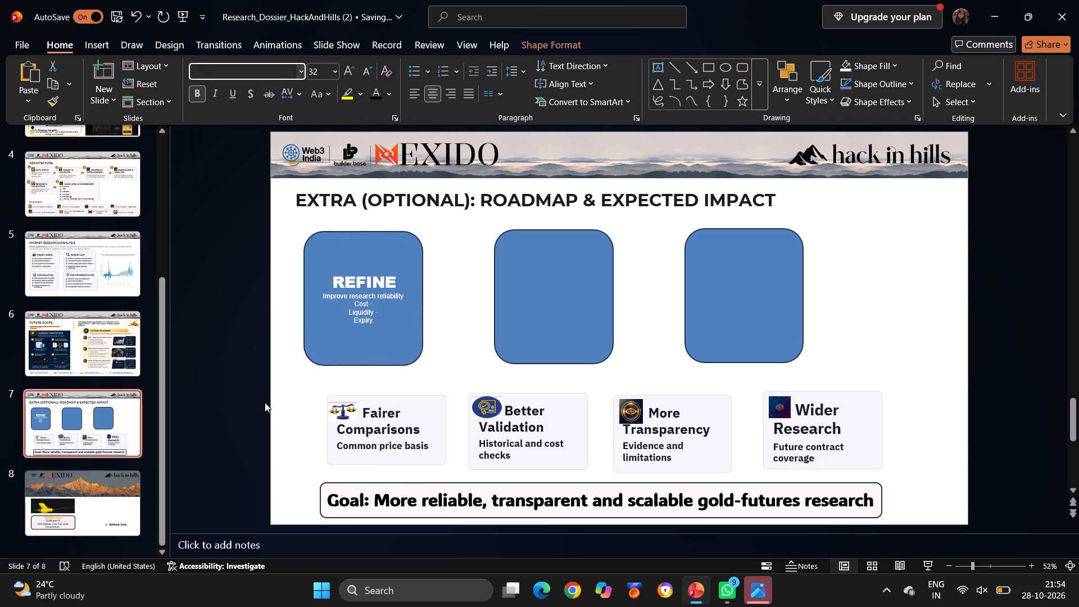
pyautogui.click(383, 95)
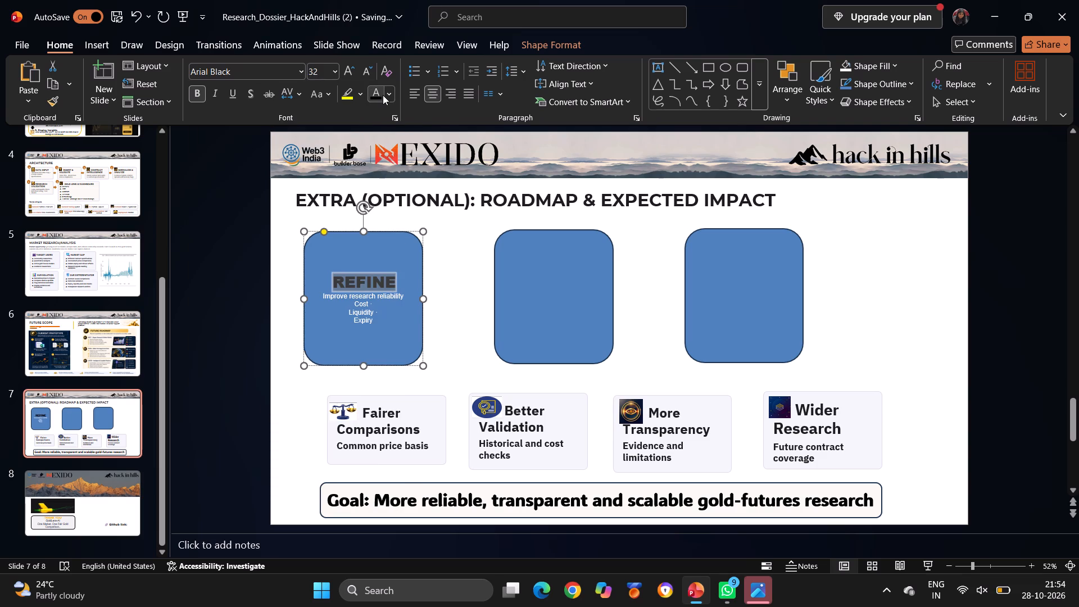
# Left-align all the text in the REFINE box.
pyautogui.click(465, 272)
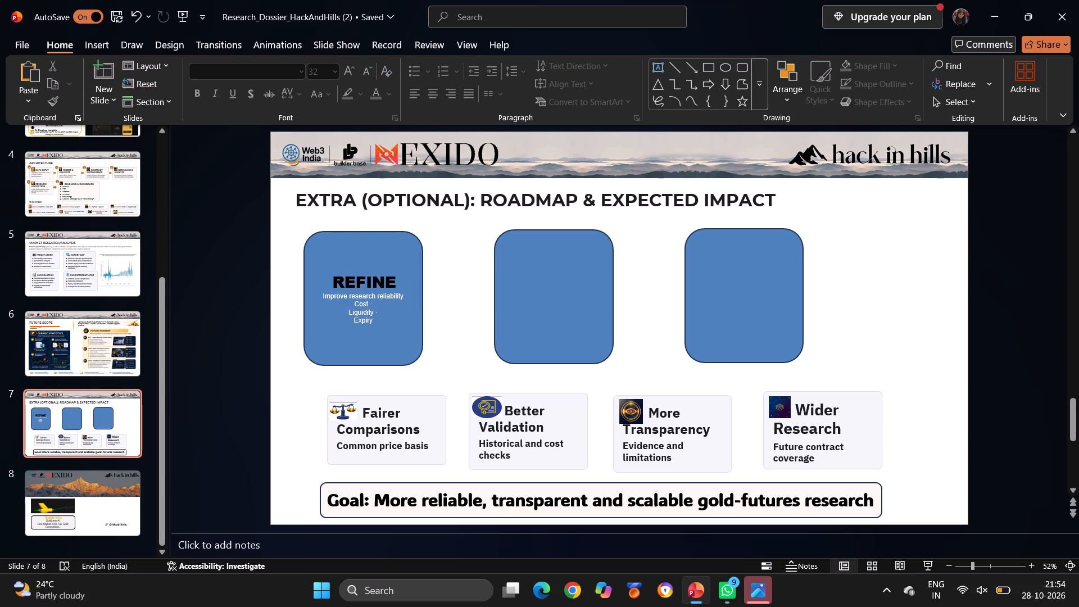
pyautogui.moveTo(330, 286); pyautogui.dragTo(397, 337)
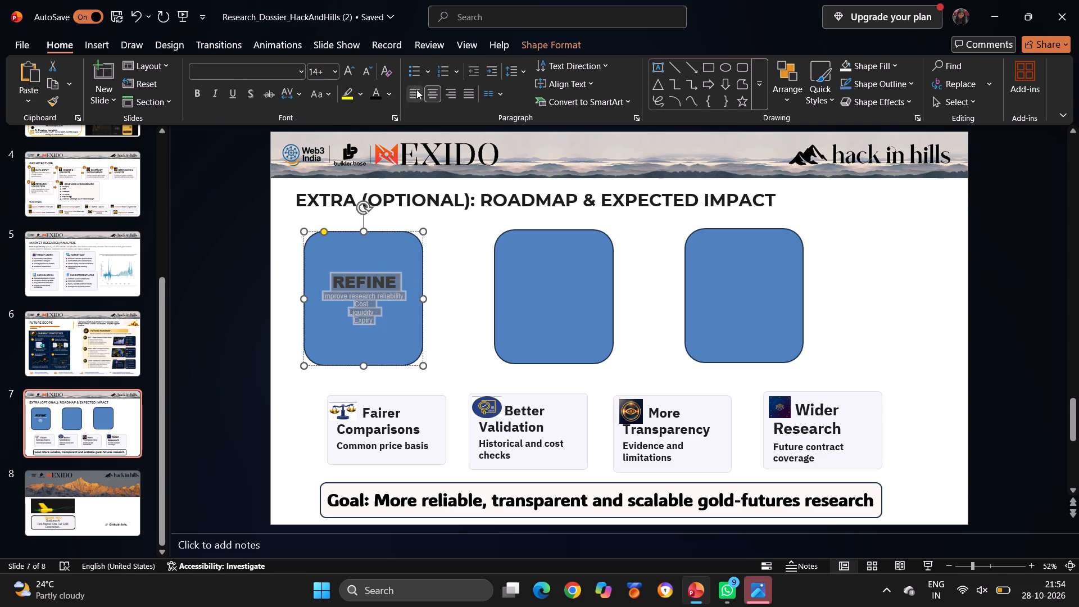
pyautogui.click(416, 89)
pyautogui.click(368, 314)
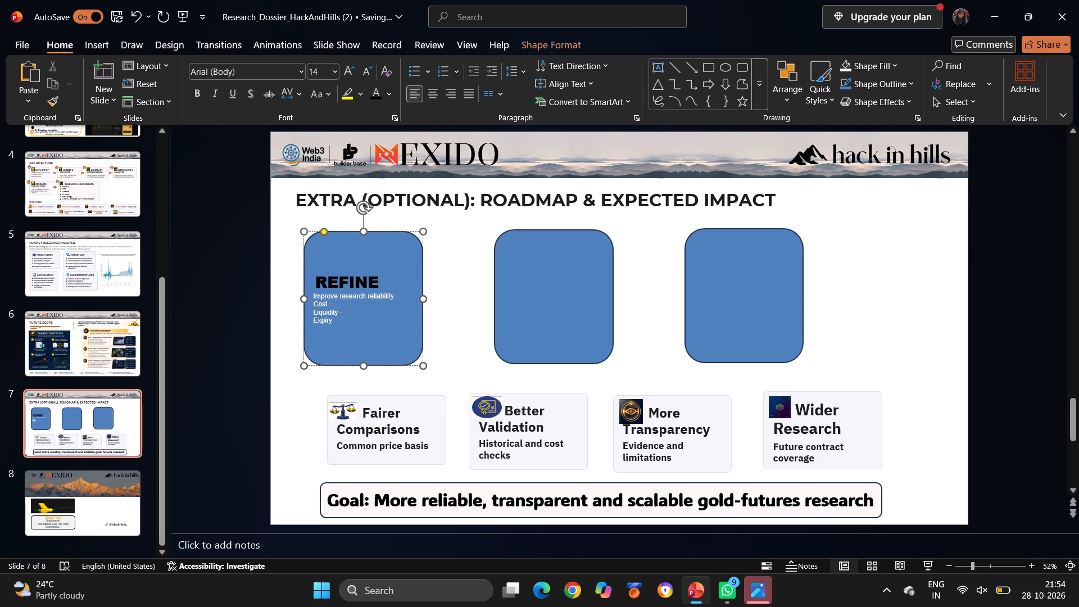
# Format the lines below REFINE, from "Improve research reliability" to "Expiry", as bold 20-point text with four-diamond bullets.
pyautogui.moveTo(315, 296); pyautogui.dragTo(344, 328)
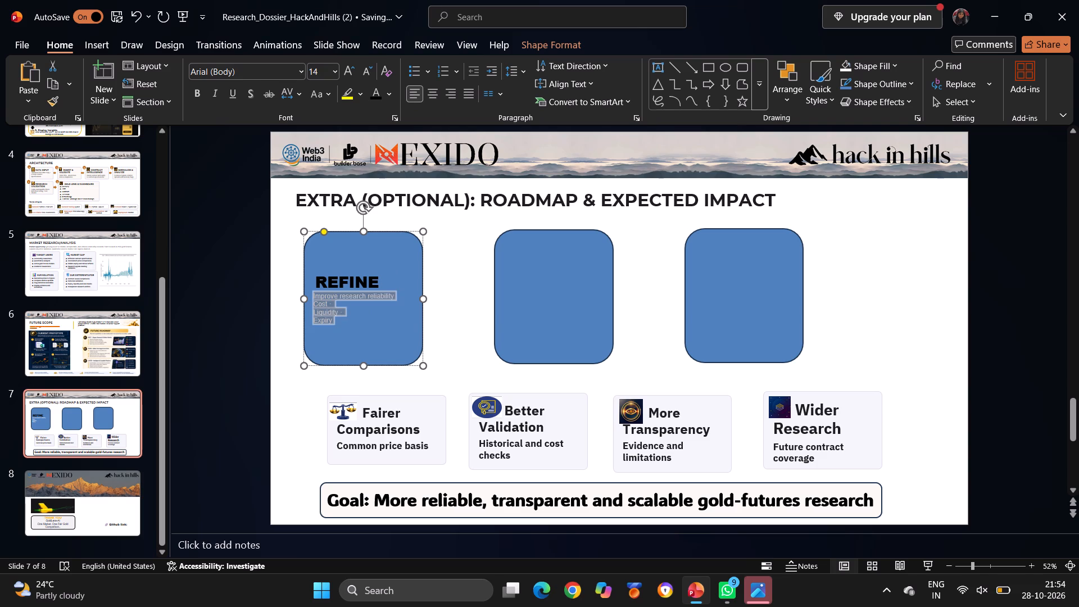
pyautogui.moveTo(344, 328); pyautogui.dragTo(344, 328)
pyautogui.click(197, 86)
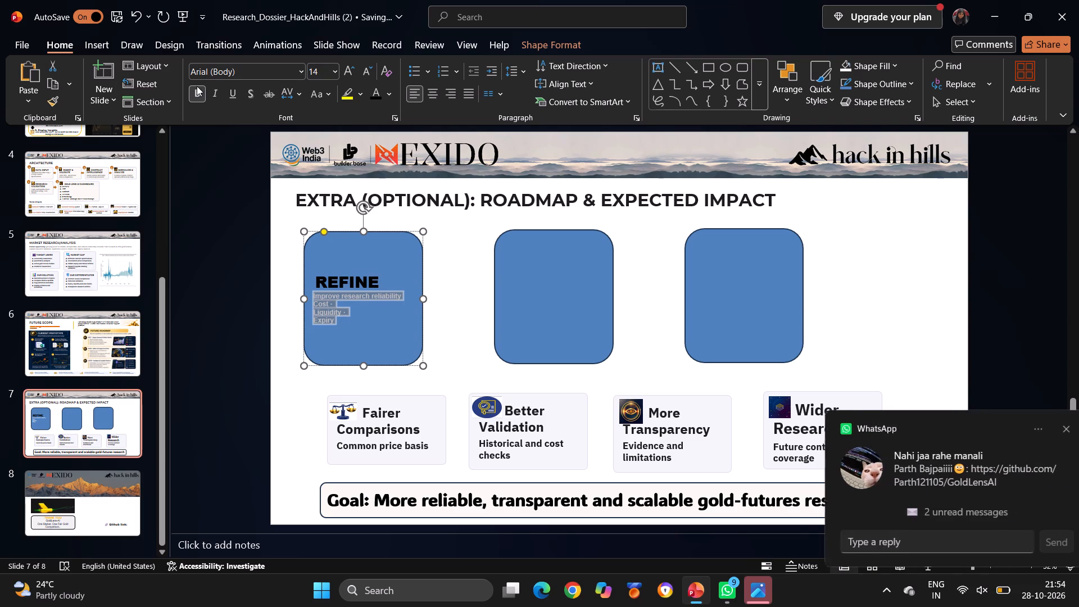
pyautogui.click(334, 74)
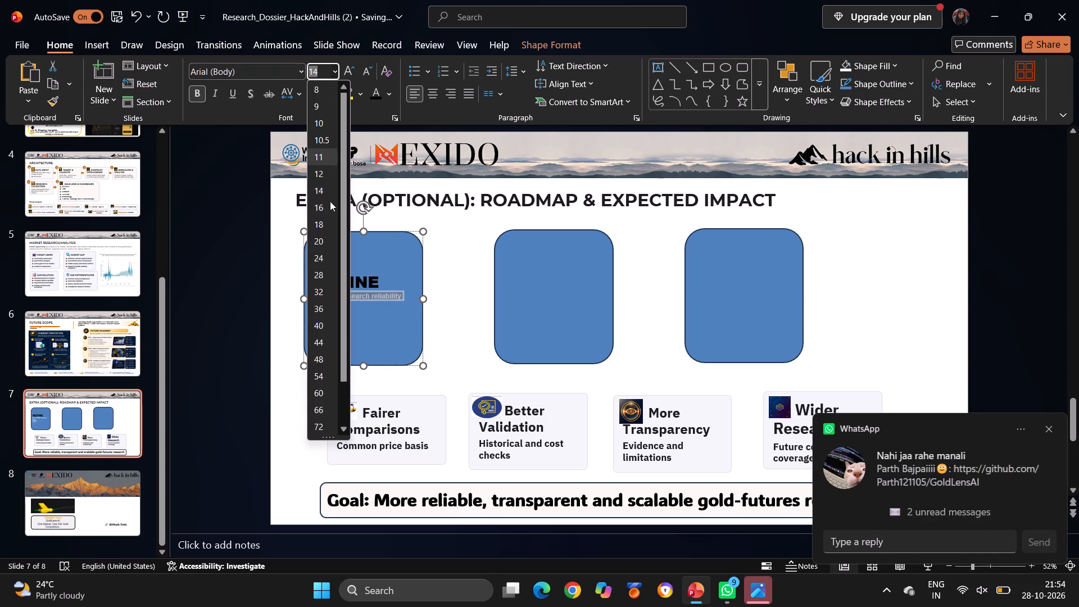
pyautogui.click(323, 243)
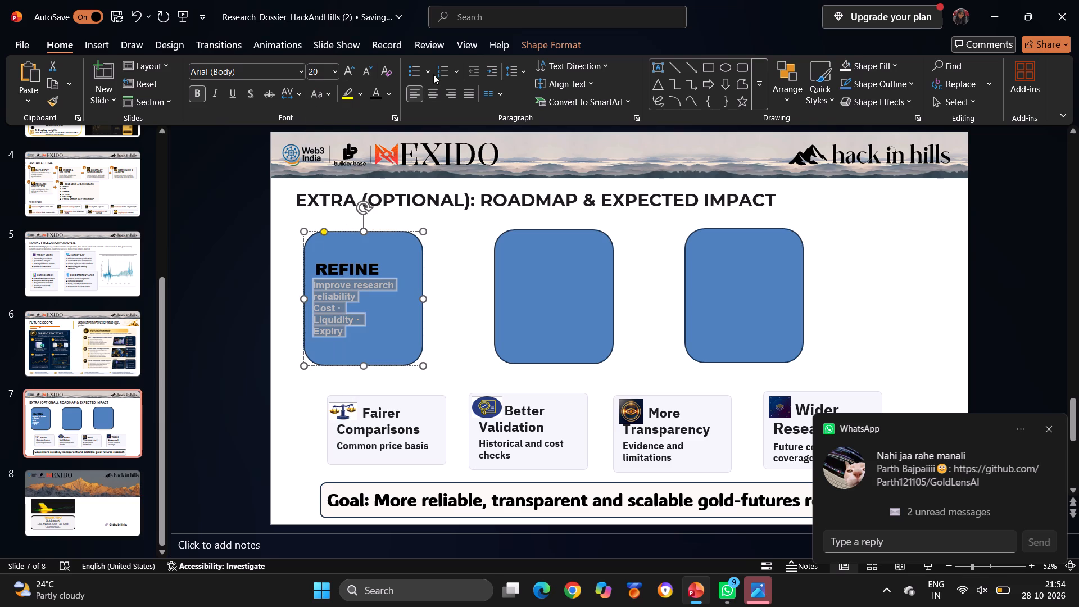
pyautogui.click(425, 70)
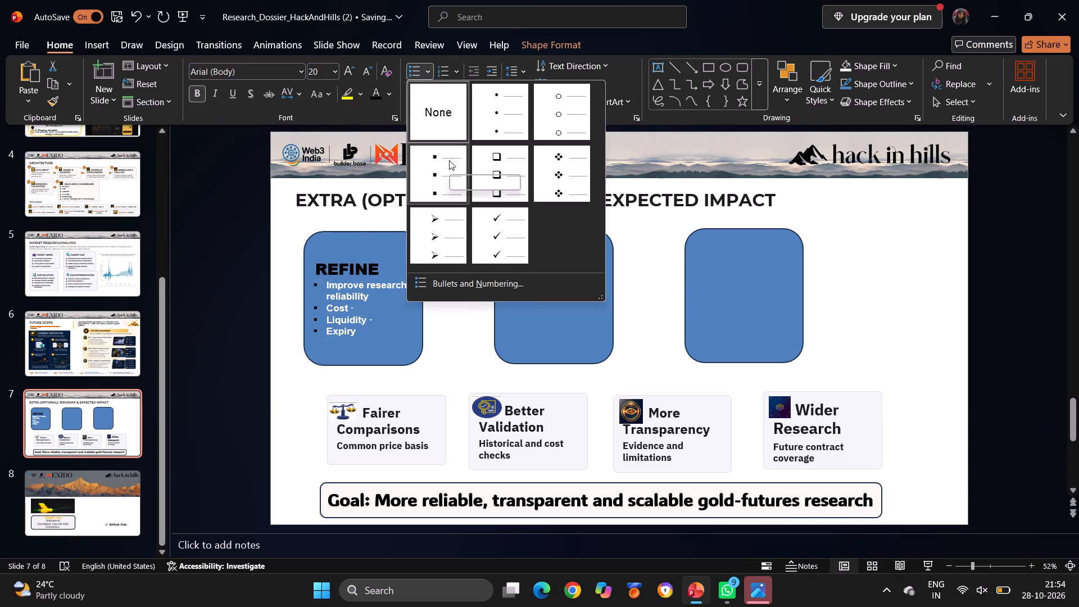
pyautogui.click(561, 169)
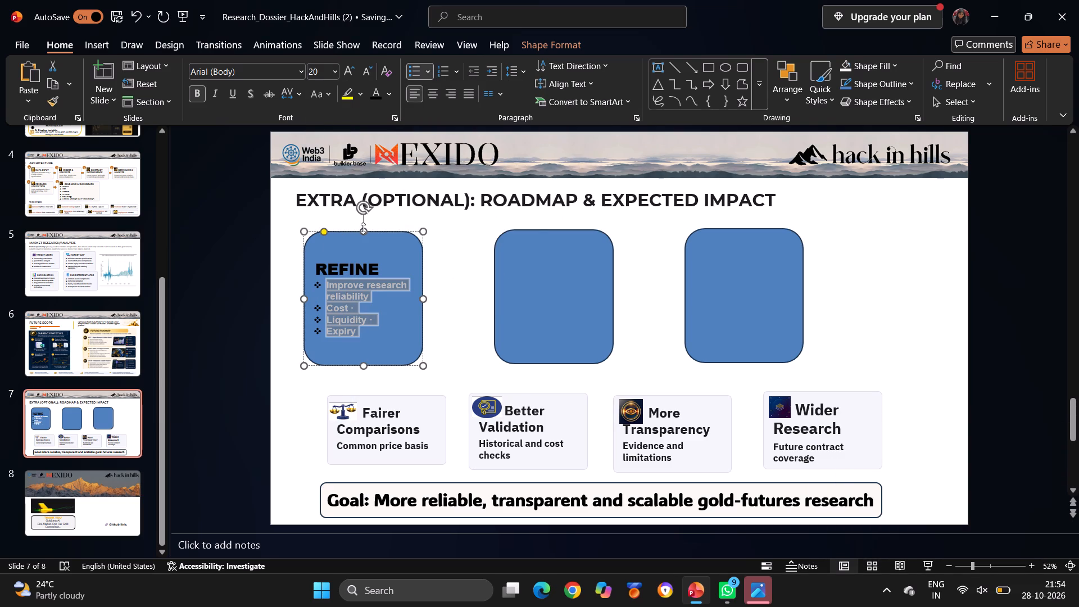
# Shorten the REFINE box from its top edge to fit its text, and move it up and slightly left on the slide.
pyautogui.moveTo(365, 231); pyautogui.dragTo(367, 264)
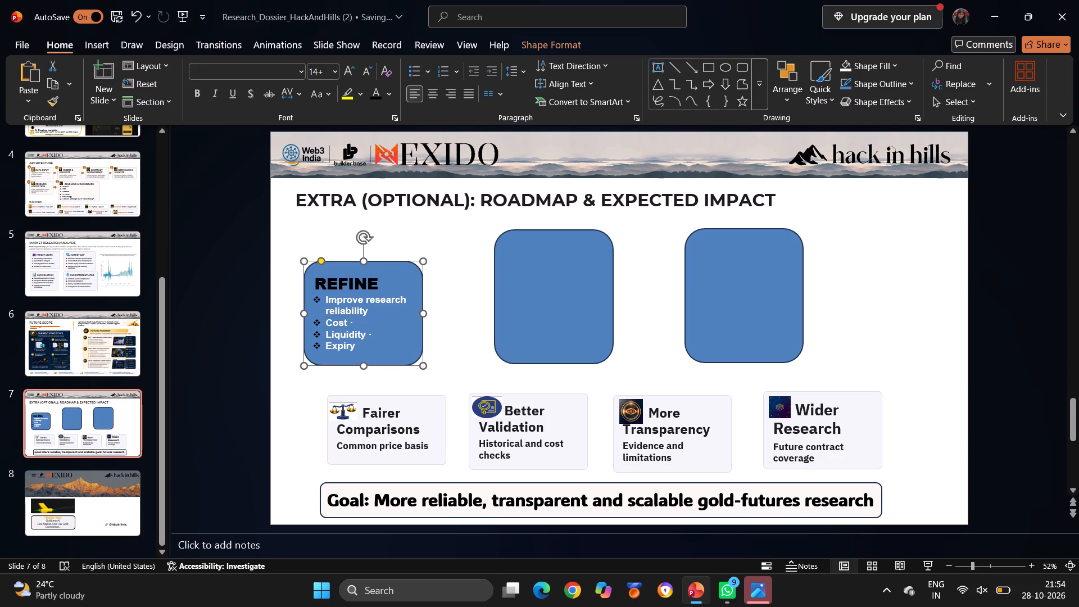
pyautogui.moveTo(350, 261); pyautogui.dragTo(344, 238)
# Select the empty middle rounded box in the roadmap row.
pyautogui.click(531, 302)
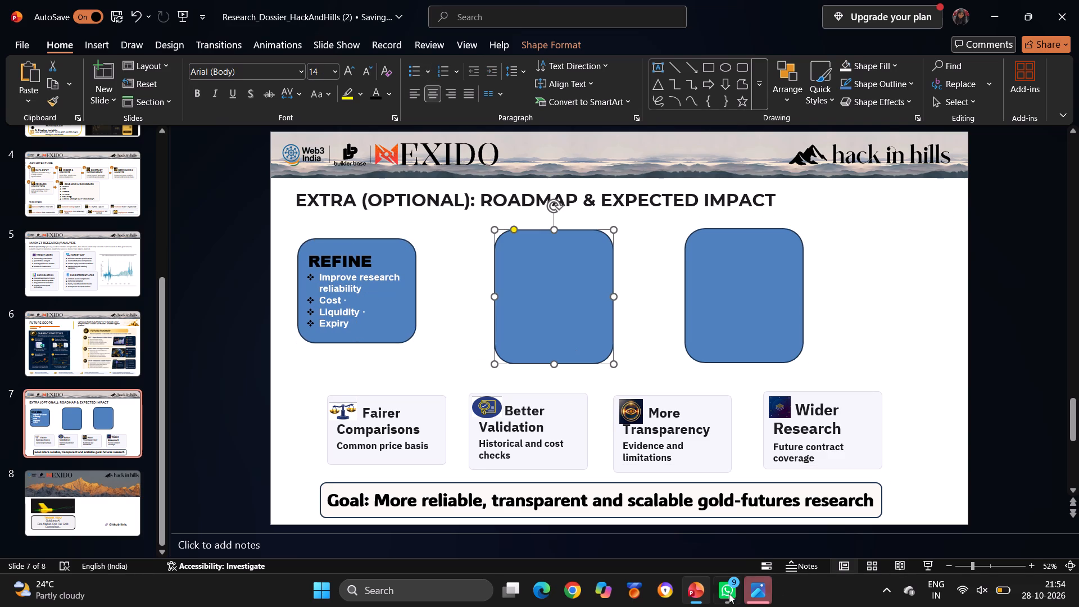
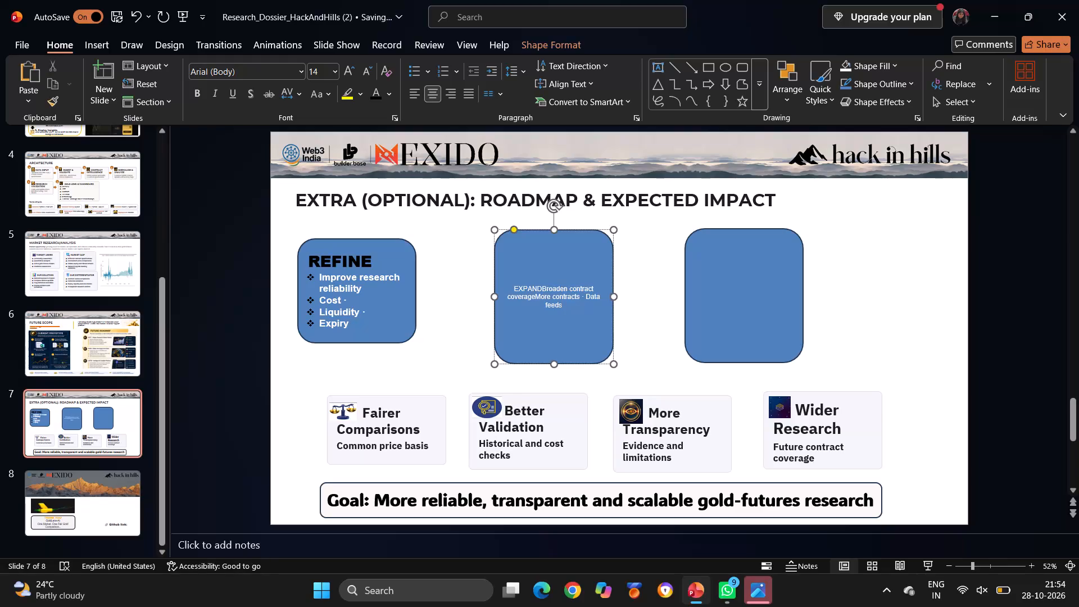
# Break the second rounded box's text into four lines: EXPAND, Broaden contract coverage, More contracts, and Data feeds.
pyautogui.click(543, 287)
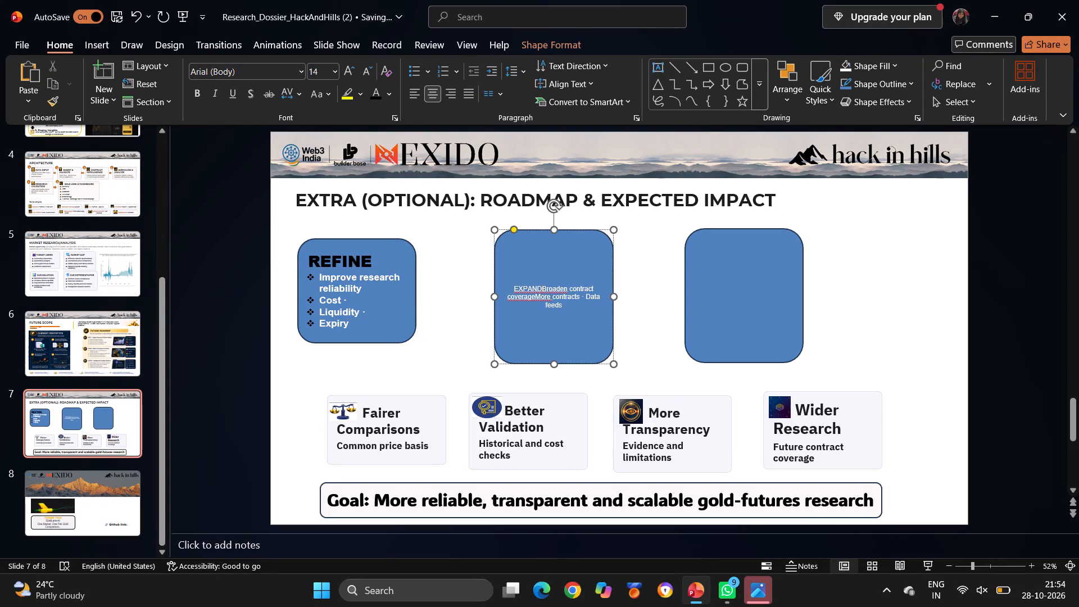
pyautogui.click(540, 288)
pyautogui.press('Return')
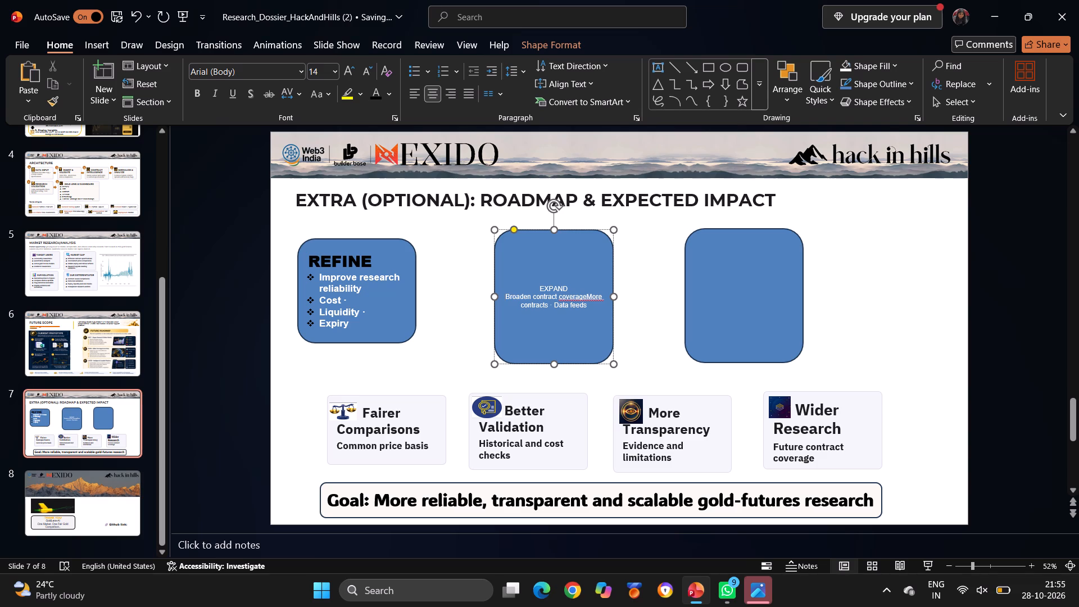
pyautogui.click(586, 295)
pyautogui.press('Return')
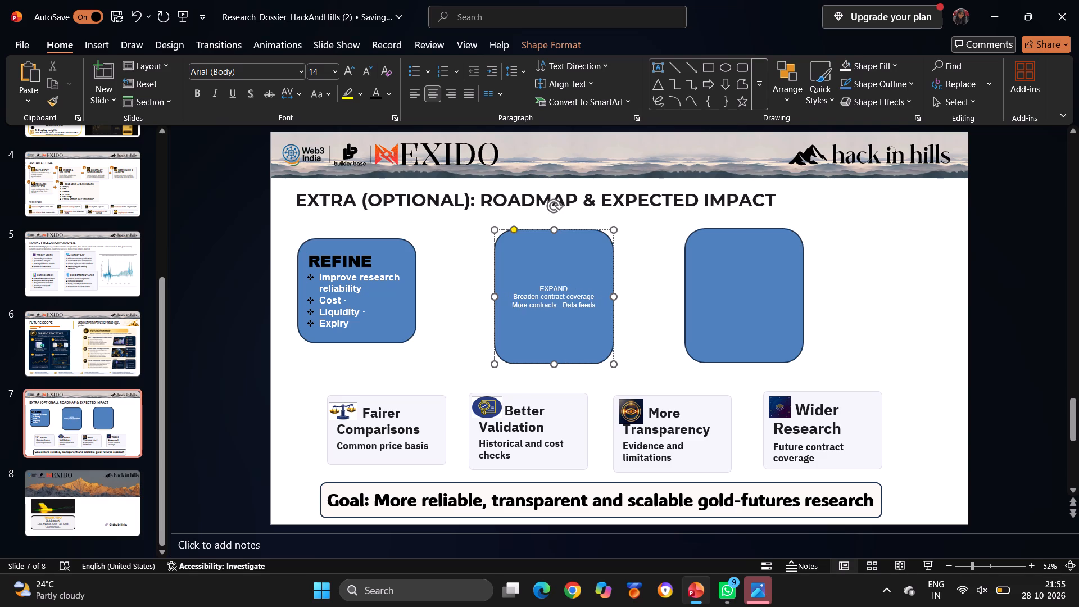
pyautogui.click(556, 303)
pyautogui.press('Return')
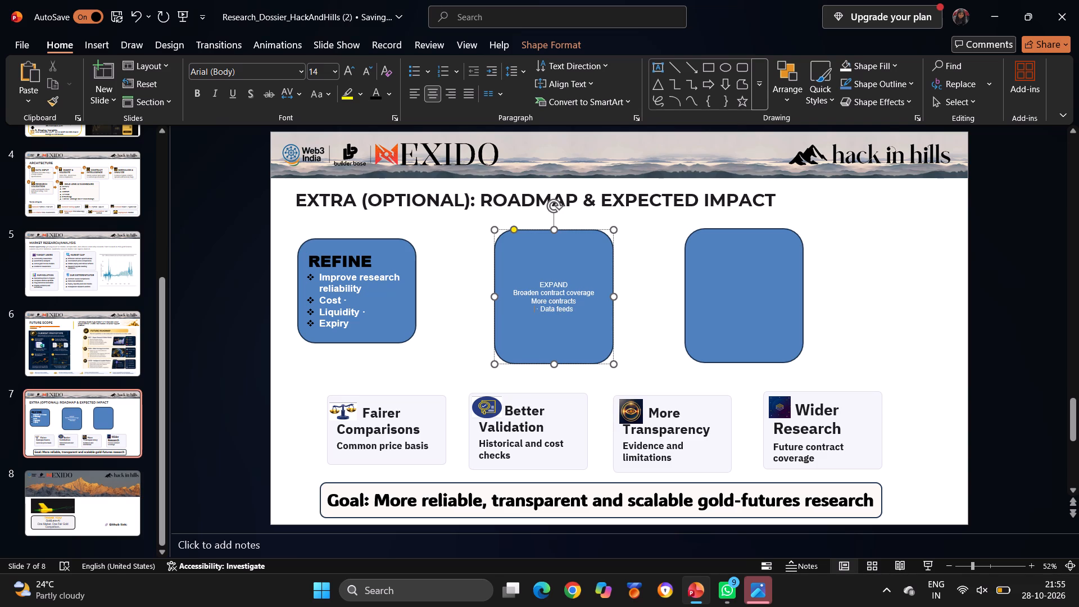
# Format the word EXPAND in the second rounded box as bold 32-point Arial Black in black, left-aligned to match REFINE.
pyautogui.click(374, 260)
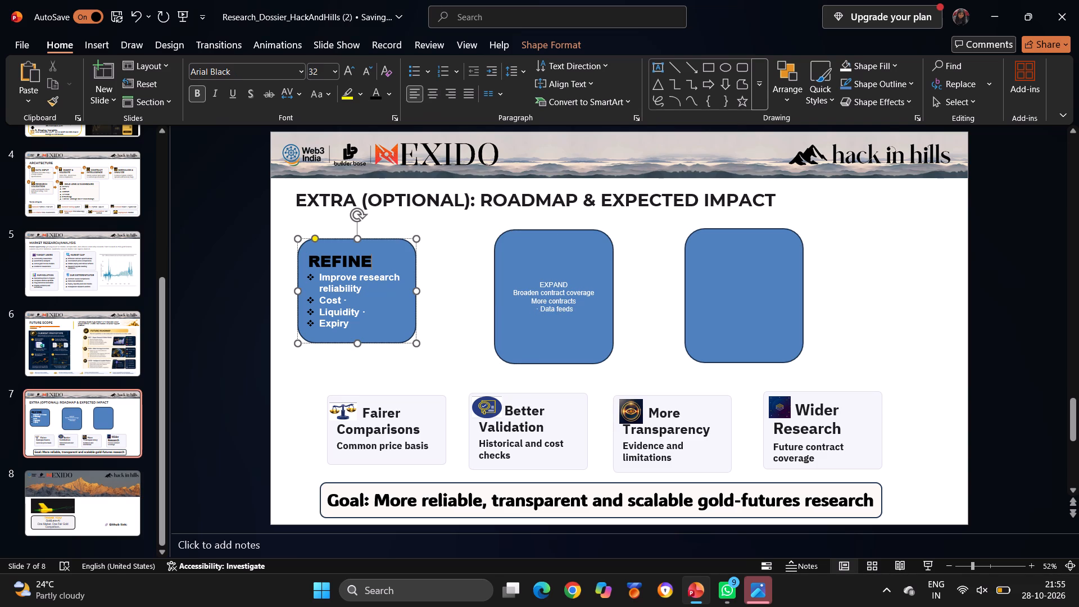
pyautogui.click(363, 306)
pyautogui.moveTo(536, 284); pyautogui.dragTo(593, 286)
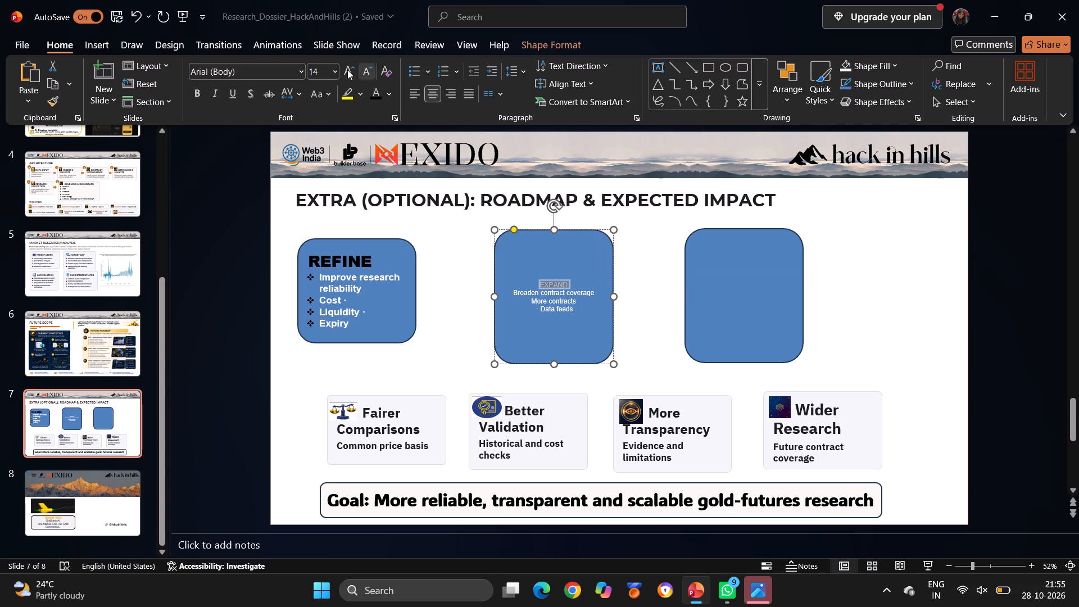
pyautogui.click(336, 66)
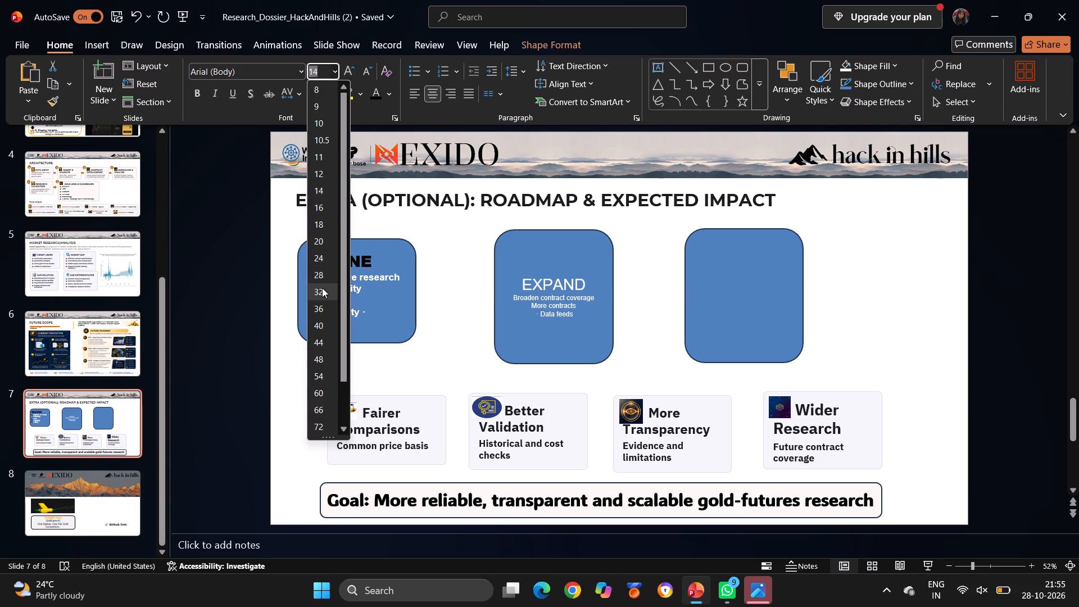
pyautogui.click(322, 288)
pyautogui.click(202, 98)
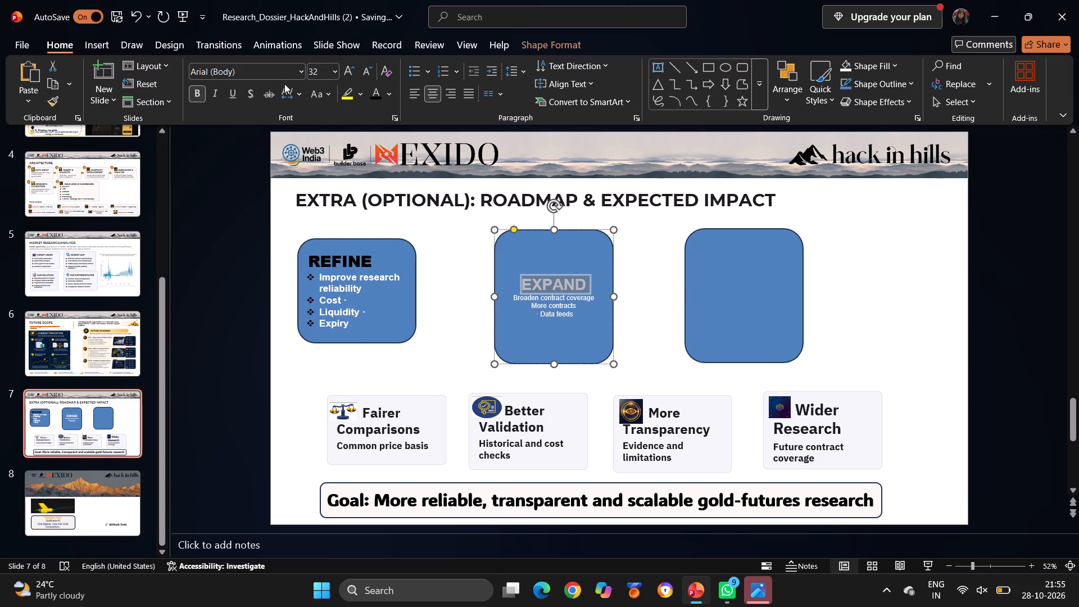
pyautogui.click(300, 74)
pyautogui.click(255, 398)
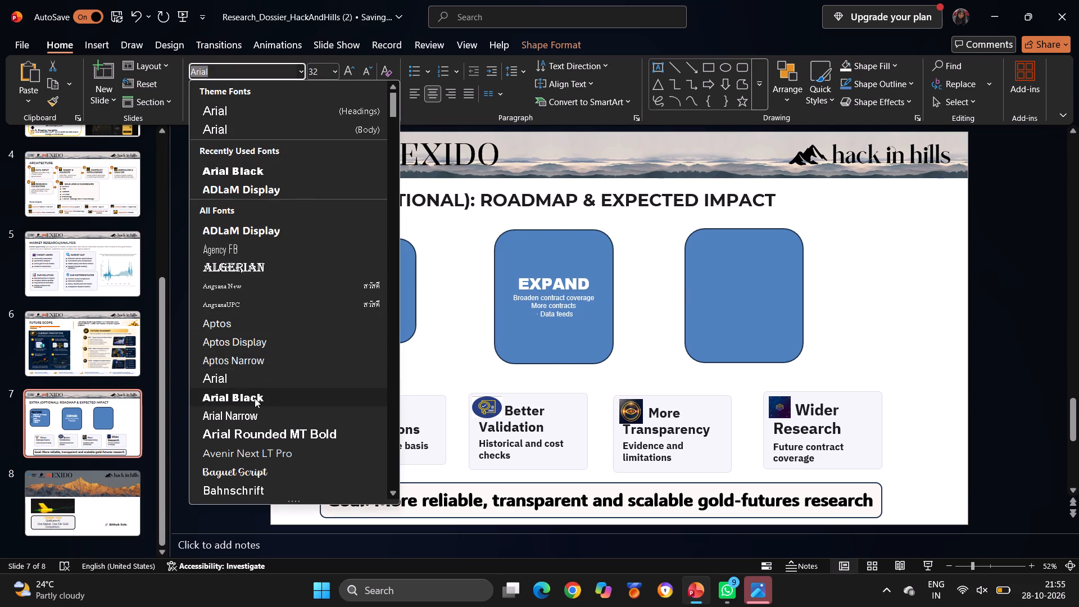
pyautogui.click(389, 92)
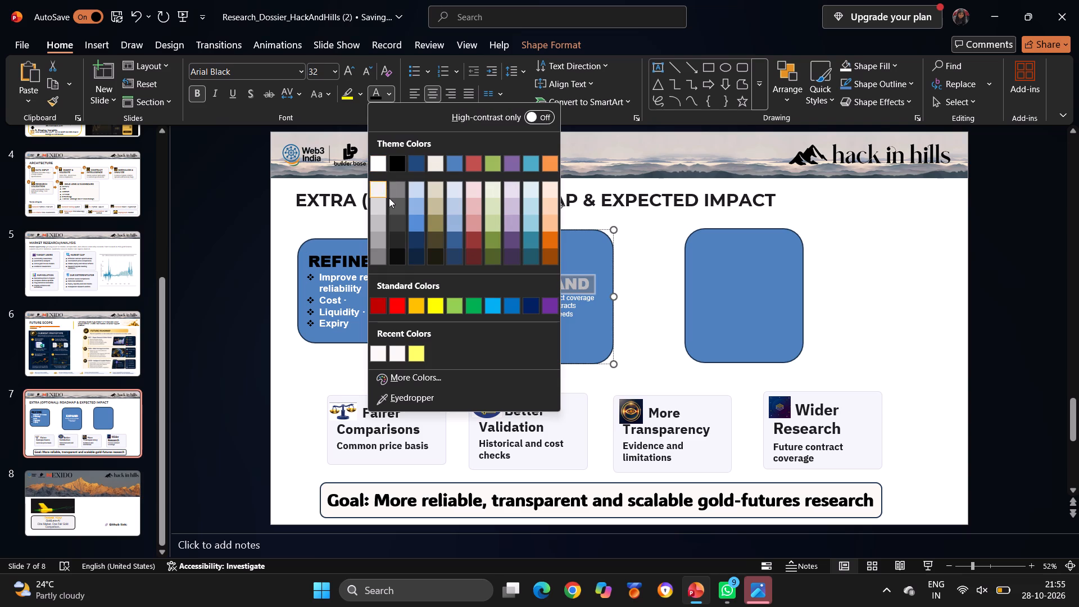
pyautogui.click(398, 160)
pyautogui.click(398, 163)
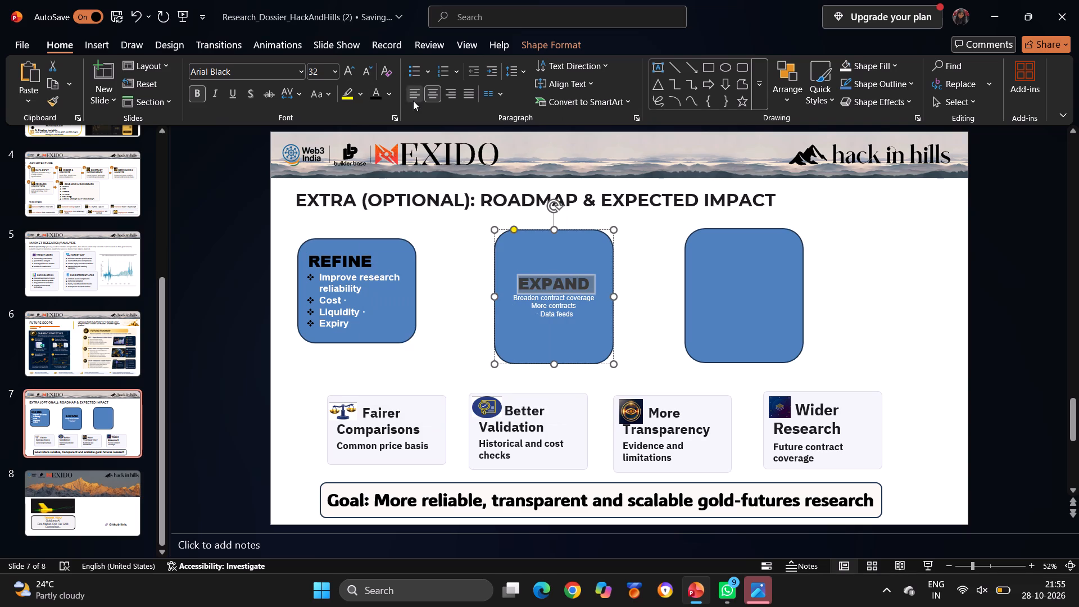
pyautogui.click(413, 101)
# Format the three lines below EXPAND as bold 20-point, left-aligned text with the same diamond bullets as the REFINE box.
pyautogui.click(554, 312)
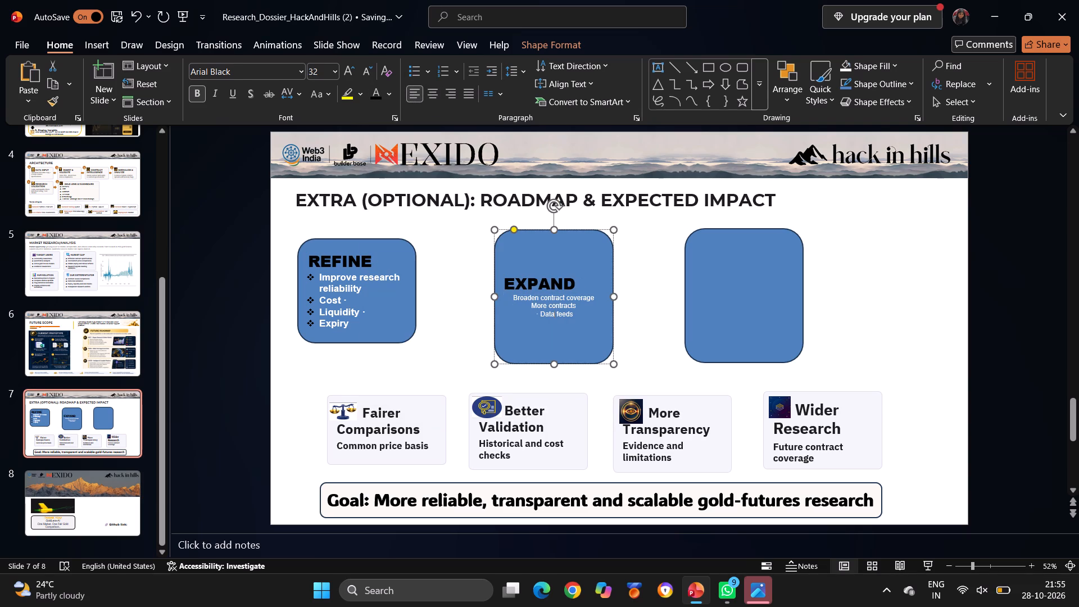
pyautogui.moveTo(514, 296); pyautogui.dragTo(593, 321)
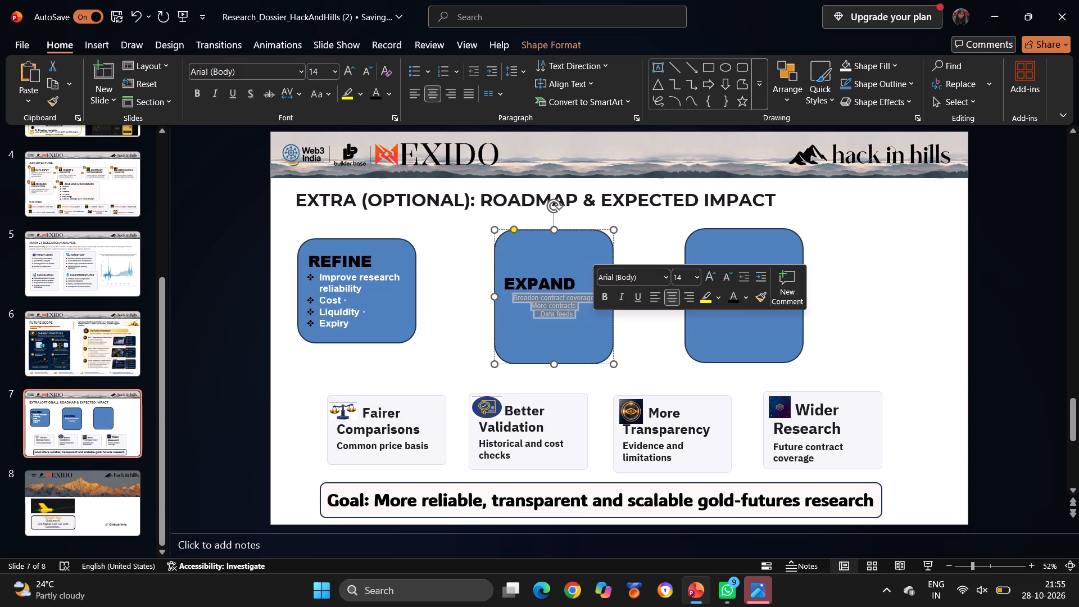
pyautogui.click(332, 72)
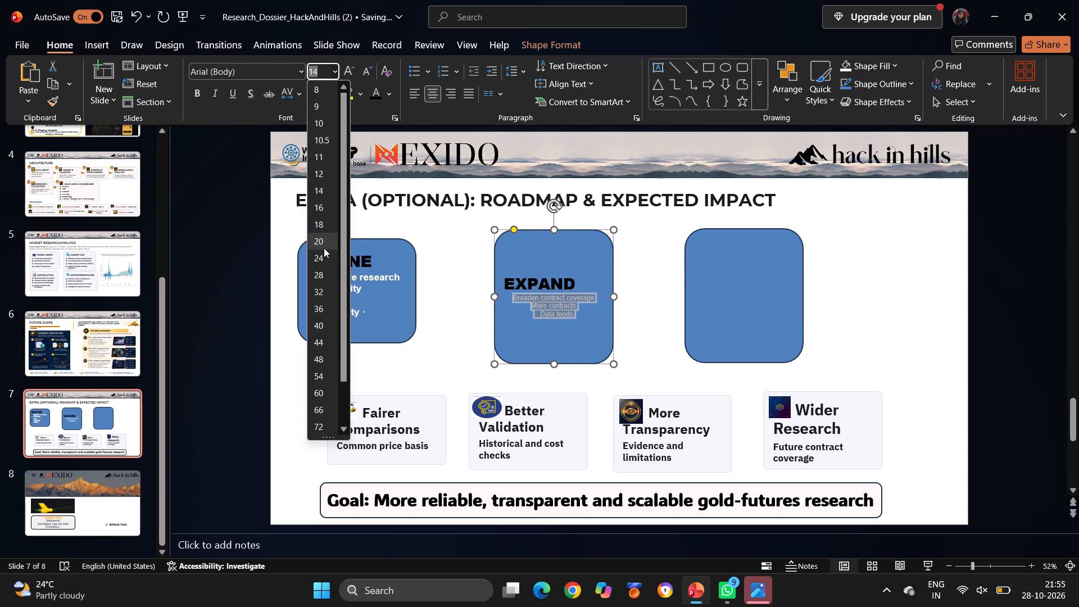
pyautogui.click(324, 248)
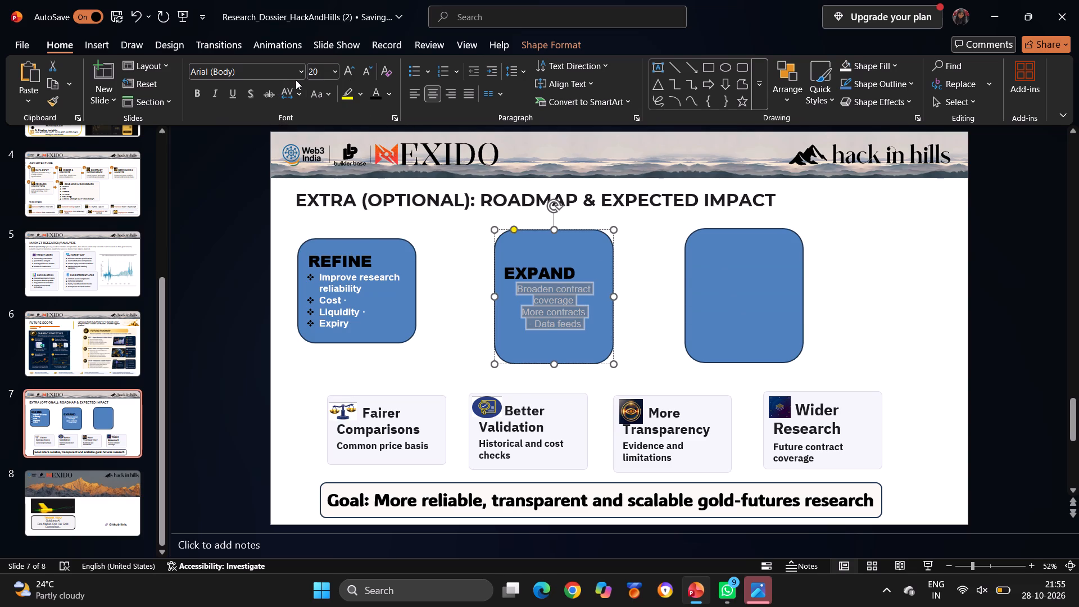
pyautogui.click(416, 93)
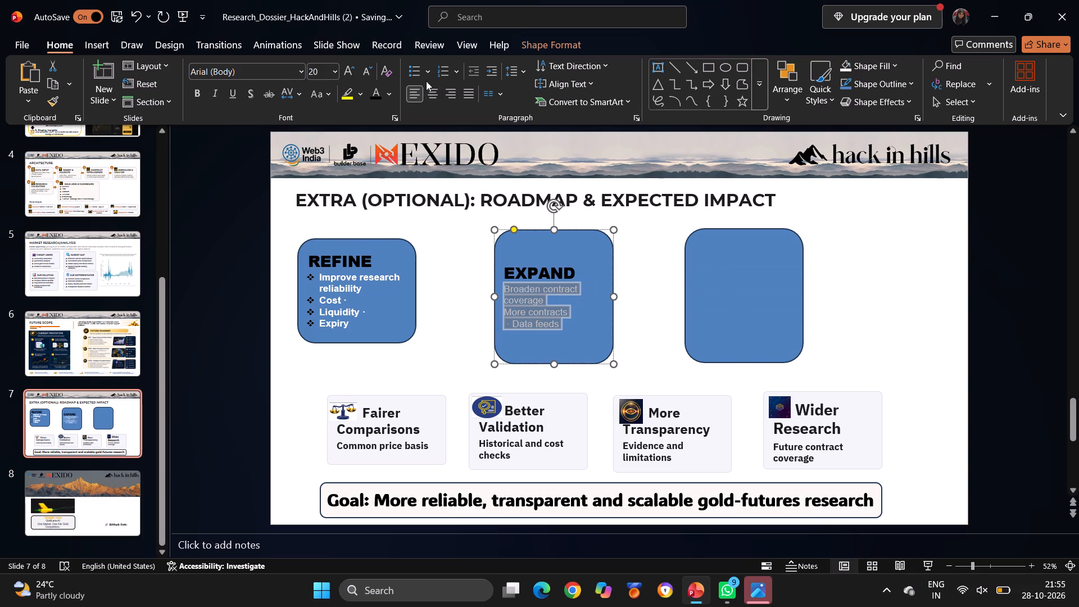
pyautogui.click(429, 72)
pyautogui.click(541, 178)
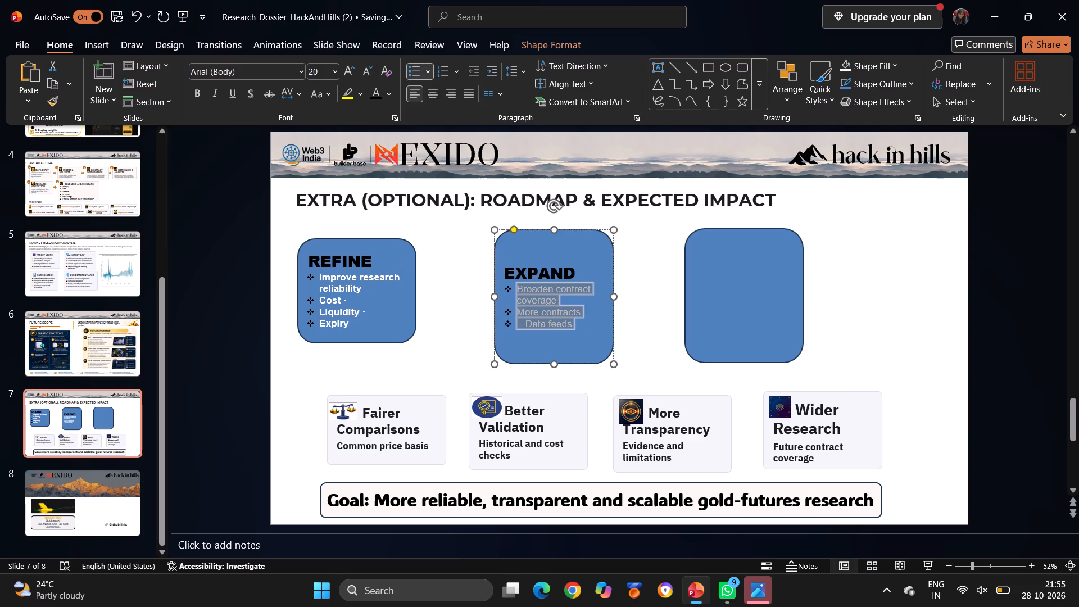
pyautogui.click(202, 96)
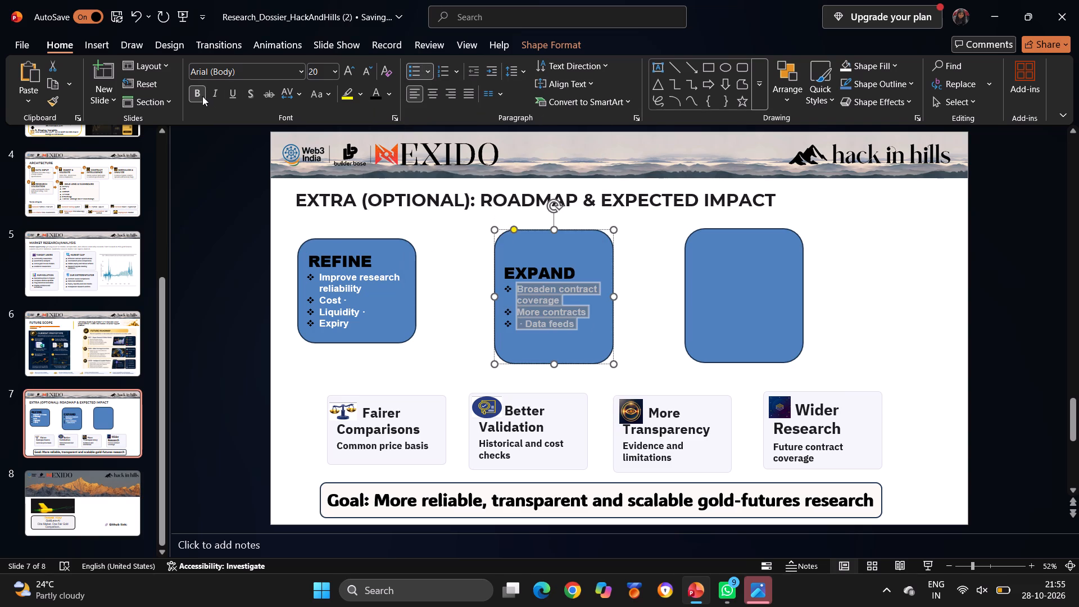
pyautogui.click(639, 342)
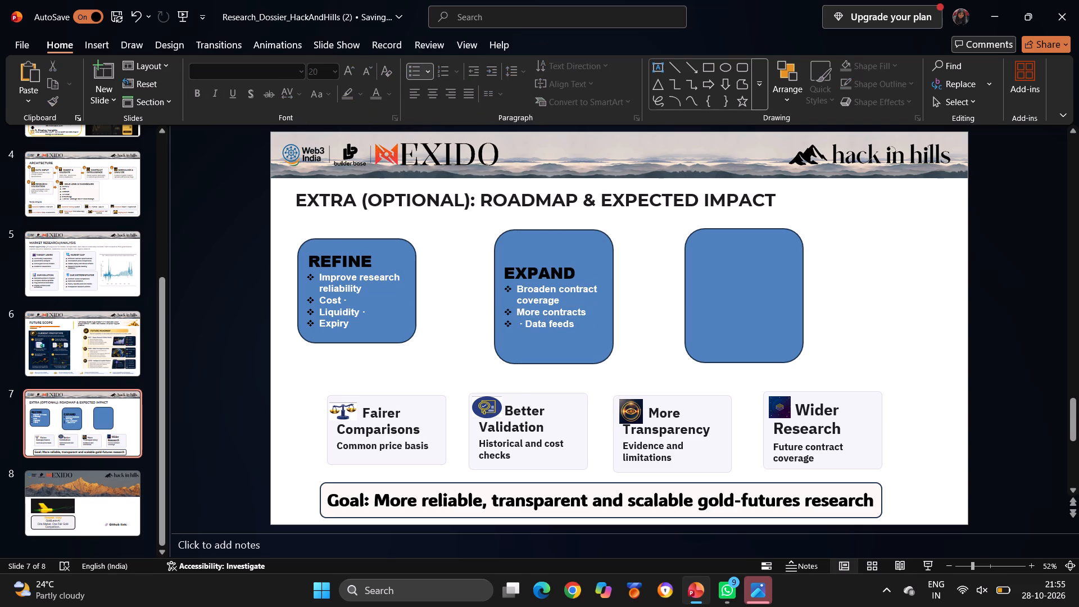
# Remove the stray dot and spaces before Data feeds in the EXPAND box.
pyautogui.click(526, 325)
pyautogui.press('BackSpace')
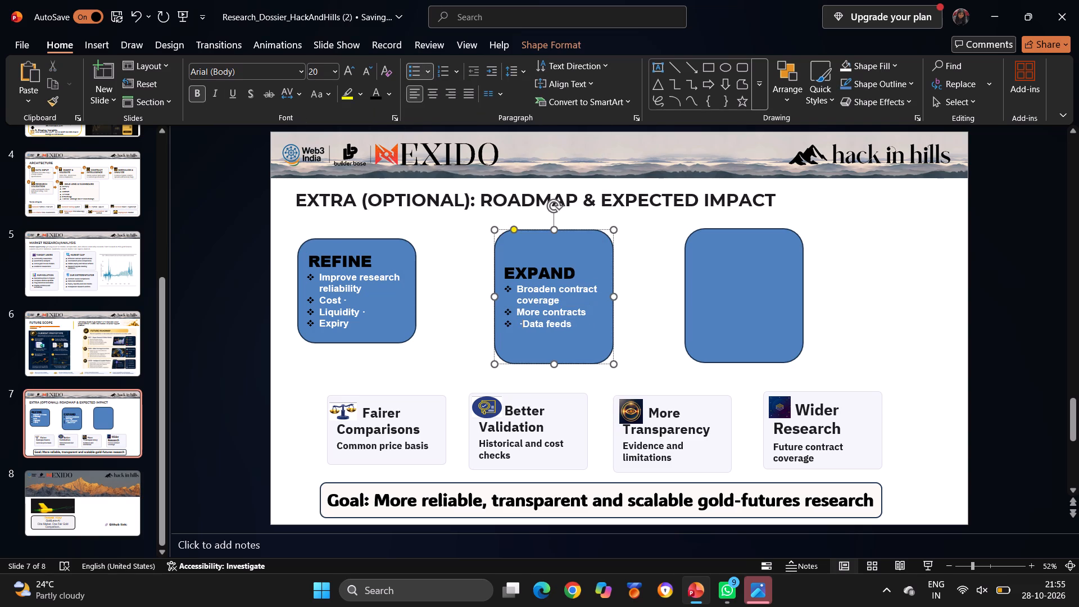
pyautogui.press('BackSpace')
pyautogui.press('BackSpace')
# Shorten the EXPAND box from its bottom and top edges so it lines up with the REFINE box.
pyautogui.moveTo(552, 361); pyautogui.dragTo(558, 342)
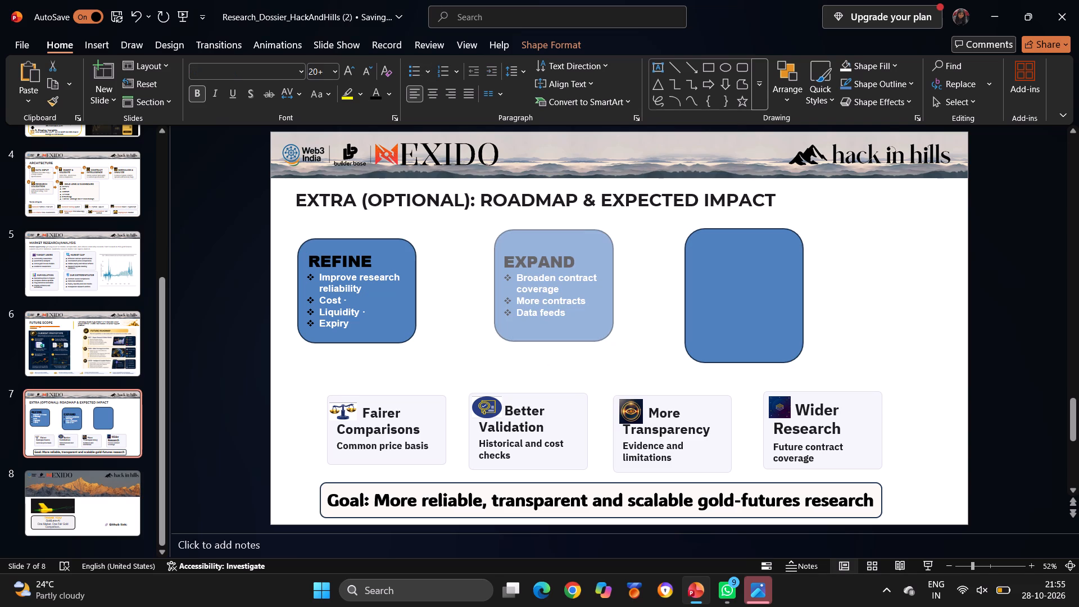
pyautogui.moveTo(558, 342); pyautogui.dragTo(559, 342)
pyautogui.moveTo(559, 342); pyautogui.dragTo(556, 344)
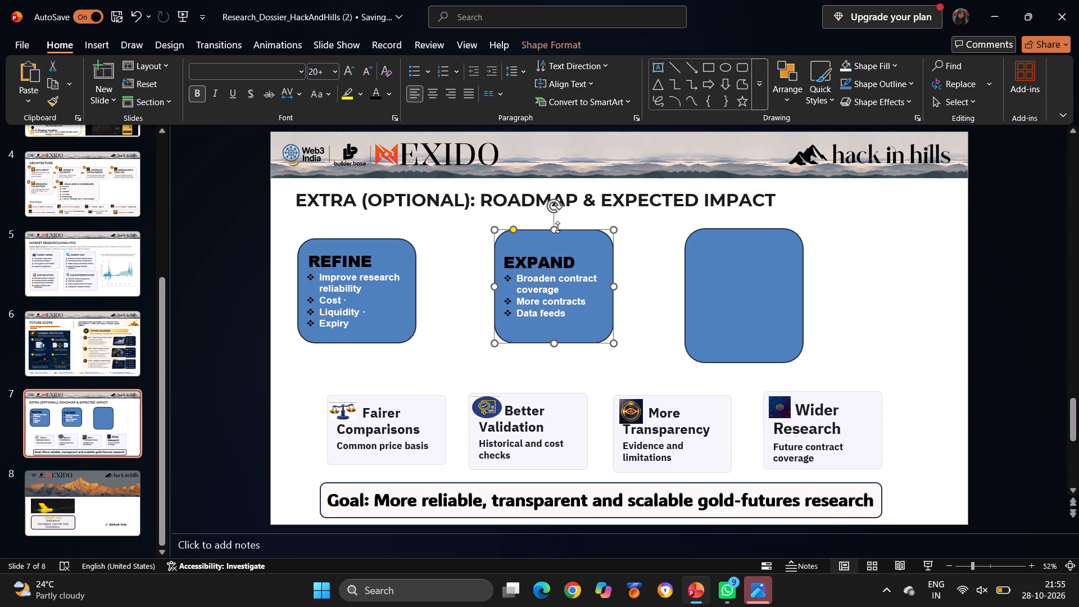
pyautogui.moveTo(557, 228); pyautogui.dragTo(556, 238)
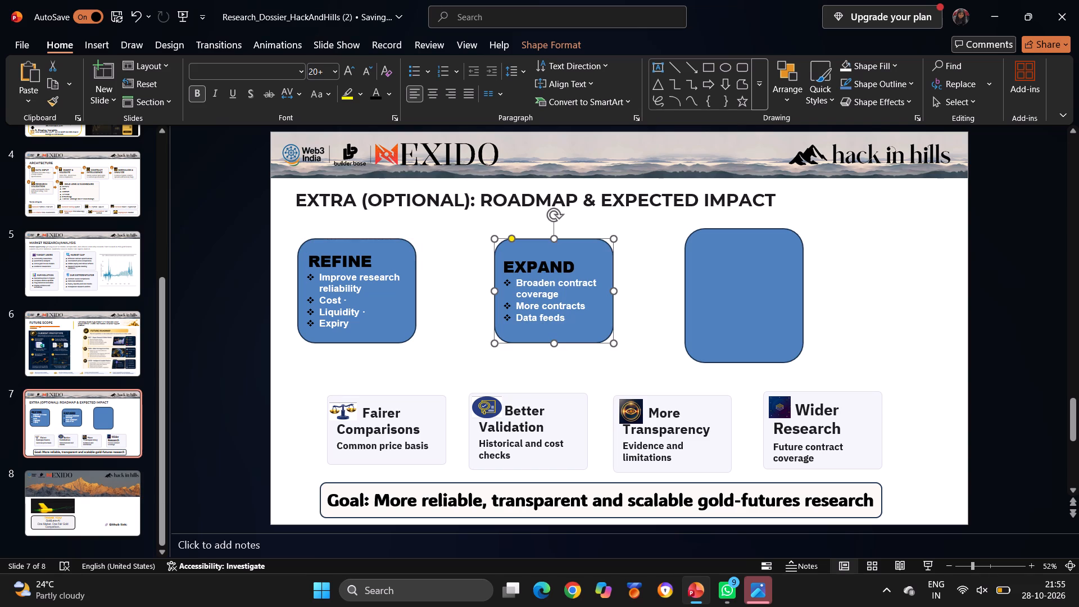
pyautogui.click(659, 288)
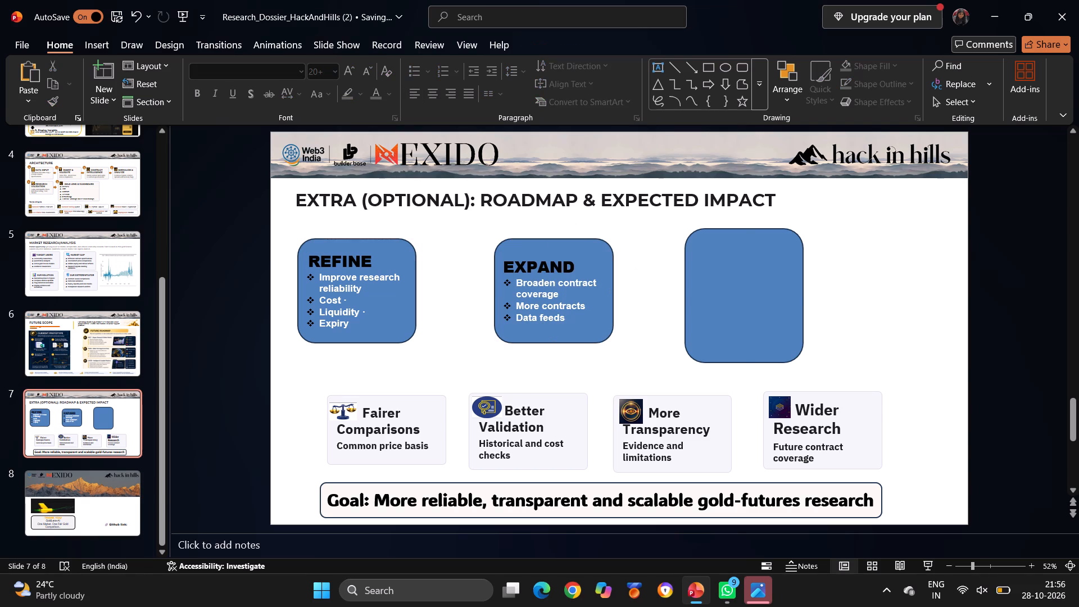
# Select the empty third rounded box.
pyautogui.click(729, 291)
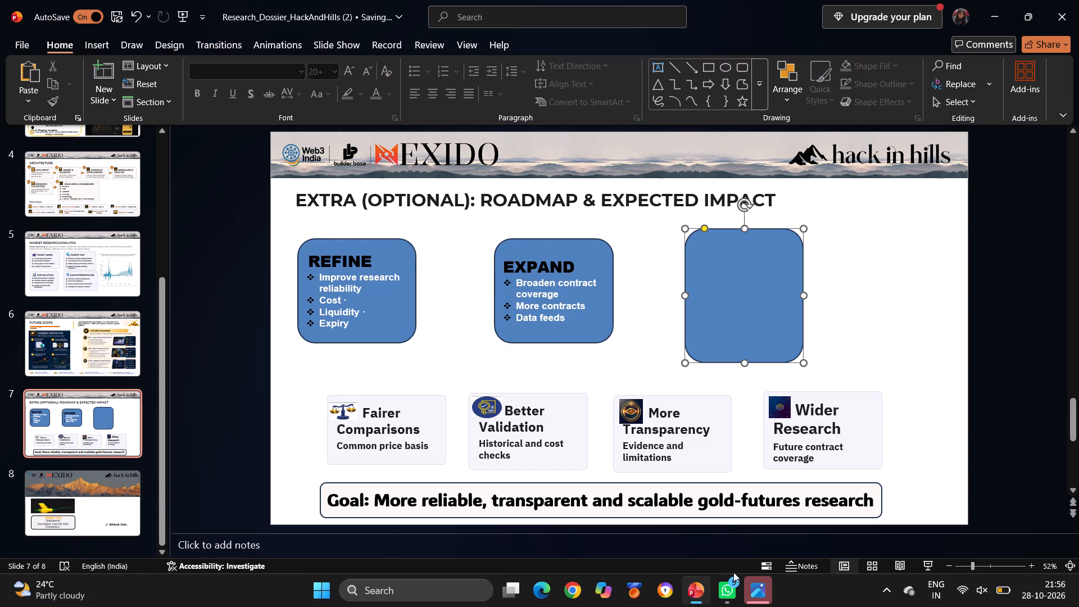
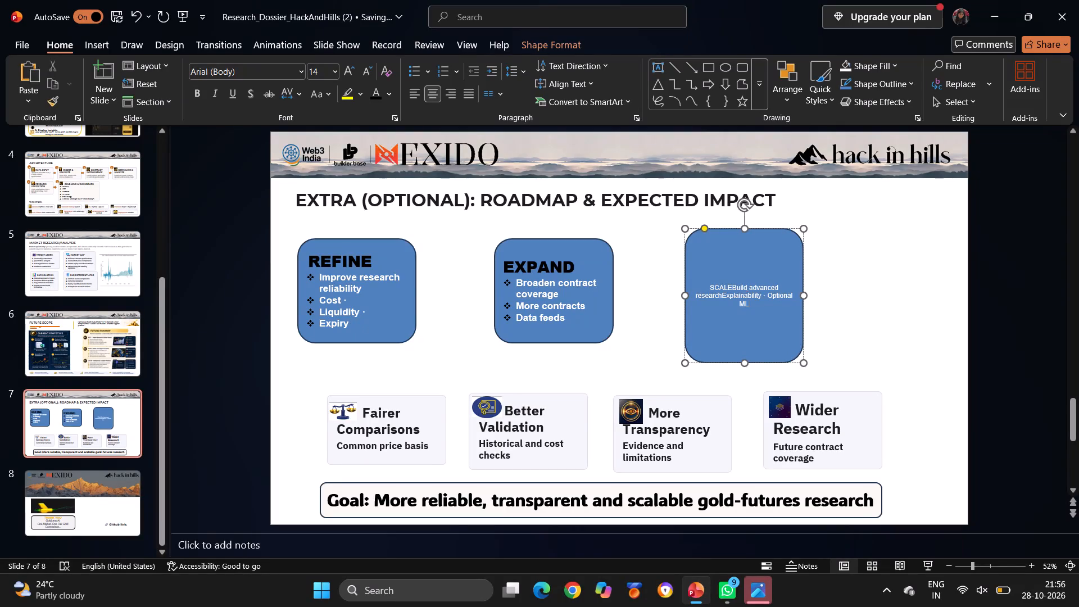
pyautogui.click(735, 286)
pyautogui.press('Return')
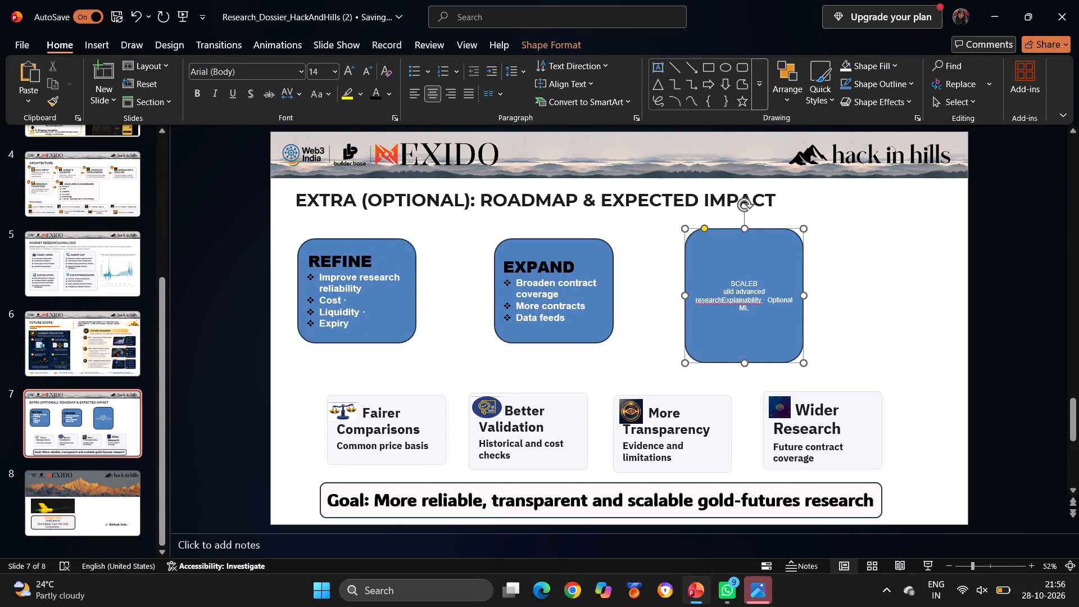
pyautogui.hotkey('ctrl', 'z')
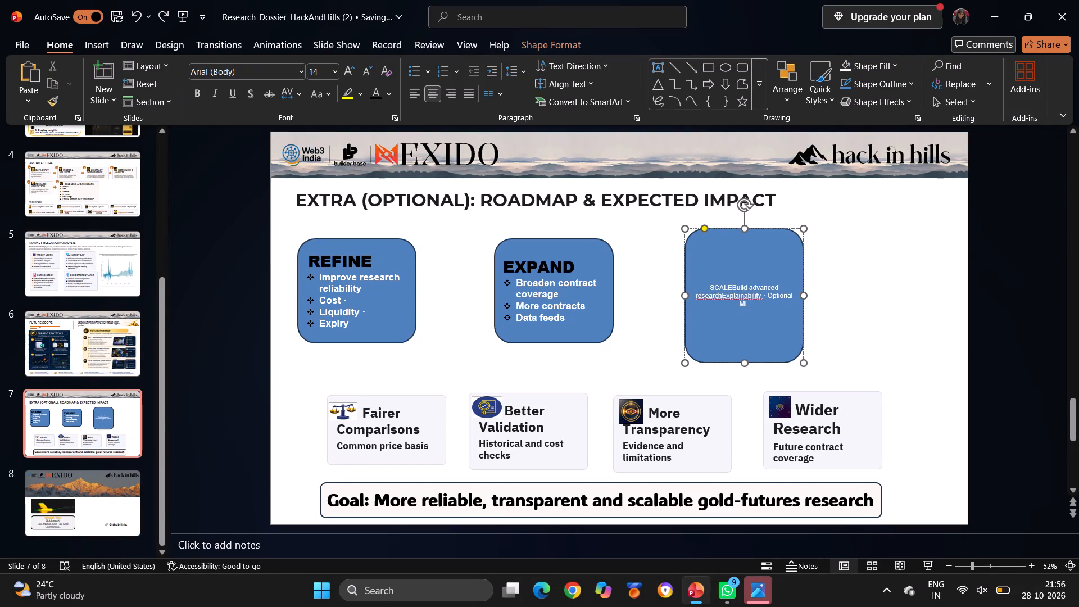
# Split the third rounded box's text into four lines, SCALE, Build advanced research, Explainability and Optional ML, removing the separator dot.
pyautogui.click(733, 288)
pyautogui.press('Return')
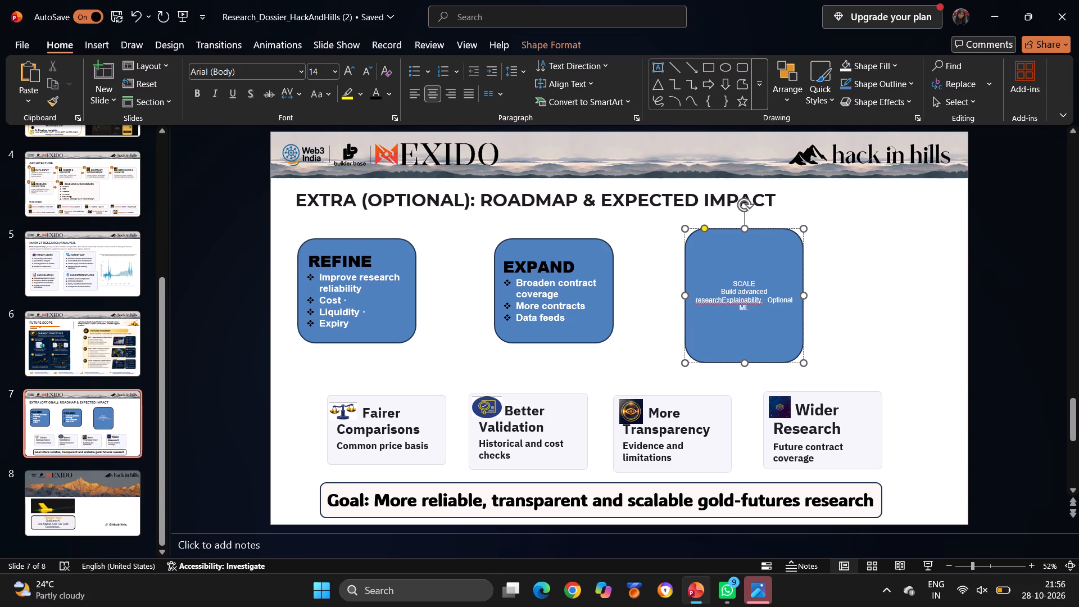
pyautogui.click(722, 297)
pyautogui.press('Return')
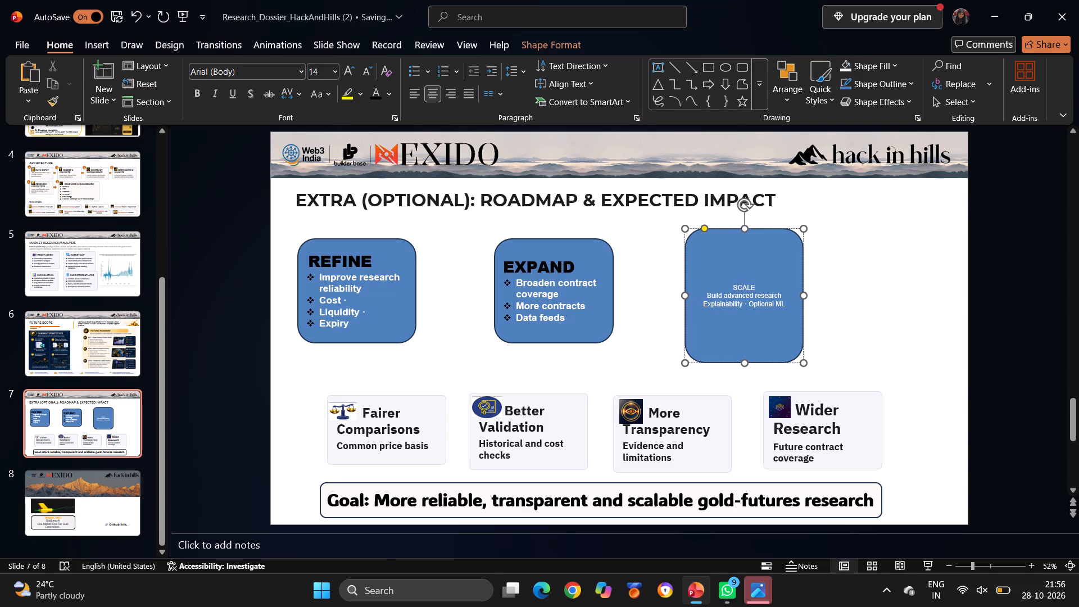
pyautogui.click(750, 305)
pyautogui.press('BackSpace')
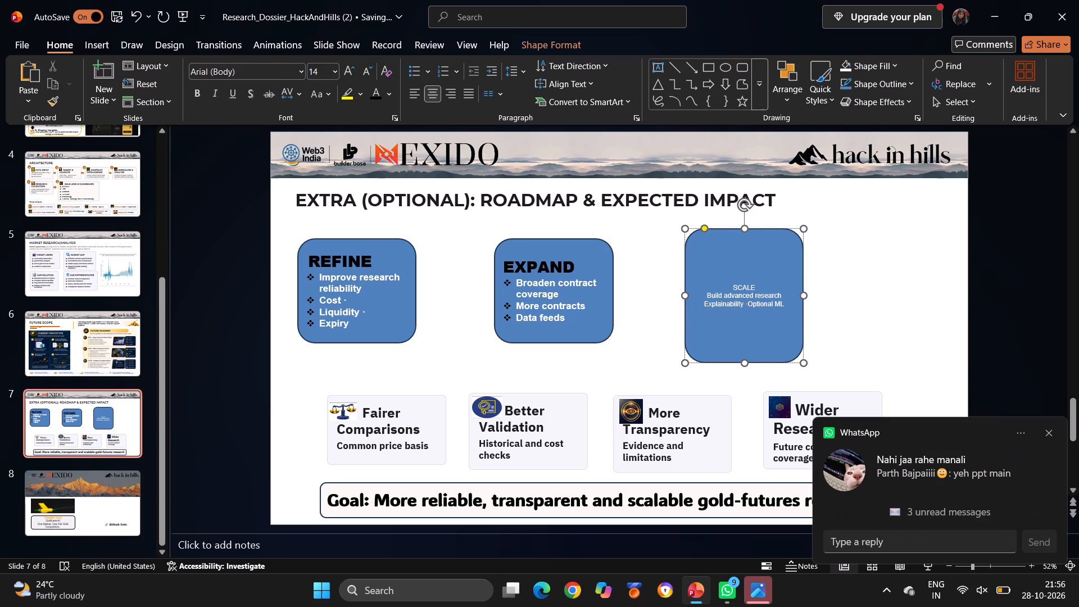
pyautogui.press('BackSpace')
pyautogui.press('Return')
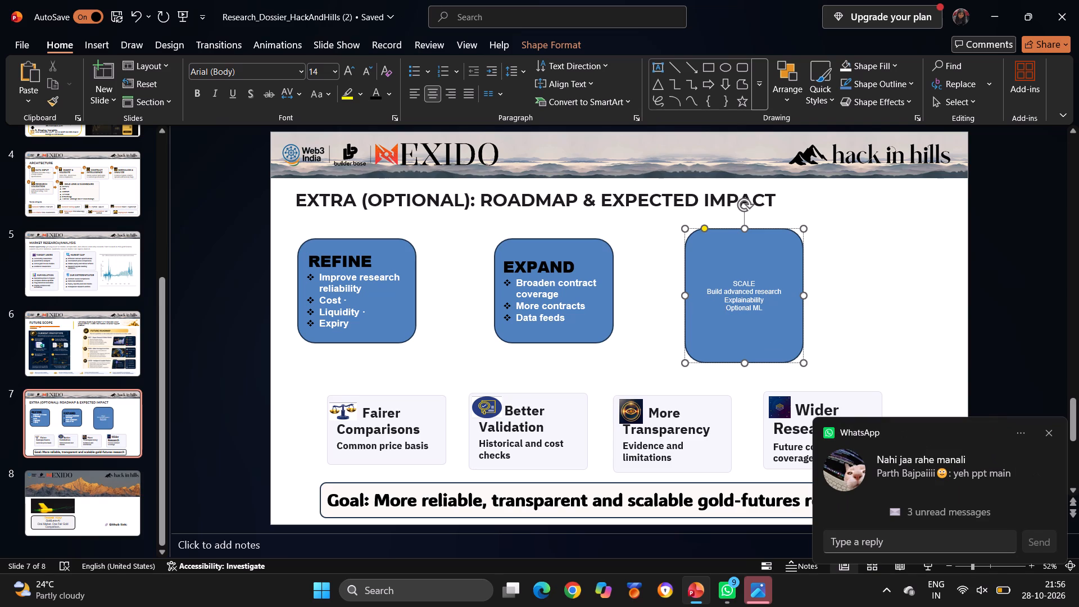
# Format the SCALE heading as bold 28-point Arial Black in black, left-aligned.
pyautogui.moveTo(758, 286); pyautogui.dragTo(726, 286)
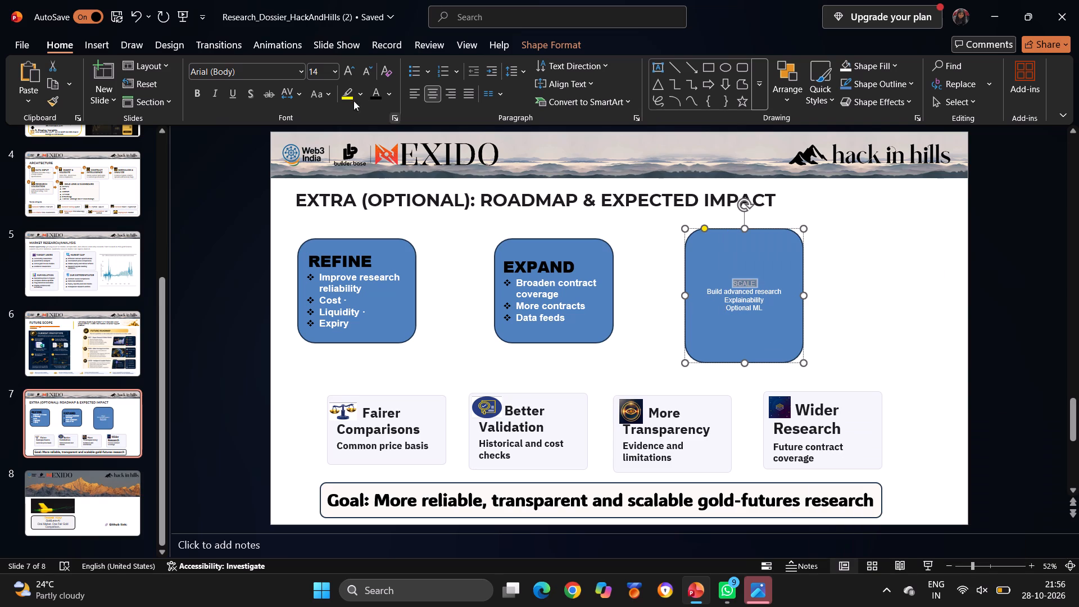
pyautogui.click(194, 92)
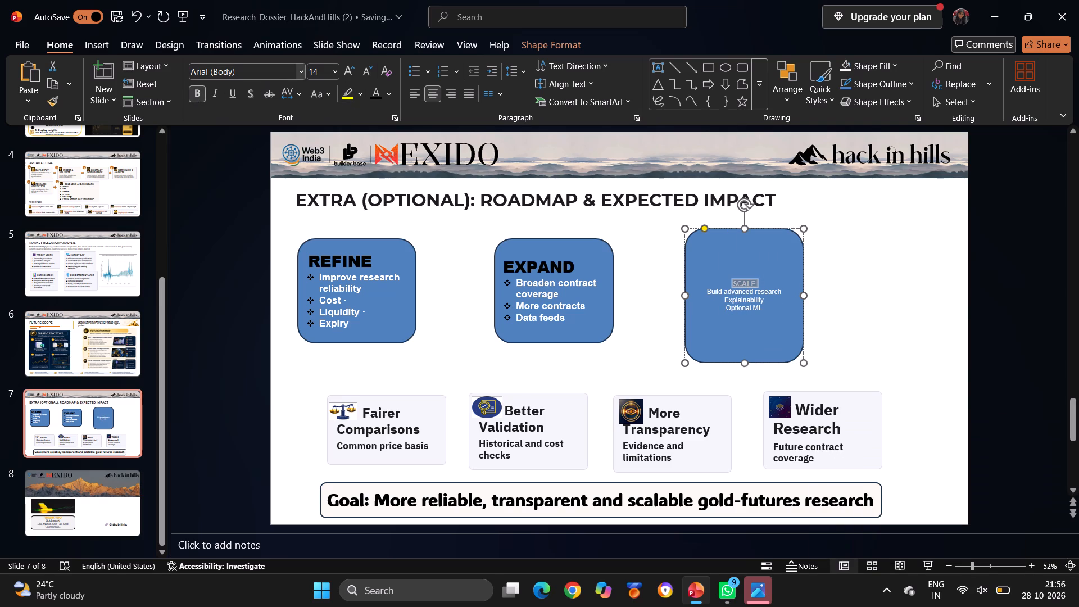
pyautogui.click(300, 71)
pyautogui.click(248, 398)
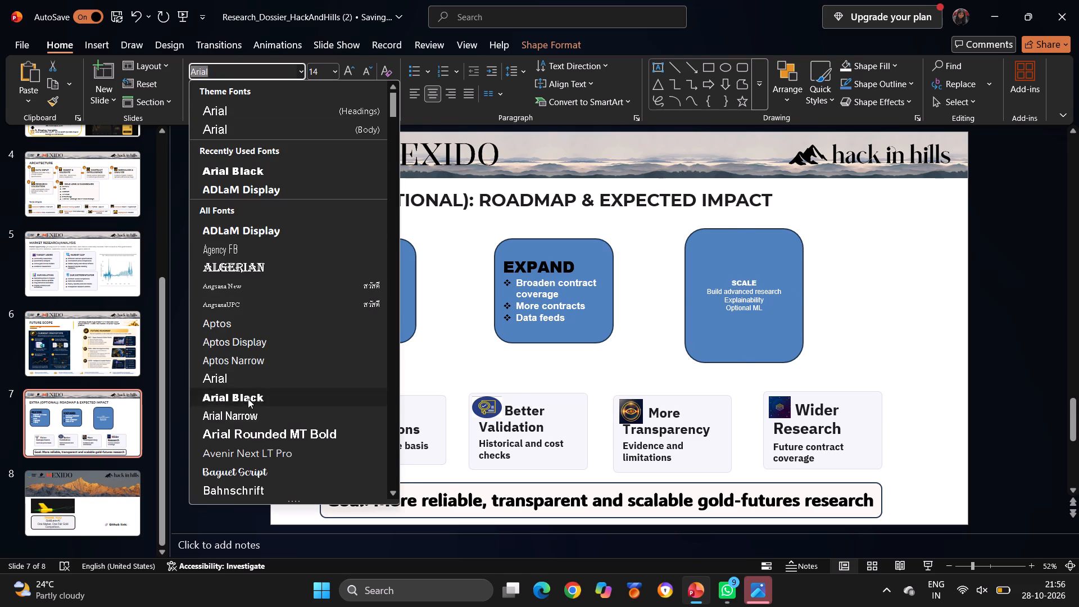
pyautogui.click(330, 70)
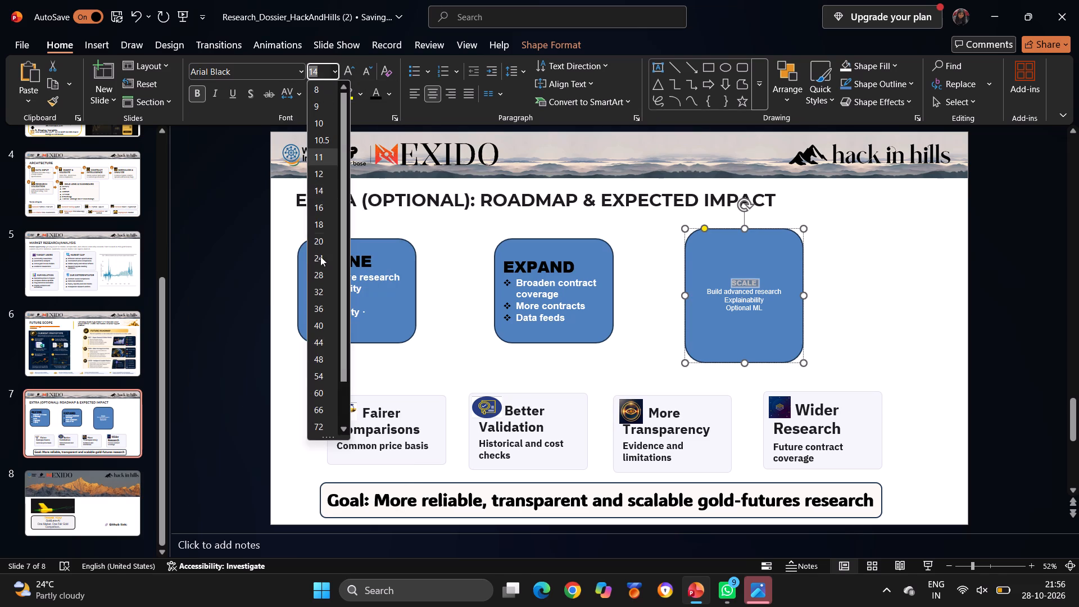
pyautogui.click(319, 275)
pyautogui.click(392, 94)
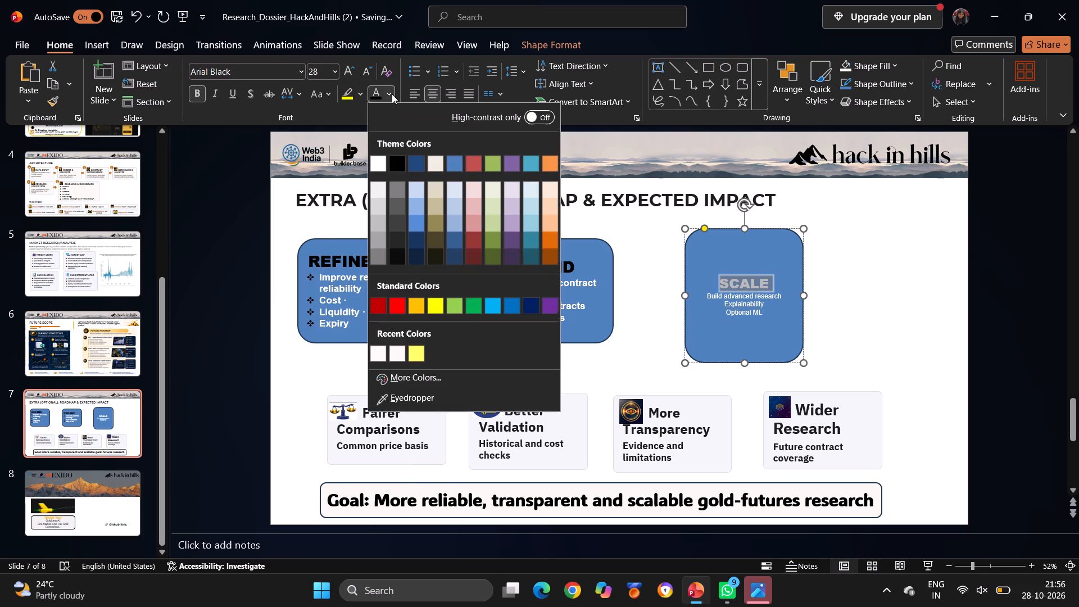
pyautogui.click(395, 162)
pyautogui.click(411, 98)
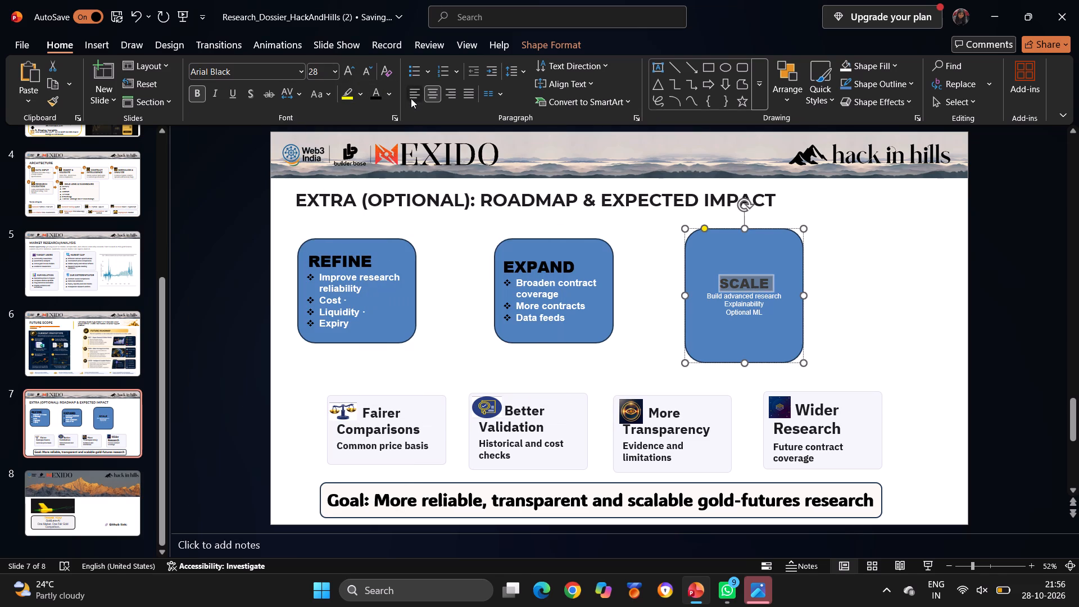
# Format the three lines below SCALE as bold 20-point, left-aligned text with the same diamond bullets as the other boxes.
pyautogui.click(716, 319)
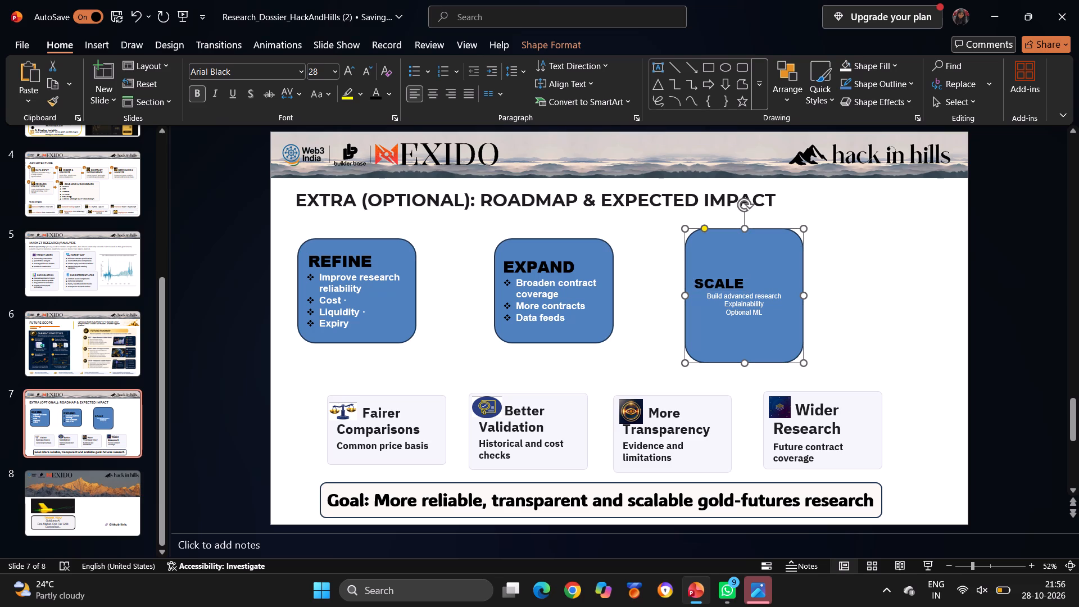
pyautogui.moveTo(708, 298); pyautogui.dragTo(795, 323)
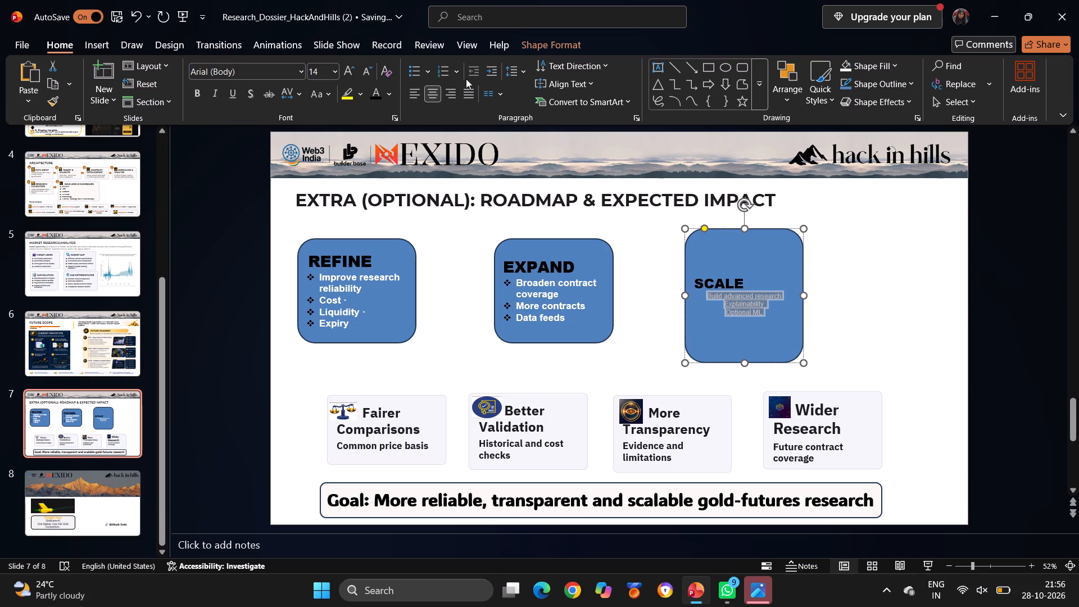
pyautogui.click(424, 68)
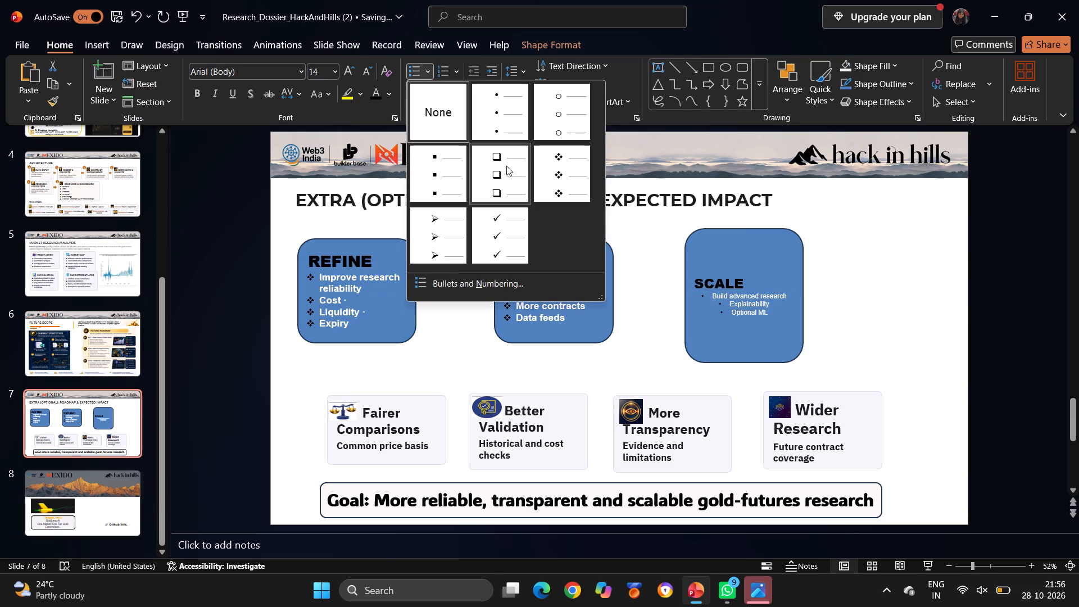
pyautogui.click(551, 180)
pyautogui.click(415, 94)
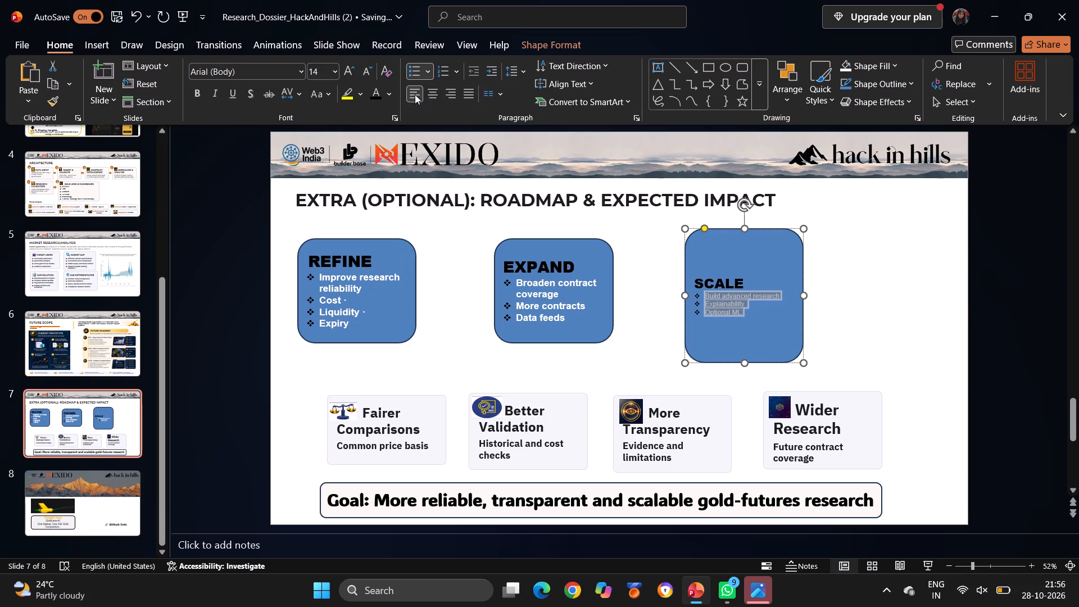
pyautogui.click(196, 87)
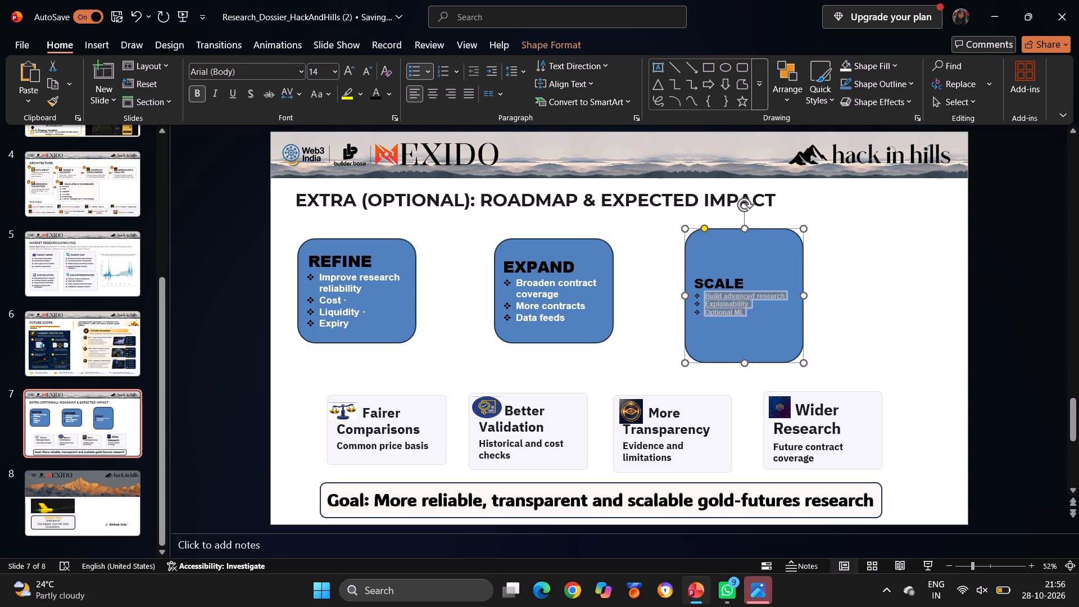
pyautogui.click(332, 71)
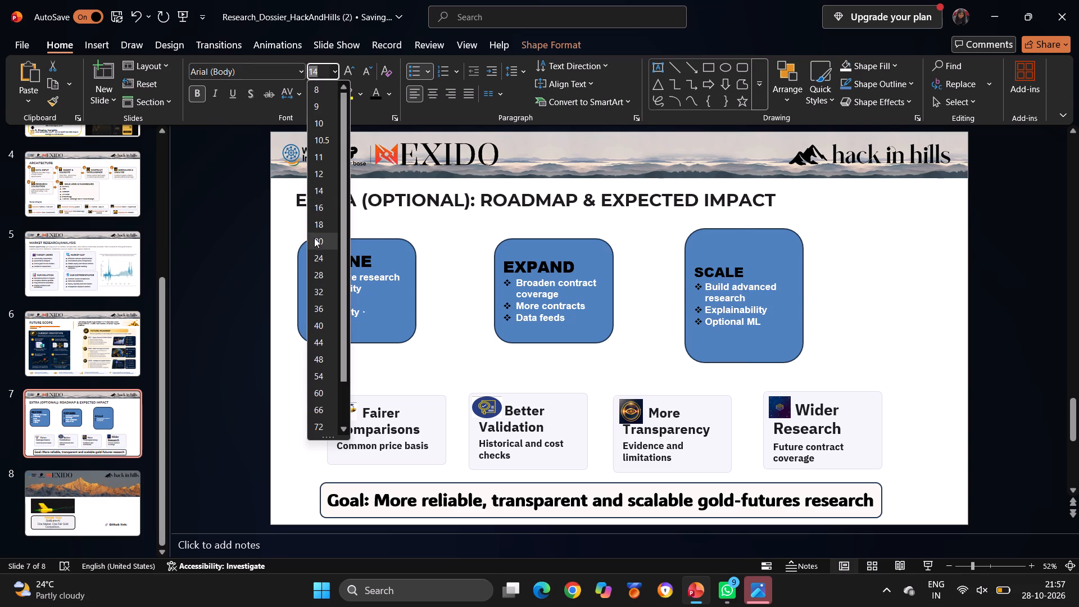
pyautogui.click(314, 238)
pyautogui.click(853, 279)
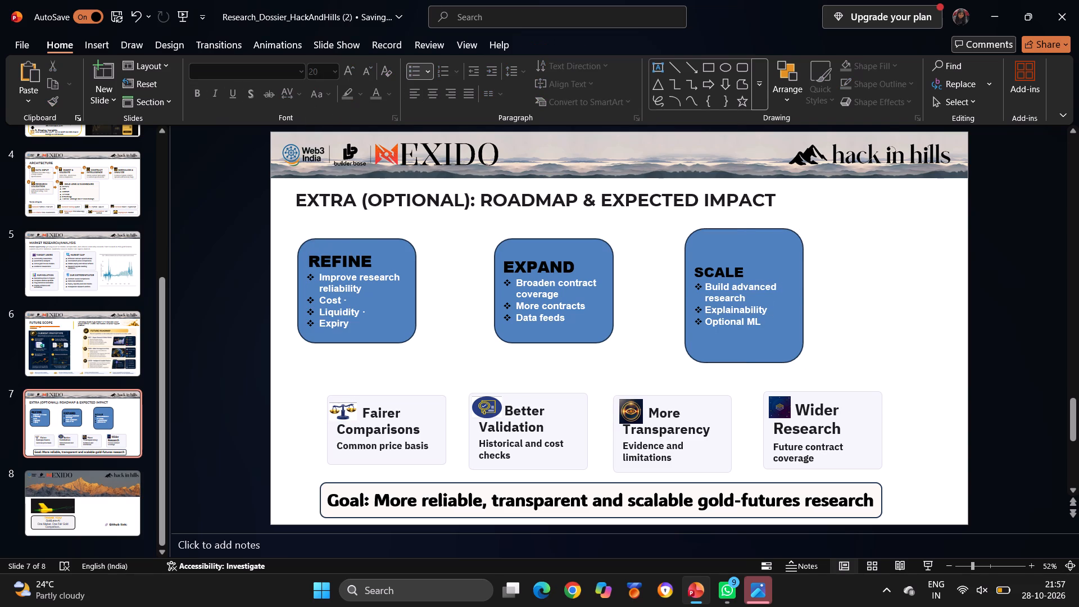
# Shorten the SCALE box from its bottom and top edges so it lines up with the REFINE and EXPAND boxes.
pyautogui.click(782, 296)
pyautogui.moveTo(746, 363); pyautogui.dragTo(749, 332)
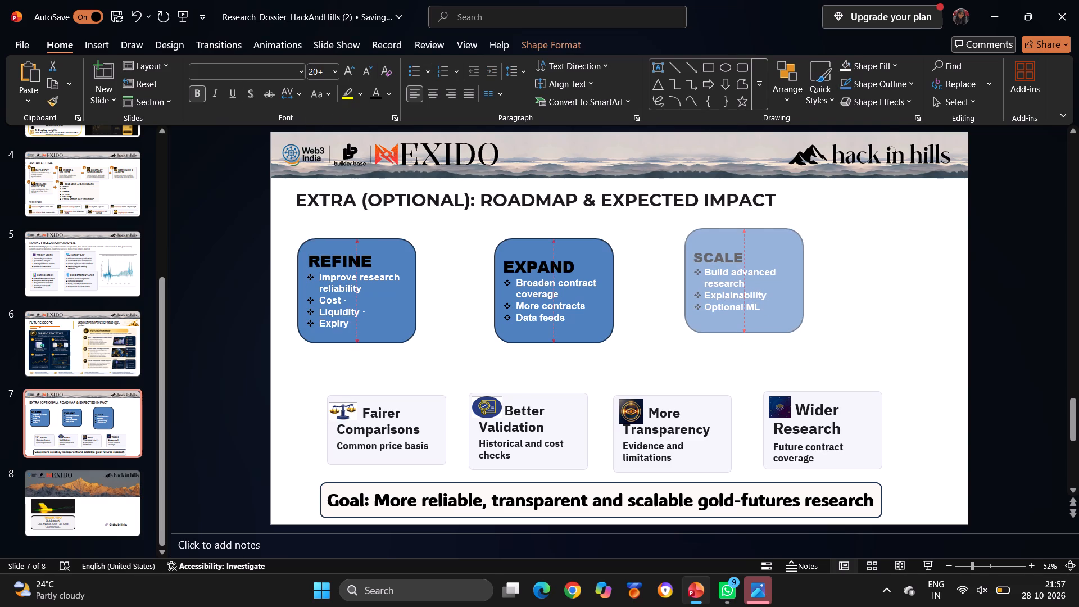
pyautogui.moveTo(749, 332); pyautogui.dragTo(747, 345)
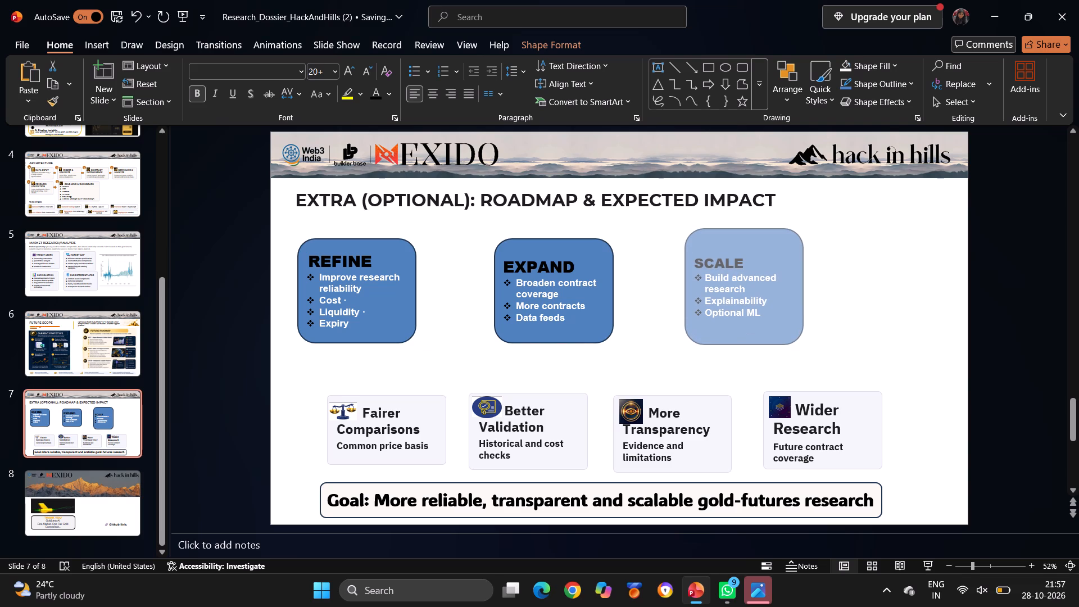
pyautogui.moveTo(747, 345); pyautogui.dragTo(747, 343)
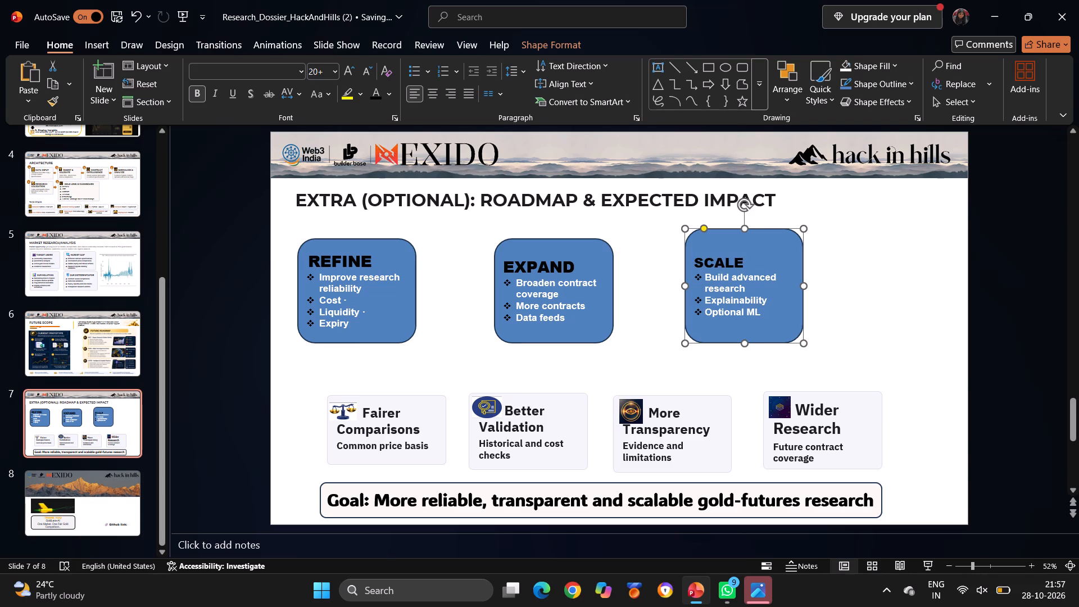
pyautogui.moveTo(743, 227); pyautogui.dragTo(743, 239)
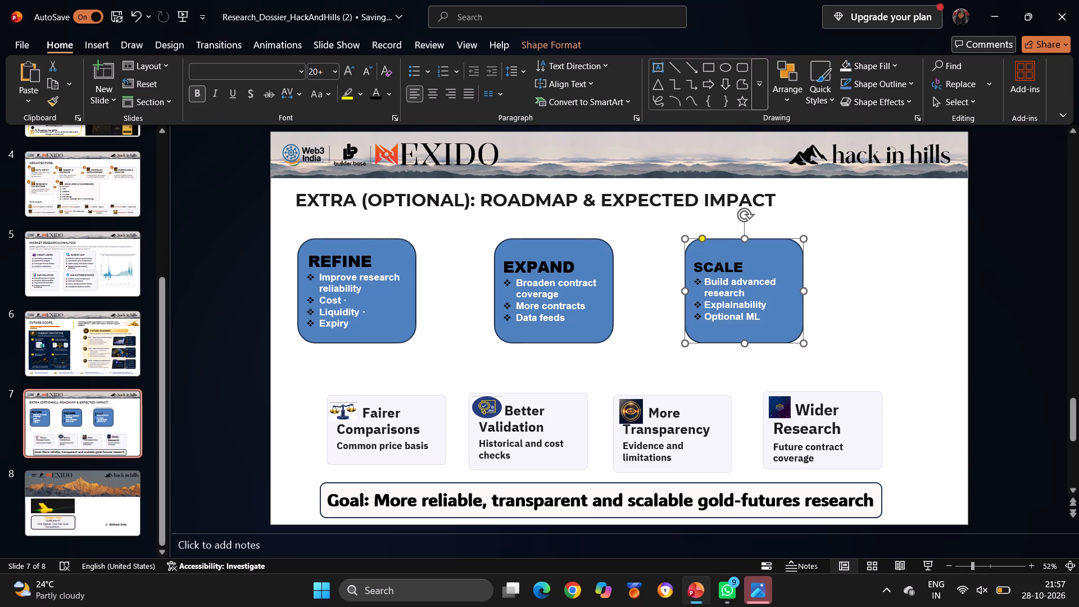
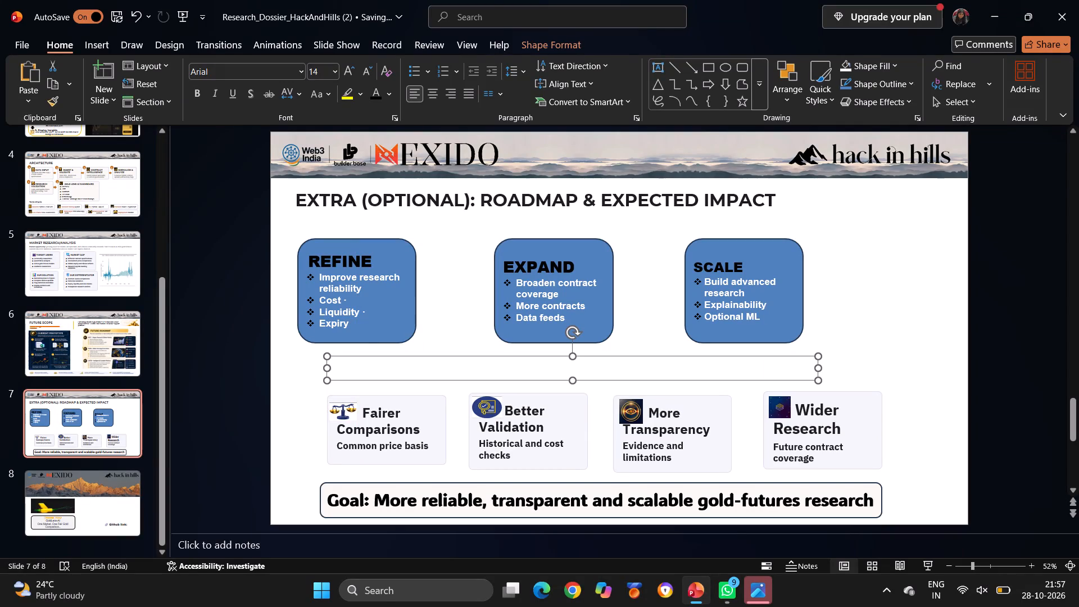
# Paste the note "These are planned development stages, not currently implemented features." into the empty text box below the phase boxes.
pyautogui.doubleClick(405, 369)
pyautogui.hotkey('ctrl', 'v')
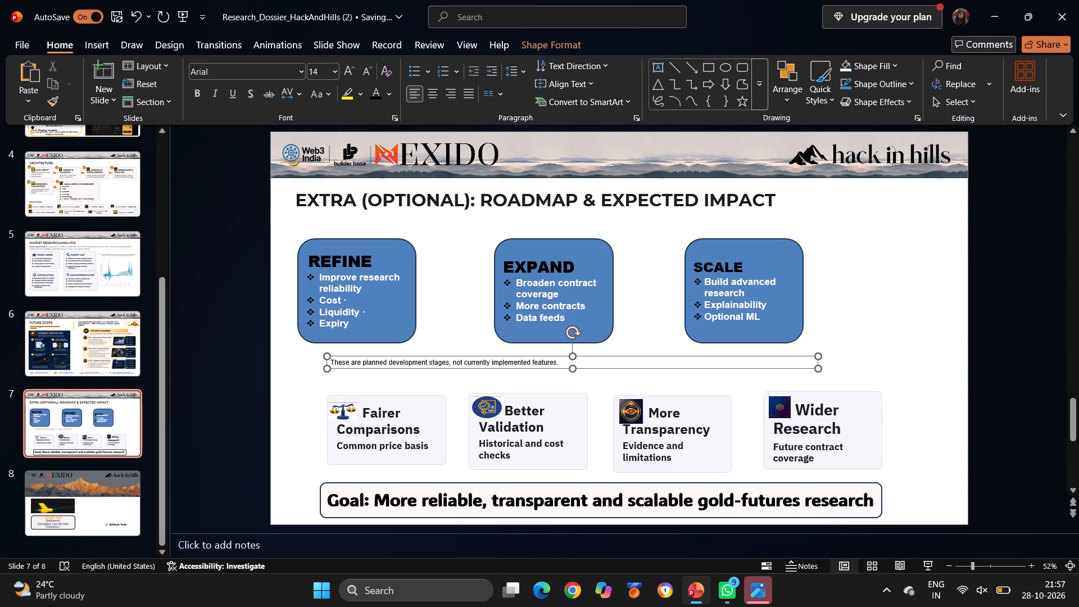
# Format the planned development stages note as bold 24-point ADLaM Display.
pyautogui.moveTo(556, 360); pyautogui.dragTo(334, 365)
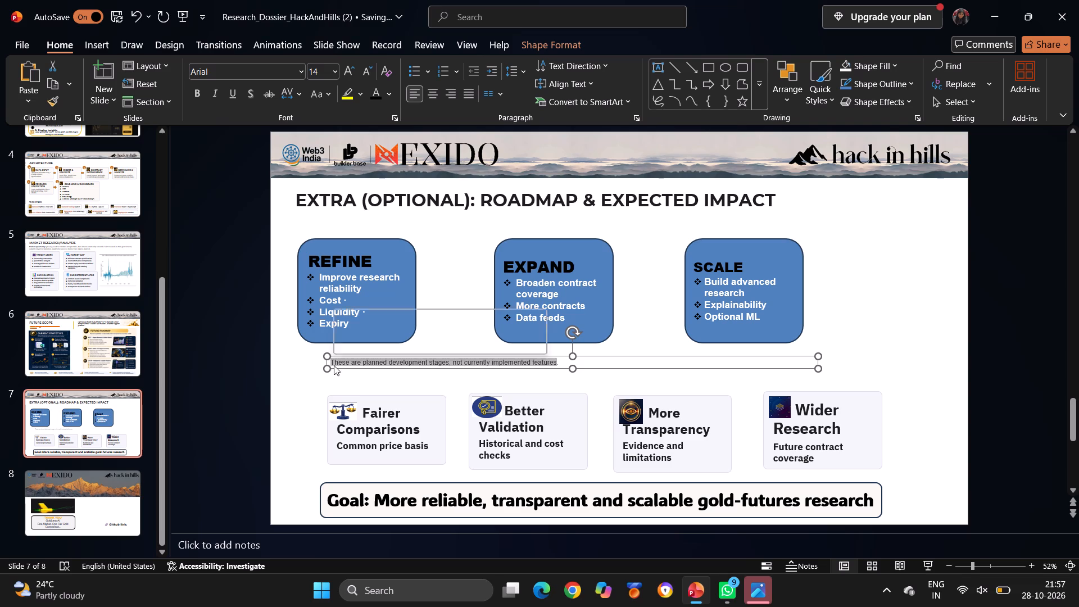
pyautogui.moveTo(335, 72); pyautogui.dragTo(325, 236)
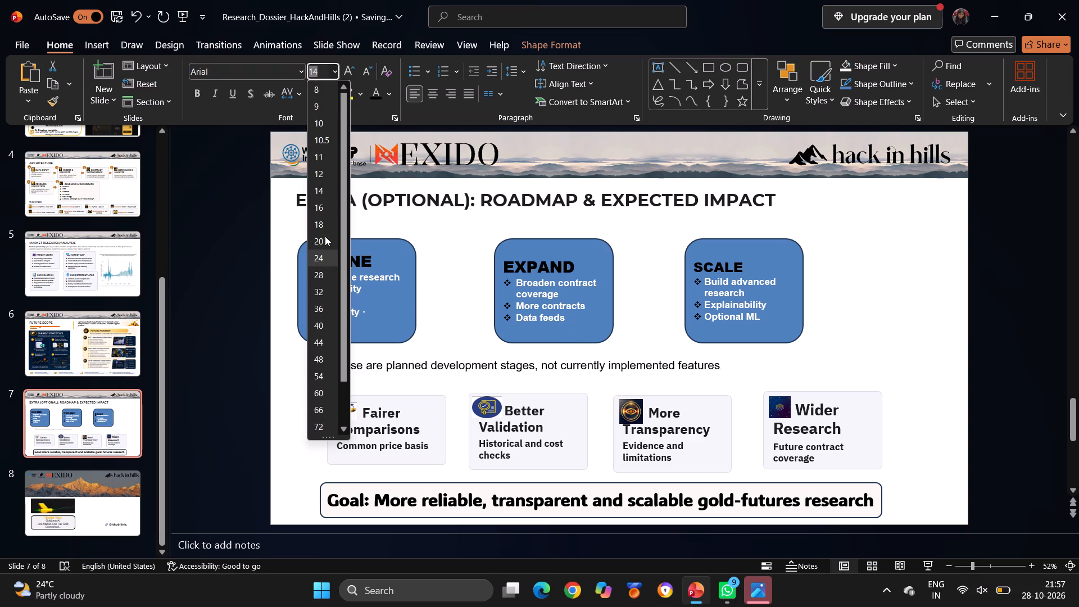
pyautogui.moveTo(325, 236); pyautogui.dragTo(322, 257)
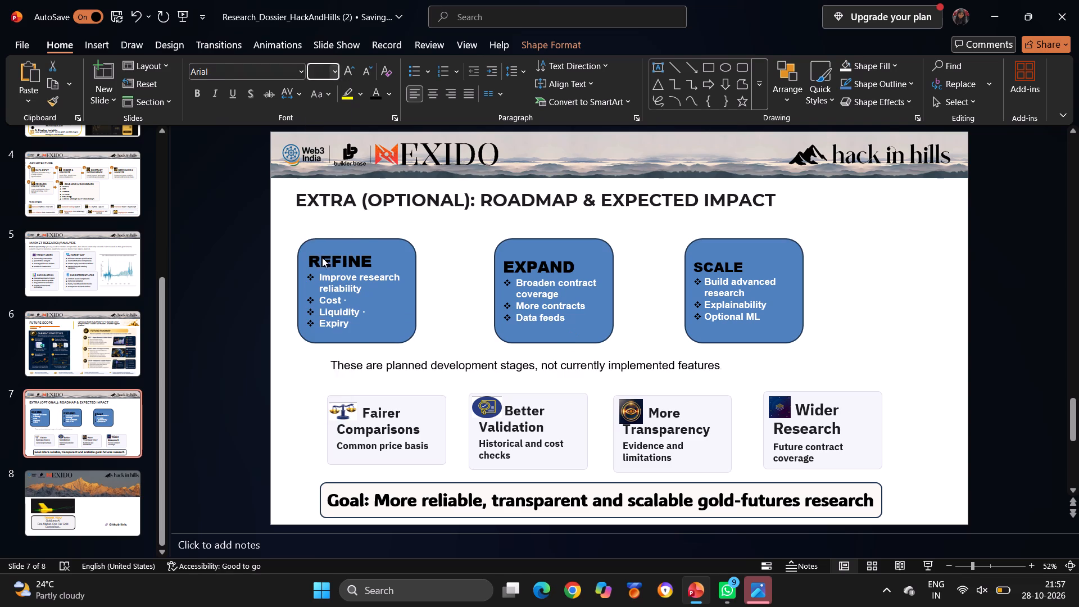
pyautogui.click(322, 257)
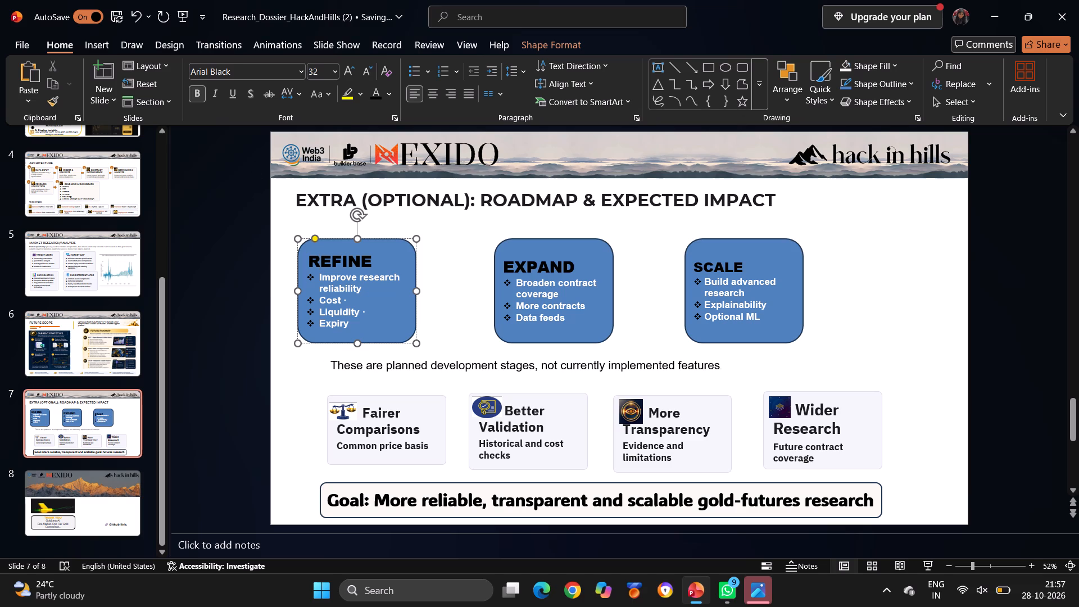
pyautogui.click(328, 364)
pyautogui.moveTo(334, 366); pyautogui.dragTo(782, 409)
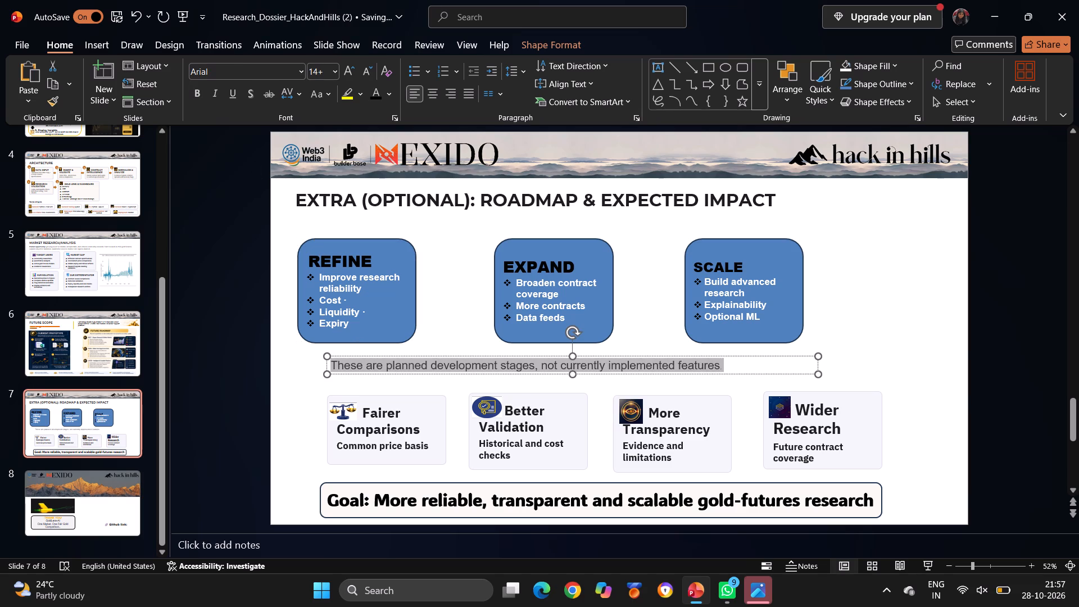
pyautogui.moveTo(782, 409); pyautogui.dragTo(783, 407)
pyautogui.click(199, 89)
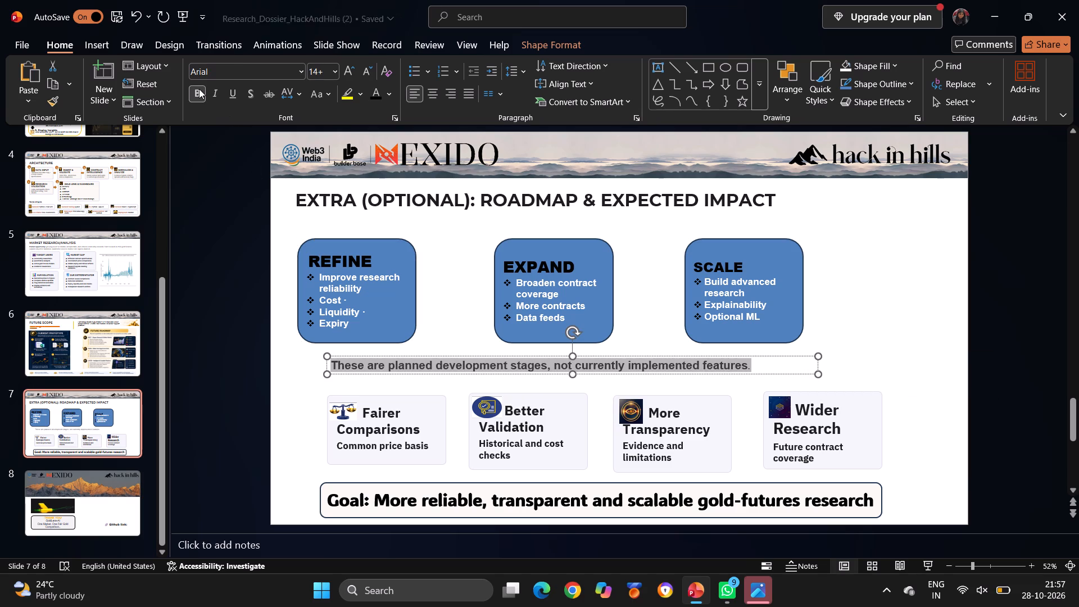
pyautogui.moveTo(300, 72); pyautogui.dragTo(268, 225)
pyautogui.click(268, 225)
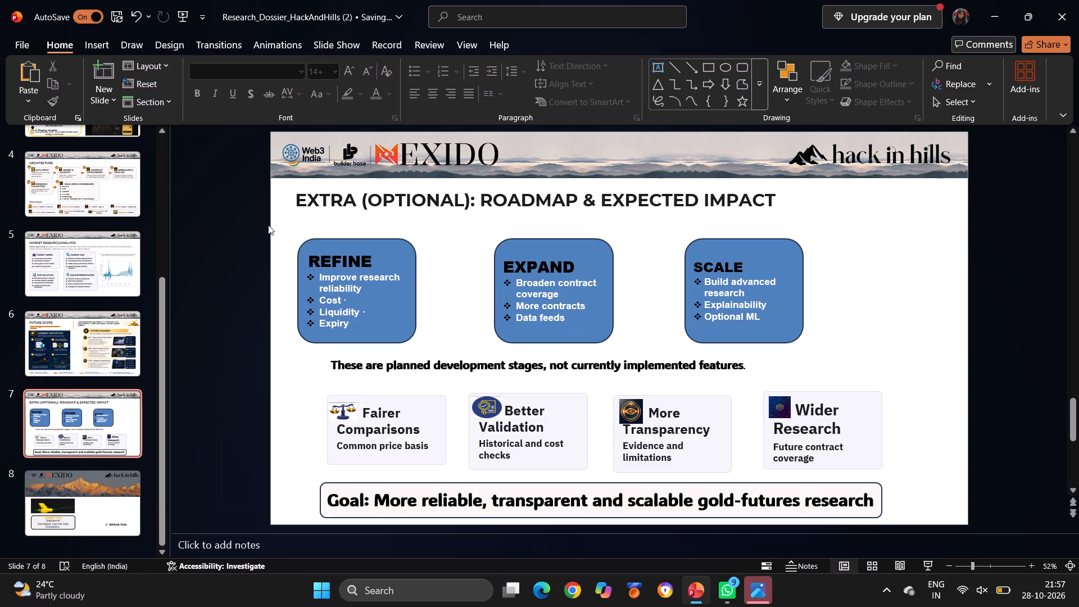
# Move the REFINE, EXPAND and SCALE boxes slightly up the slide, level with each other and evenly spaced above the note.
pyautogui.click(348, 268)
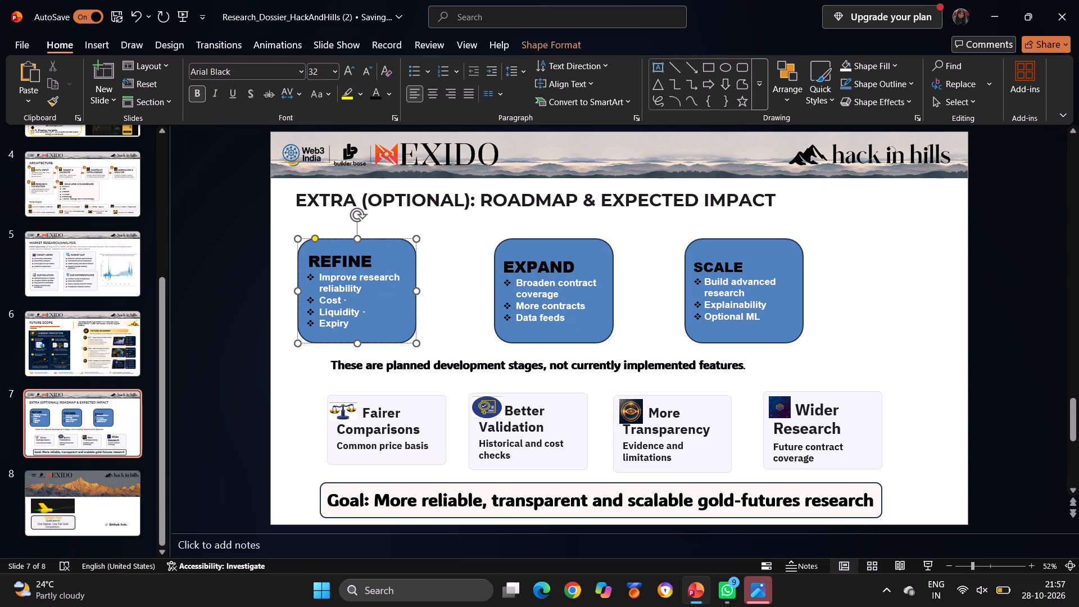
pyautogui.moveTo(384, 240); pyautogui.dragTo(407, 233)
pyautogui.click(539, 270)
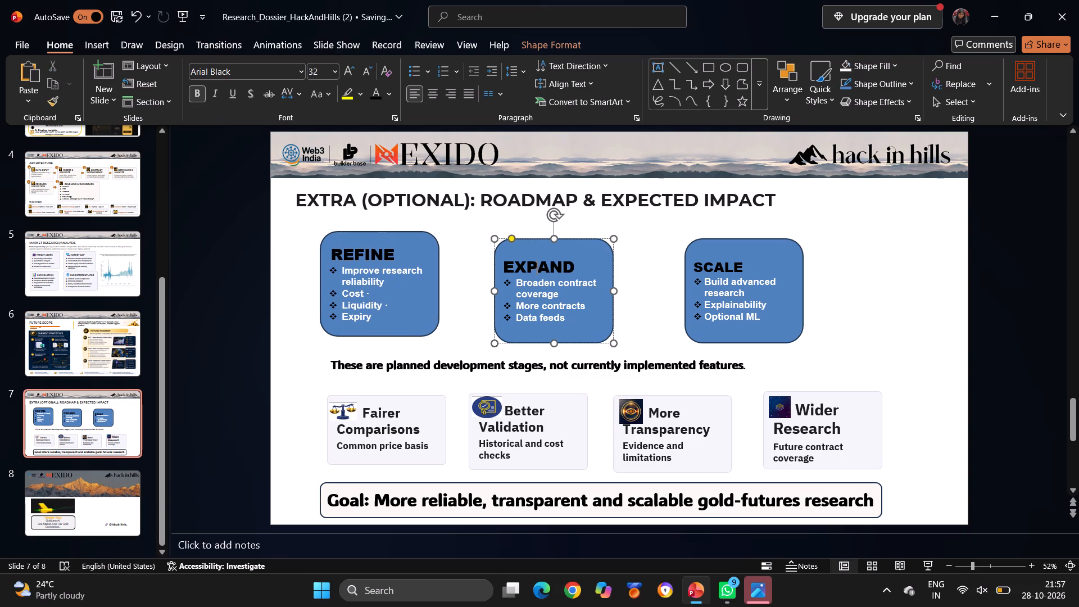
pyautogui.moveTo(575, 238); pyautogui.dragTo(582, 232)
pyautogui.click(722, 289)
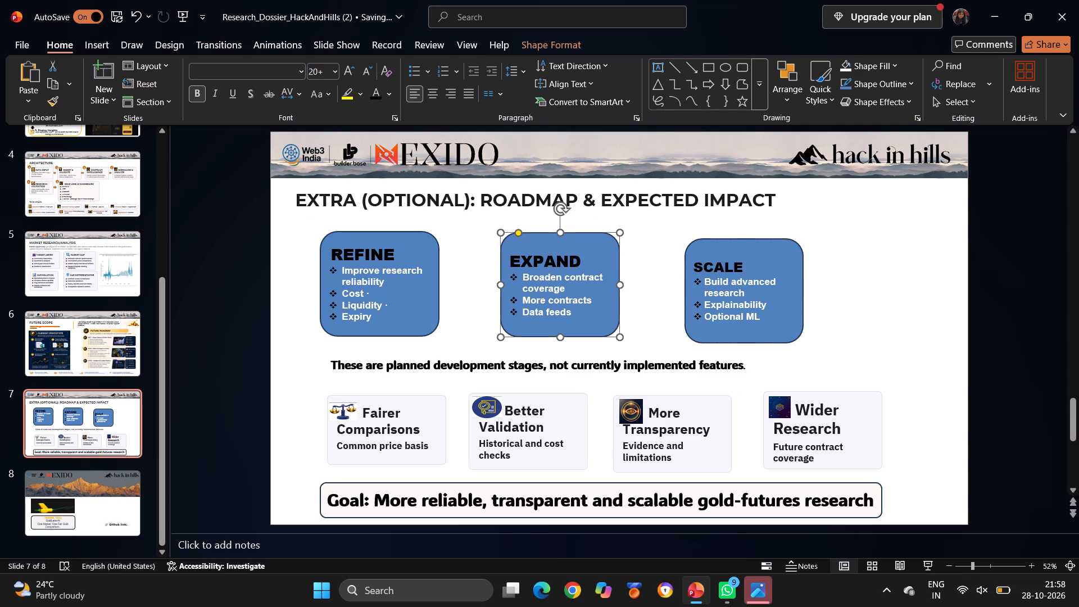
pyautogui.moveTo(723, 239); pyautogui.dragTo(720, 231)
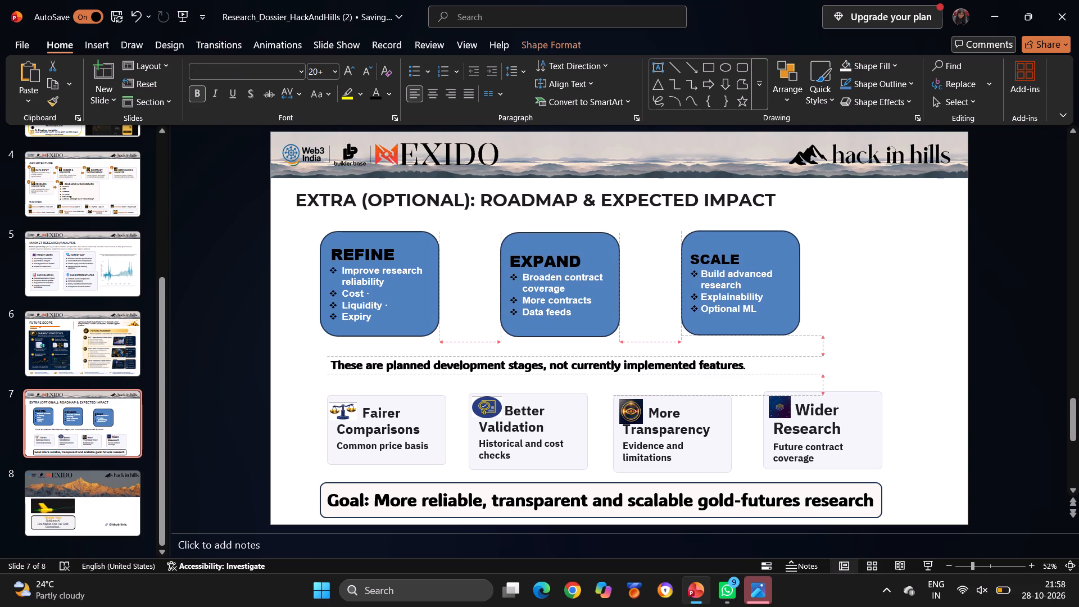
pyautogui.moveTo(720, 231); pyautogui.dragTo(720, 230)
pyautogui.click(606, 364)
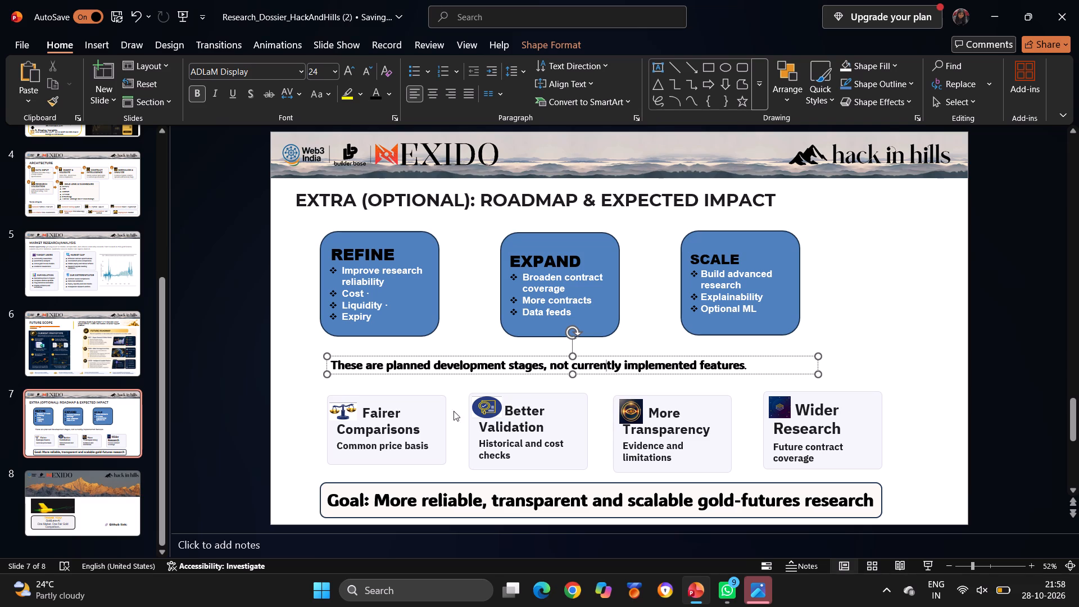
# Widen the REFINE box toward EXPAND and shorten it from the bottom so it fits closely around its text.
pyautogui.click(394, 286)
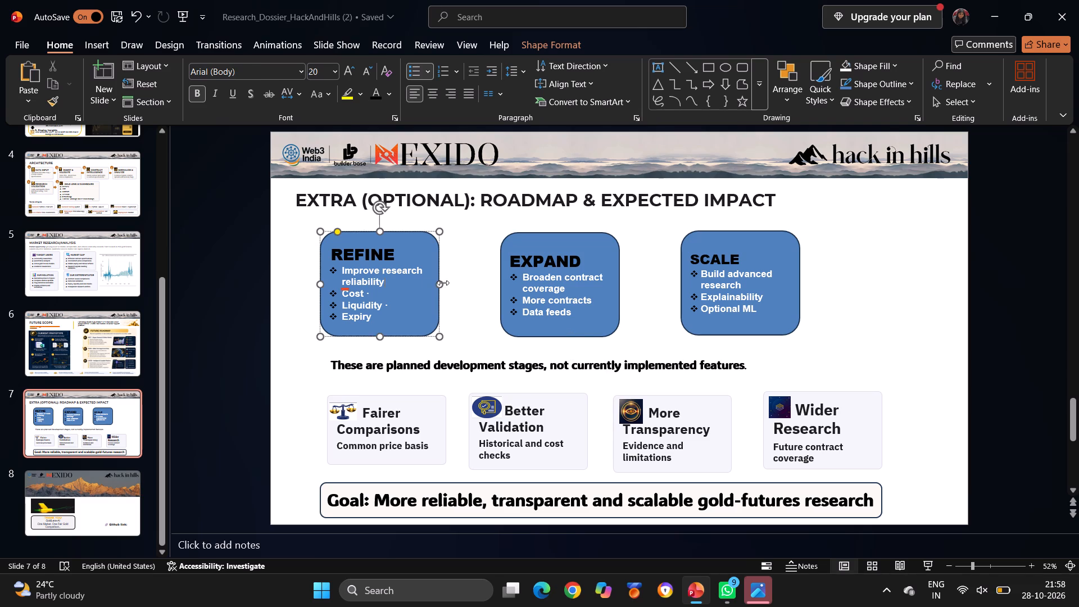
pyautogui.moveTo(443, 283); pyautogui.dragTo(467, 280)
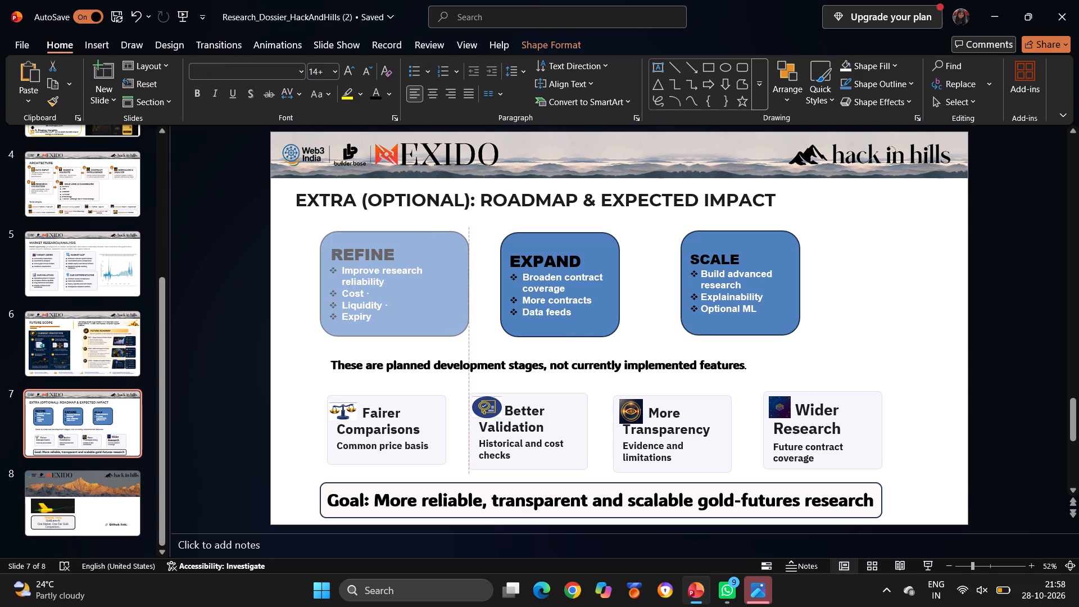
pyautogui.moveTo(467, 280); pyautogui.dragTo(473, 277)
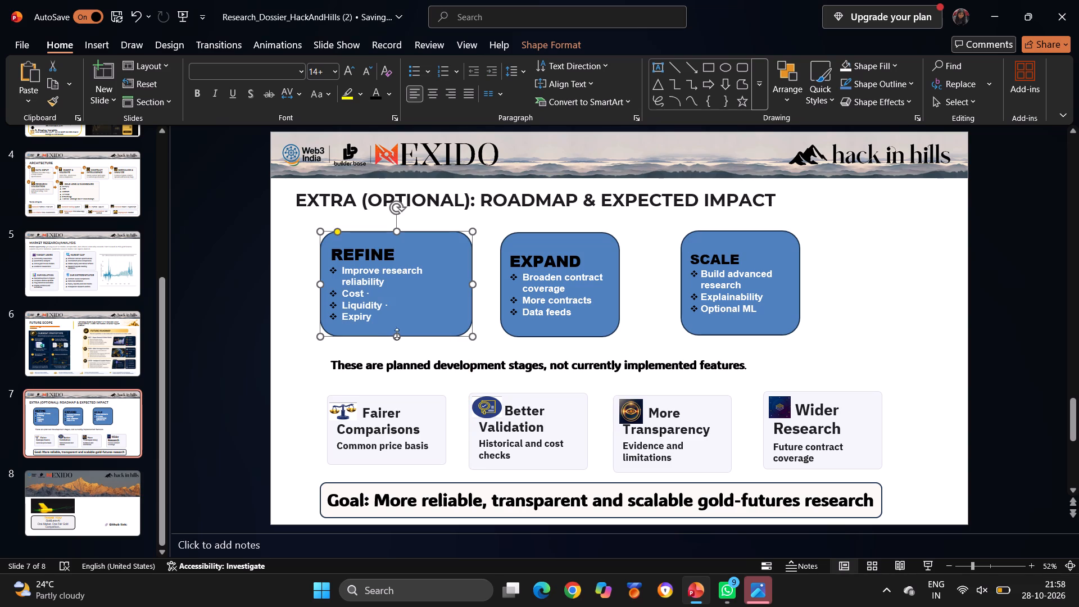
pyautogui.moveTo(396, 334); pyautogui.dragTo(399, 315)
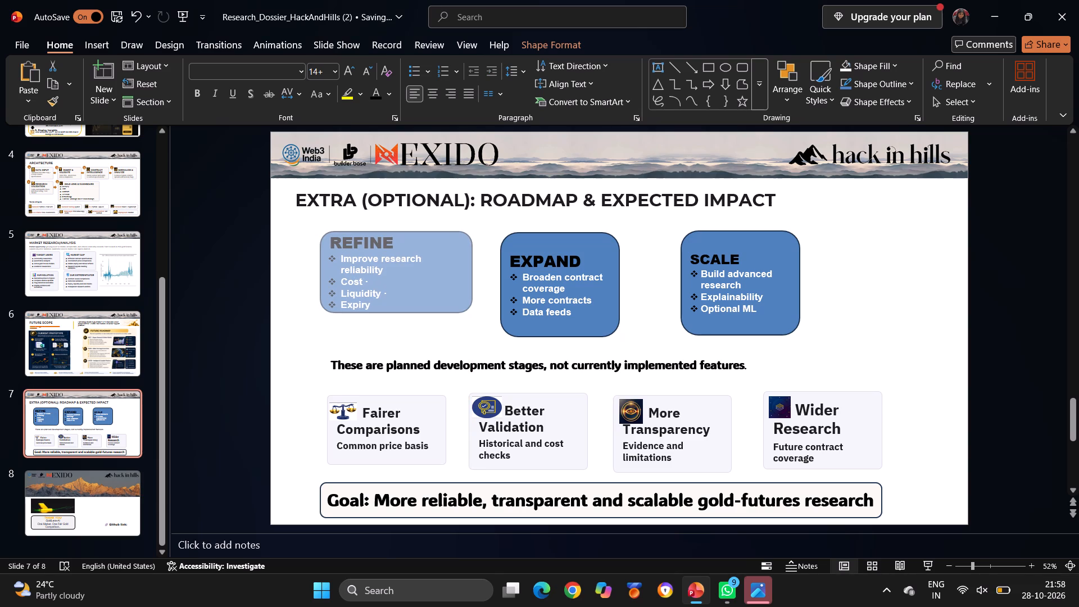
pyautogui.moveTo(399, 315); pyautogui.dragTo(399, 310)
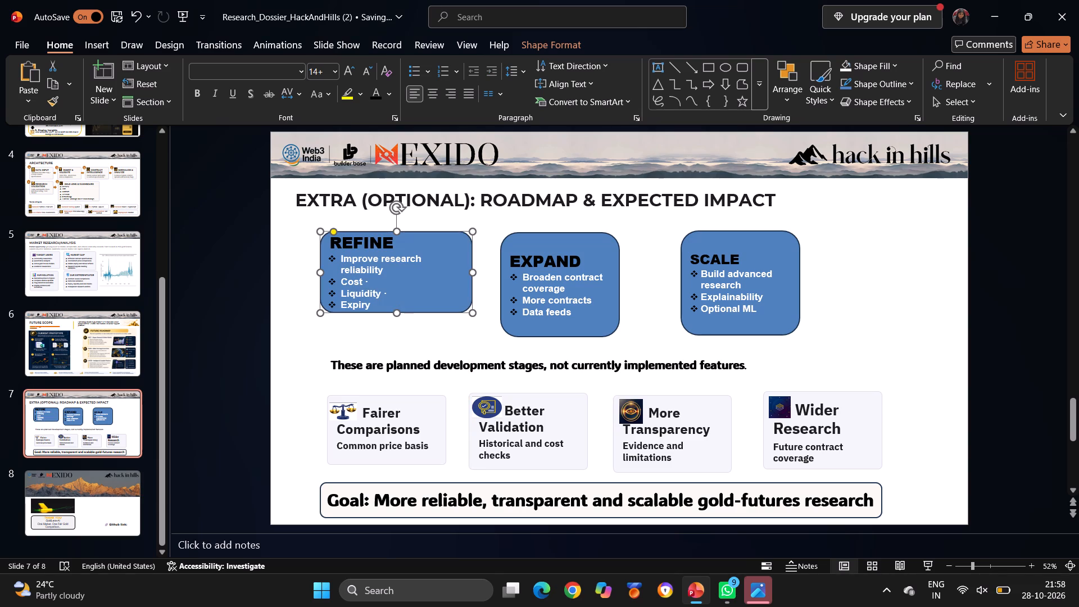
# Shorten the EXPAND box from the bottom and widen it toward SCALE to match the REFINE box's size.
pyautogui.click(518, 276)
pyautogui.moveTo(559, 339); pyautogui.dragTo(560, 328)
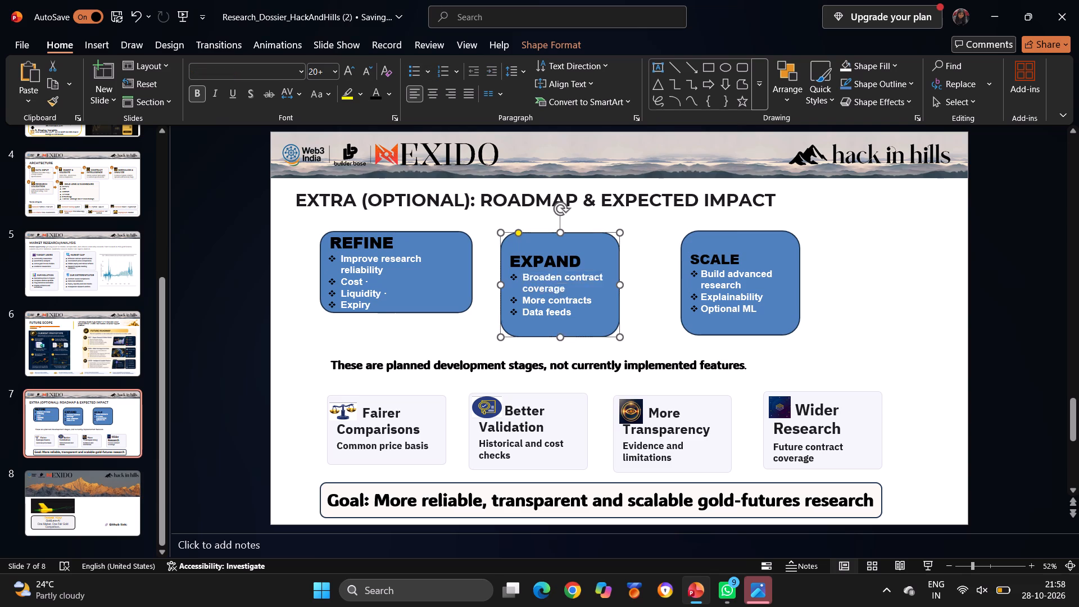
pyautogui.moveTo(560, 328); pyautogui.dragTo(564, 310)
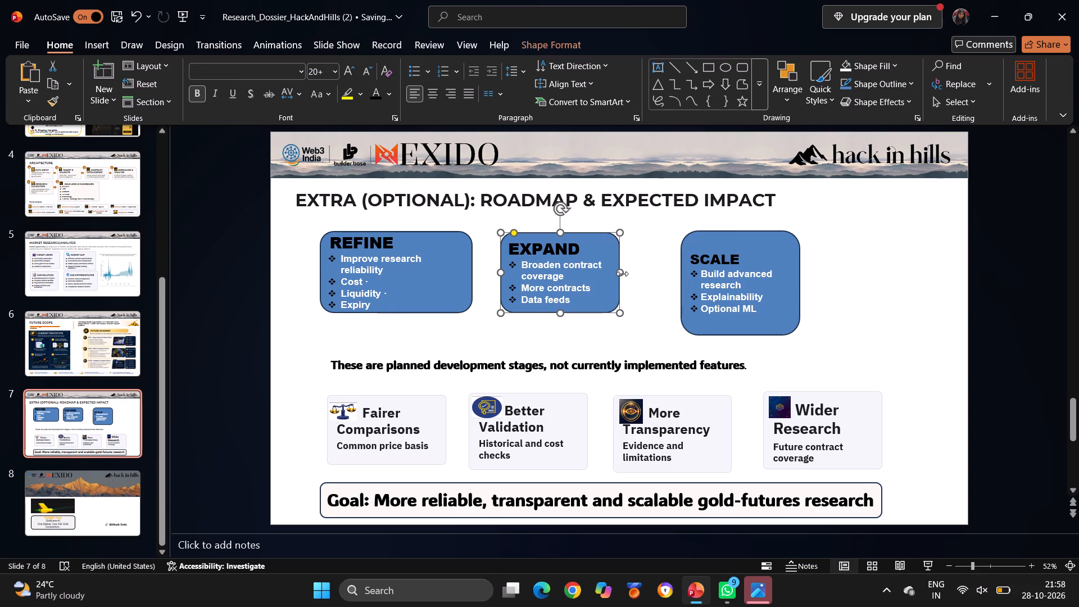
pyautogui.moveTo(622, 274); pyautogui.dragTo(650, 270)
# Shorten the SCALE box to about the other boxes' height, shift it away from EXPAND and widen it so Build advanced research fits one line.
pyautogui.click(724, 270)
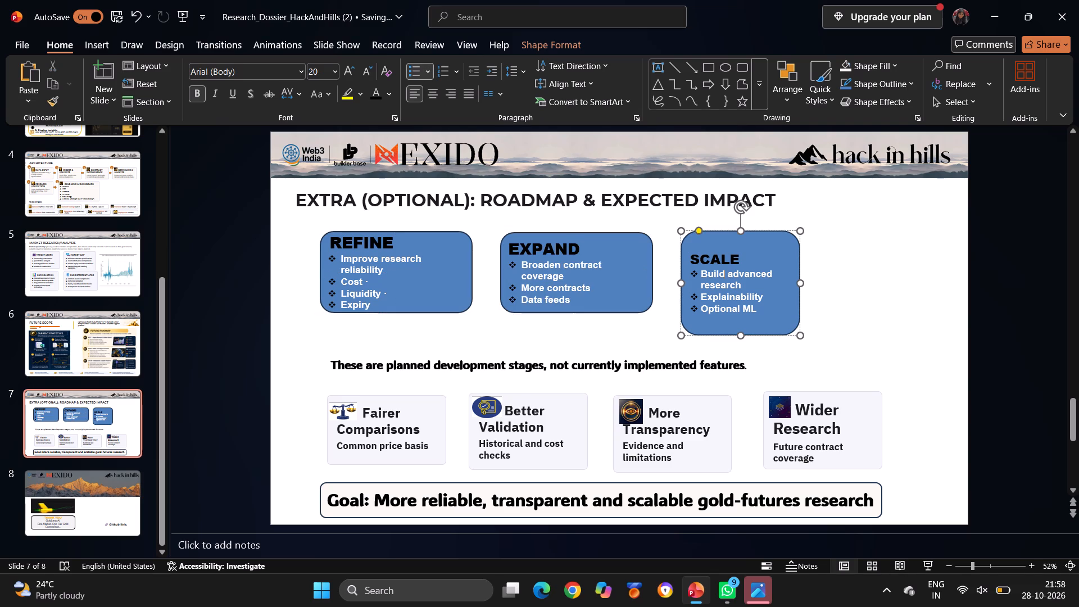
pyautogui.moveTo(741, 334); pyautogui.dragTo(738, 294)
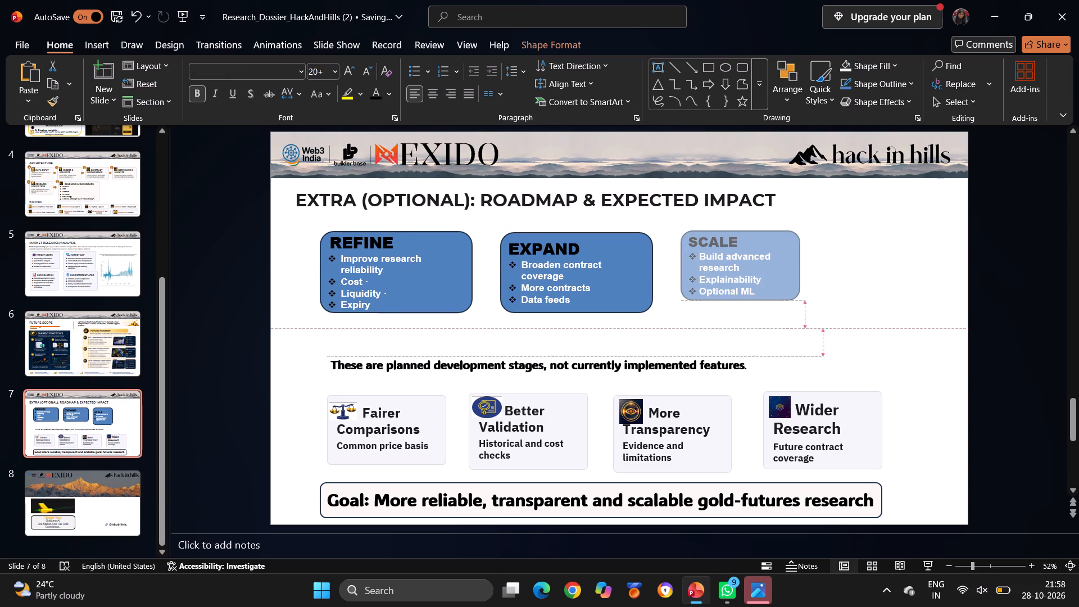
pyautogui.moveTo(738, 294); pyautogui.dragTo(738, 309)
pyautogui.moveTo(799, 275); pyautogui.dragTo(812, 272)
pyautogui.moveTo(817, 266); pyautogui.dragTo(856, 268)
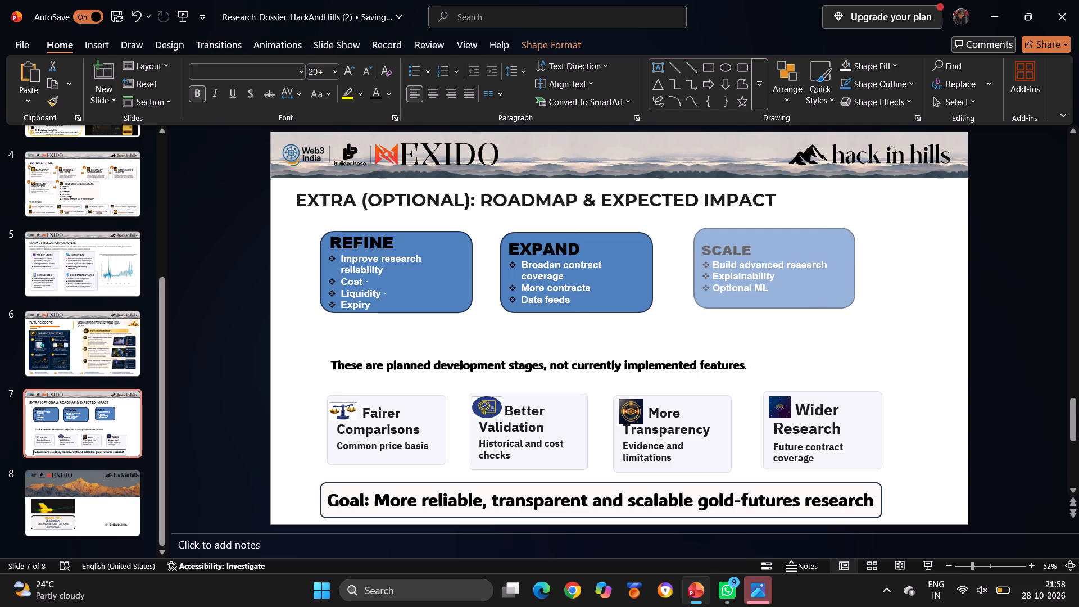
pyautogui.moveTo(856, 268); pyautogui.dragTo(856, 269)
pyautogui.click(698, 267)
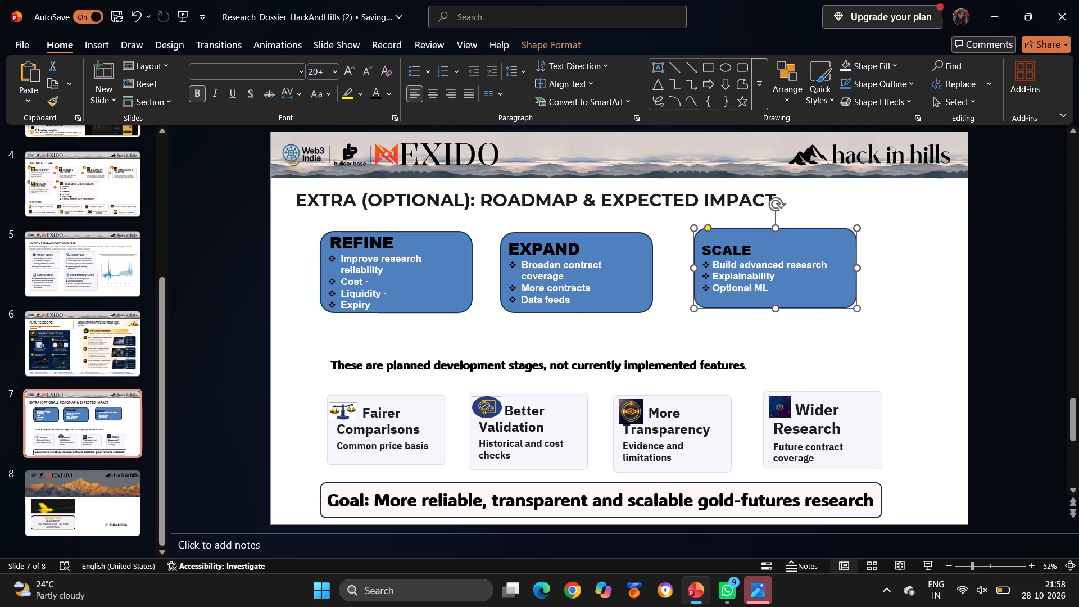
pyautogui.moveTo(696, 267); pyautogui.dragTo(728, 268)
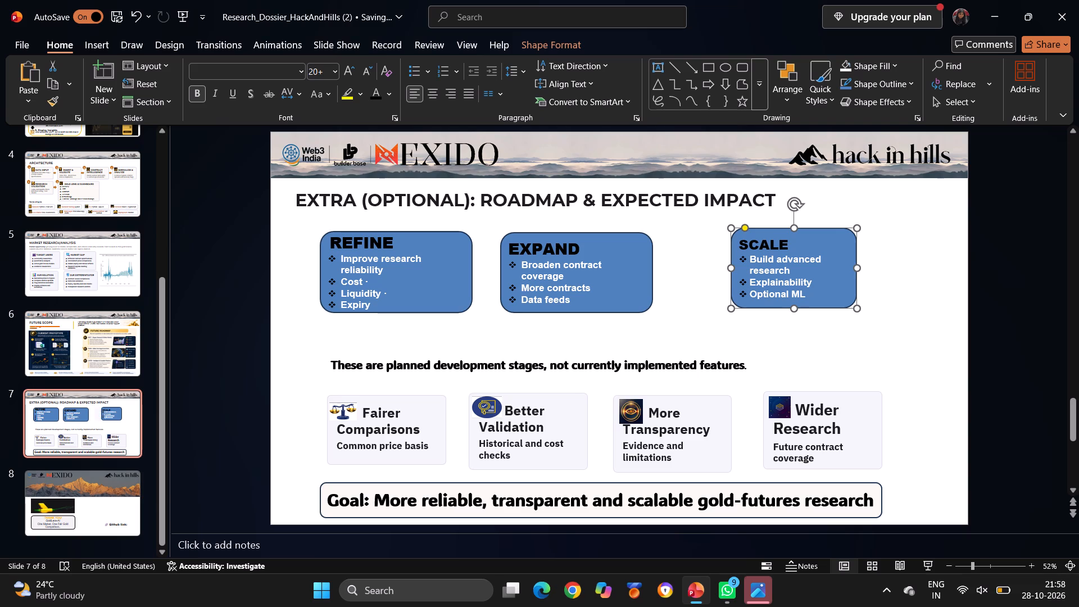
pyautogui.moveTo(860, 265); pyautogui.dragTo(899, 264)
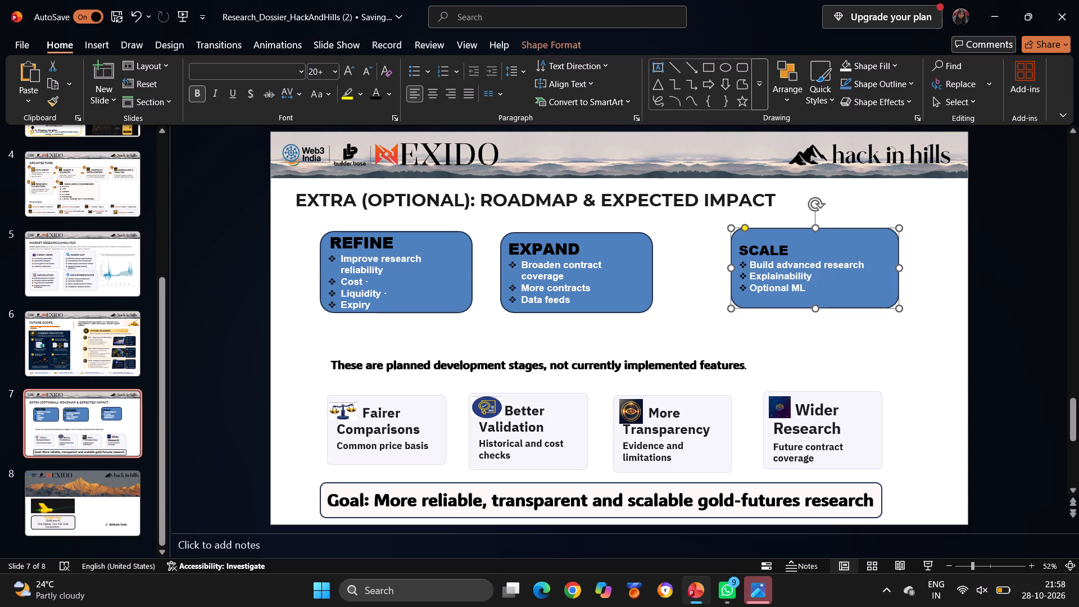
# Move the EXPAND box toward SCALE, level with REFINE, leaving a gap for an arrow after the REFINE box.
pyautogui.click(581, 256)
pyautogui.moveTo(594, 232); pyautogui.dragTo(613, 233)
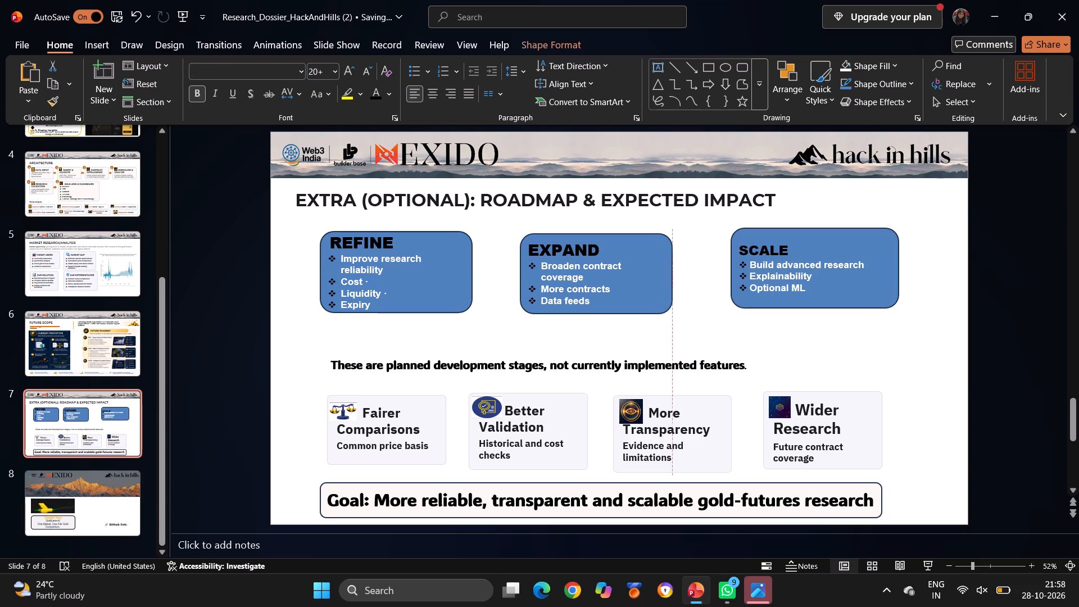
pyautogui.moveTo(613, 233); pyautogui.dragTo(627, 231)
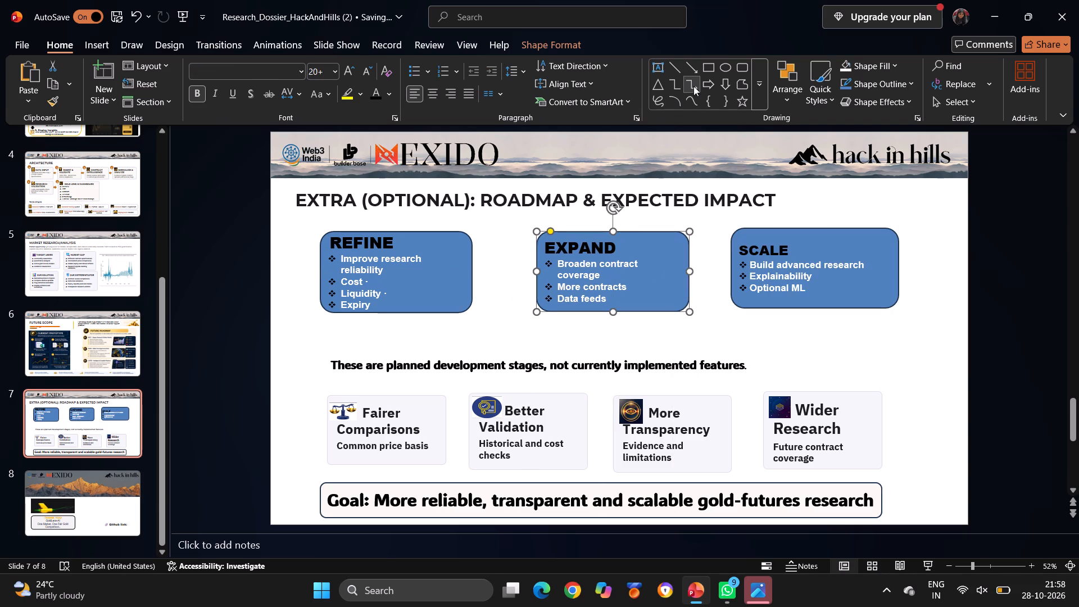
# Insert a right block arrow between the REFINE and EXPAND boxes and give it the solid black shape style.
pyautogui.click(704, 82)
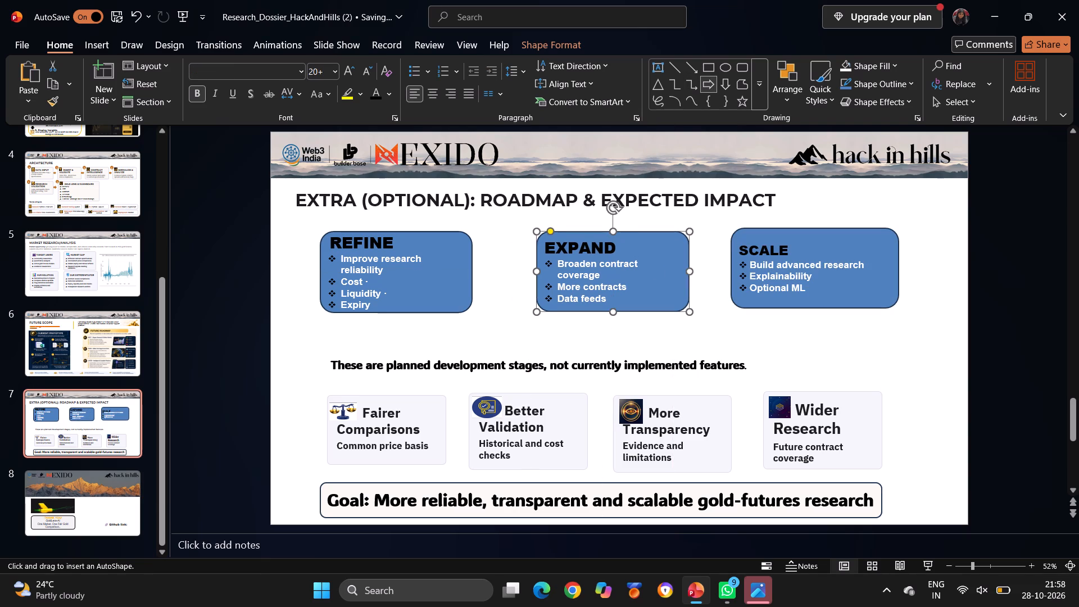
pyautogui.click(500, 265)
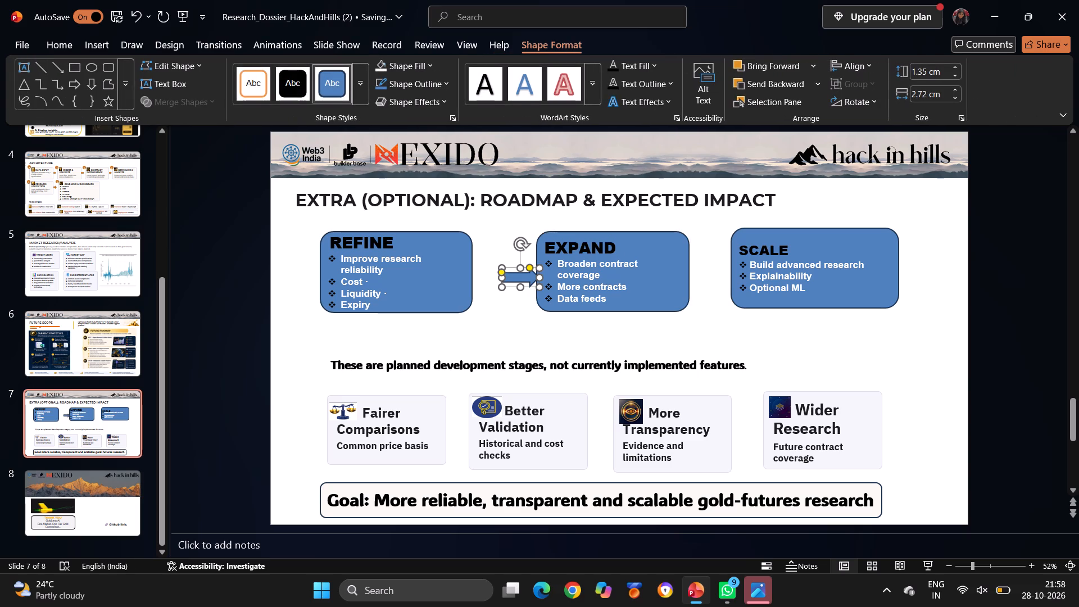
pyautogui.moveTo(512, 274); pyautogui.dragTo(500, 266)
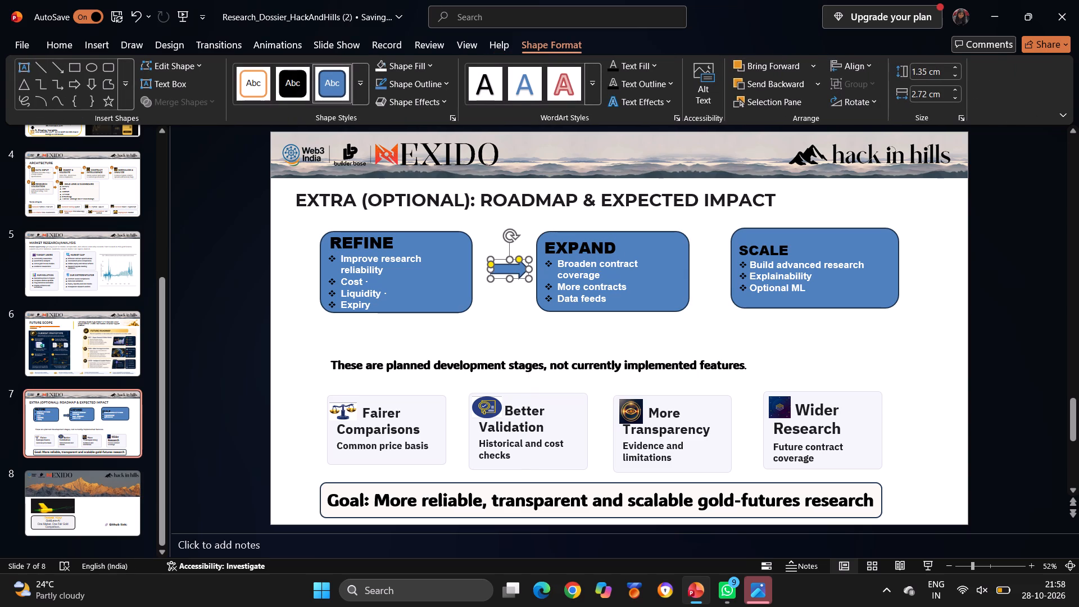
pyautogui.click(294, 79)
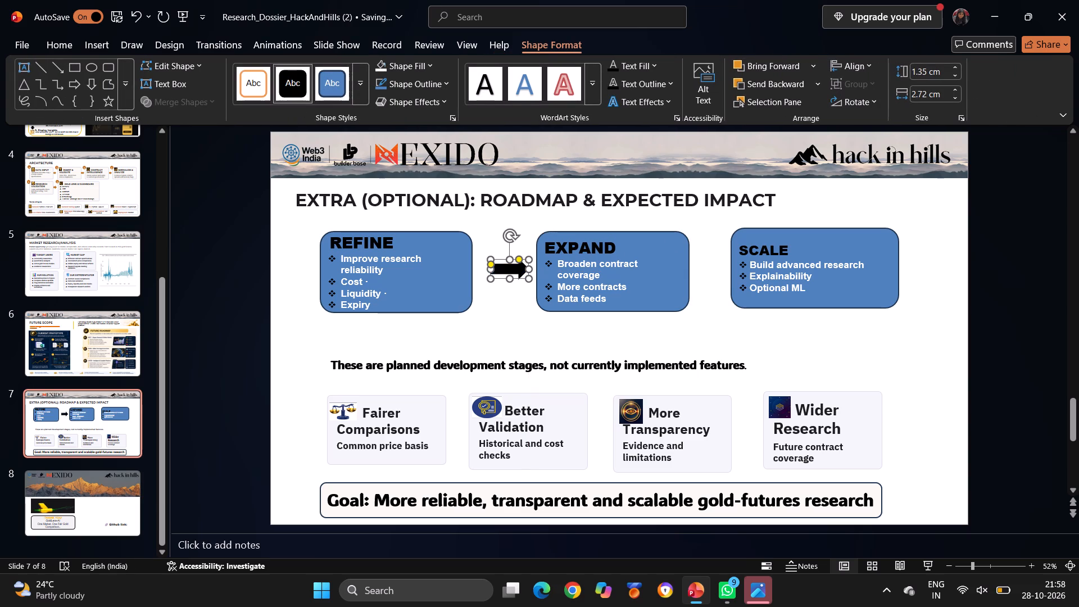
# Move the SCALE box farther from EXPAND and level with the other phase boxes, leaving a gap for a second arrow.
pyautogui.click(701, 273)
pyautogui.click(778, 275)
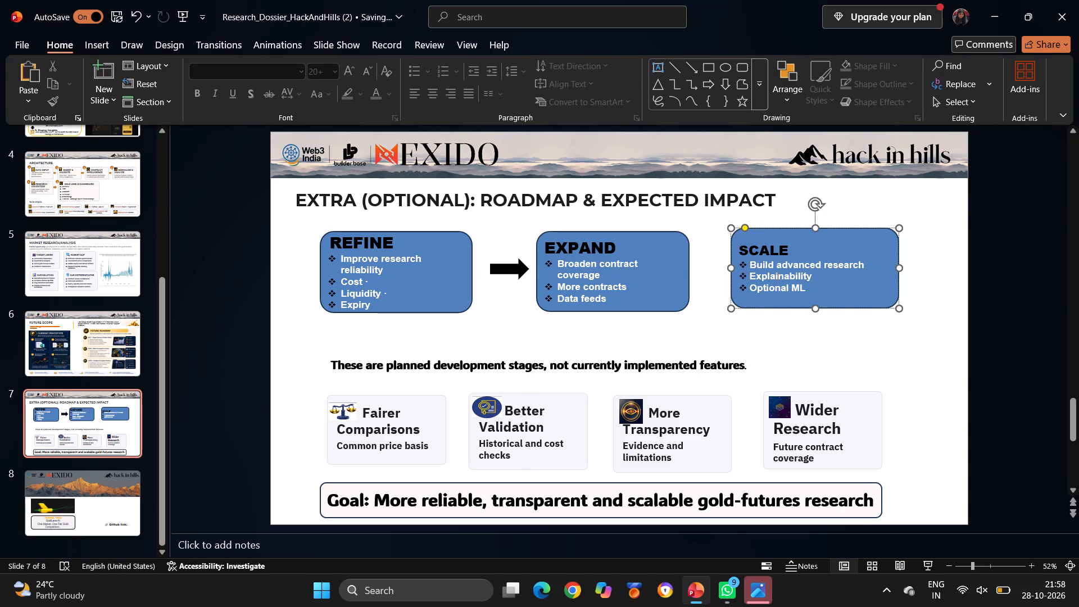
pyautogui.moveTo(796, 229); pyautogui.dragTo(812, 235)
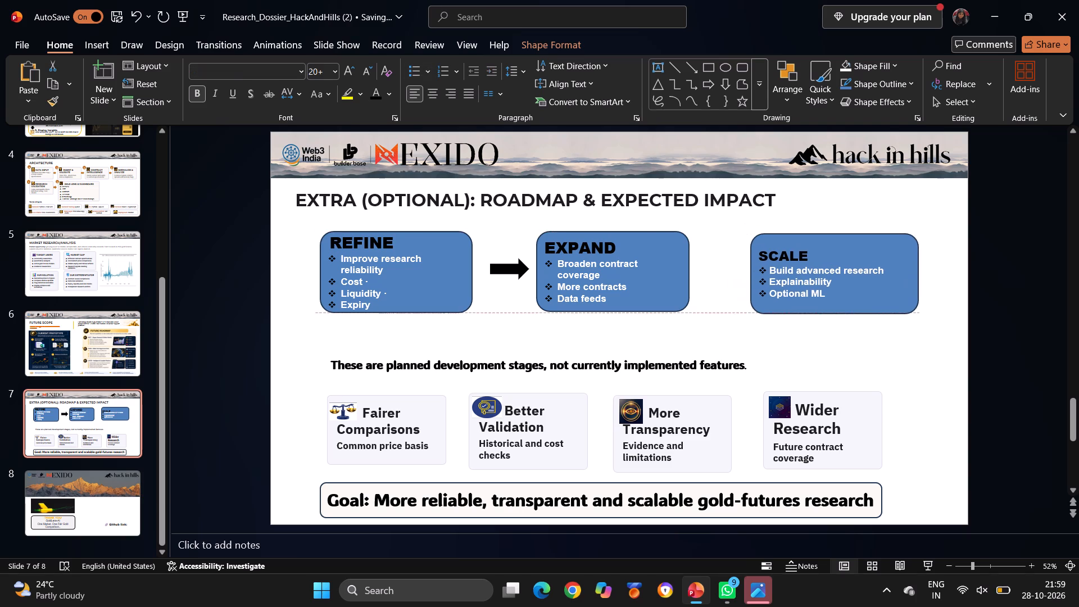
pyautogui.moveTo(812, 235); pyautogui.dragTo(823, 233)
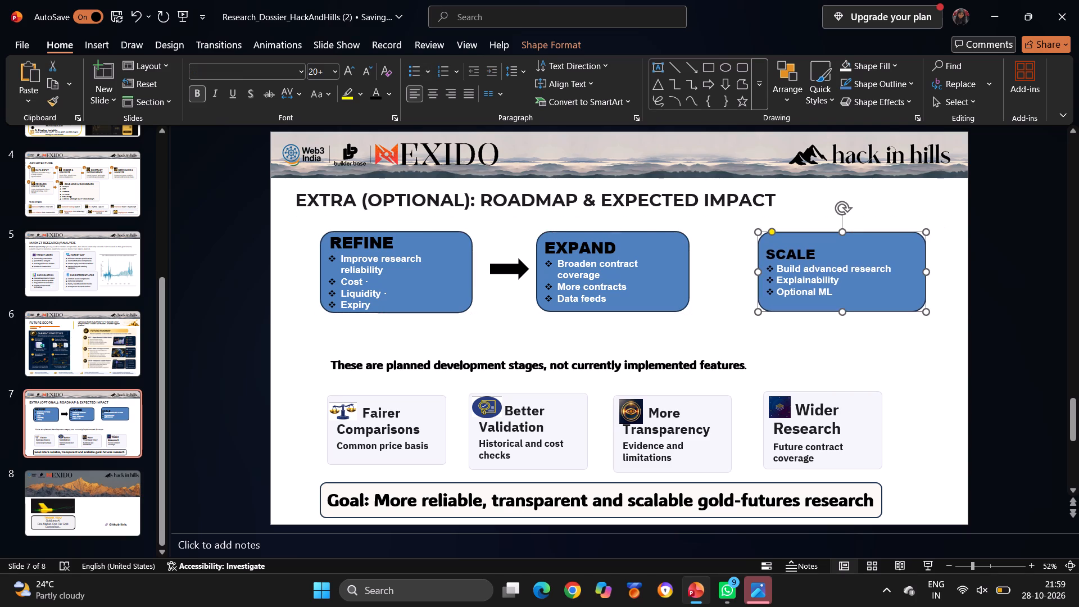
# Shift the REFINE box farther from EXPAND and recentre the black arrow in the gap between the two boxes.
pyautogui.click(417, 287)
pyautogui.moveTo(426, 230); pyautogui.dragTo(410, 229)
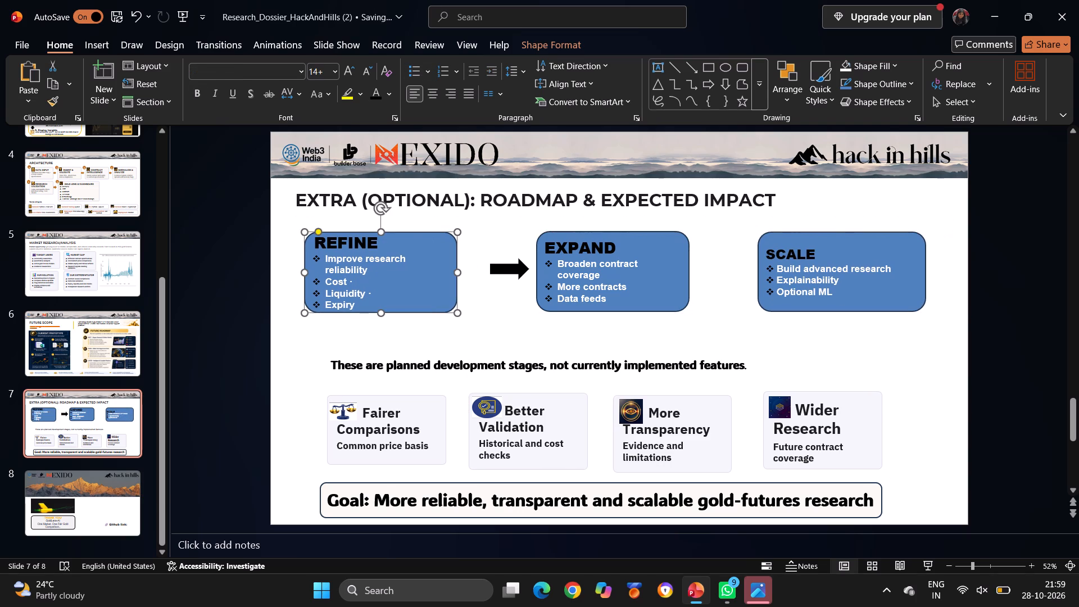
pyautogui.click(498, 269)
pyautogui.moveTo(498, 269); pyautogui.dragTo(490, 267)
pyautogui.moveTo(502, 265); pyautogui.dragTo(488, 262)
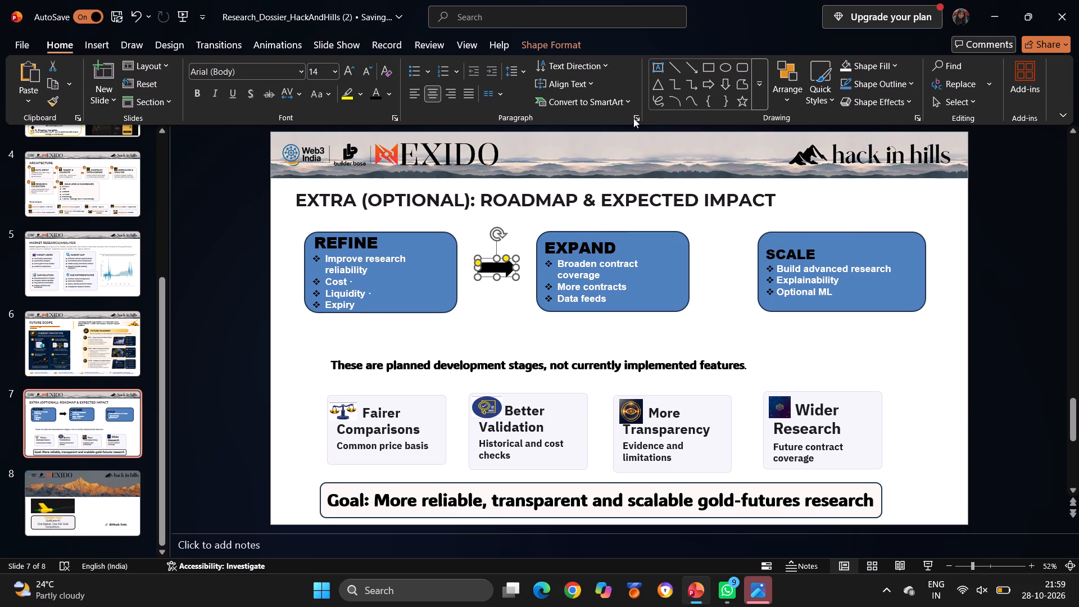
# Insert a second right block arrow between the EXPAND and SCALE boxes and give it the solid black shape style.
pyautogui.click(705, 85)
pyautogui.click(733, 256)
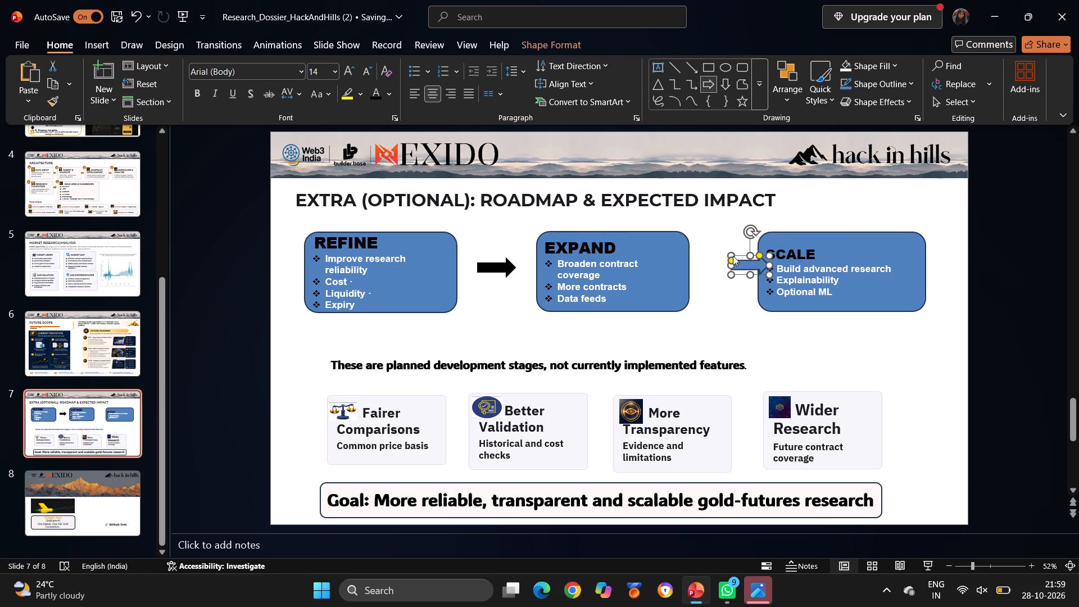
pyautogui.moveTo(743, 264); pyautogui.dragTo(722, 262)
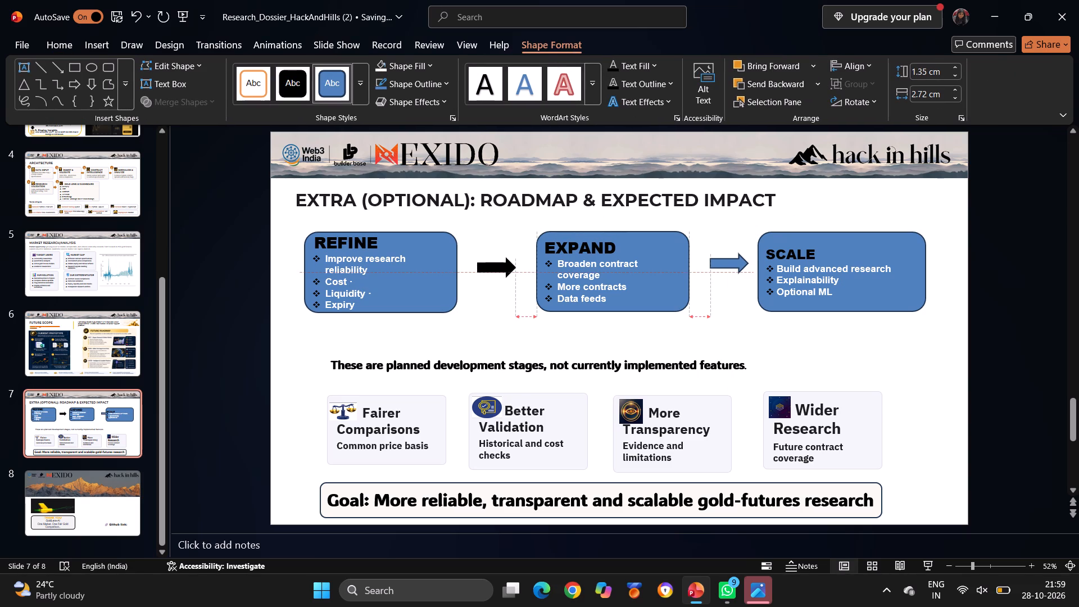
pyautogui.moveTo(722, 262); pyautogui.dragTo(717, 263)
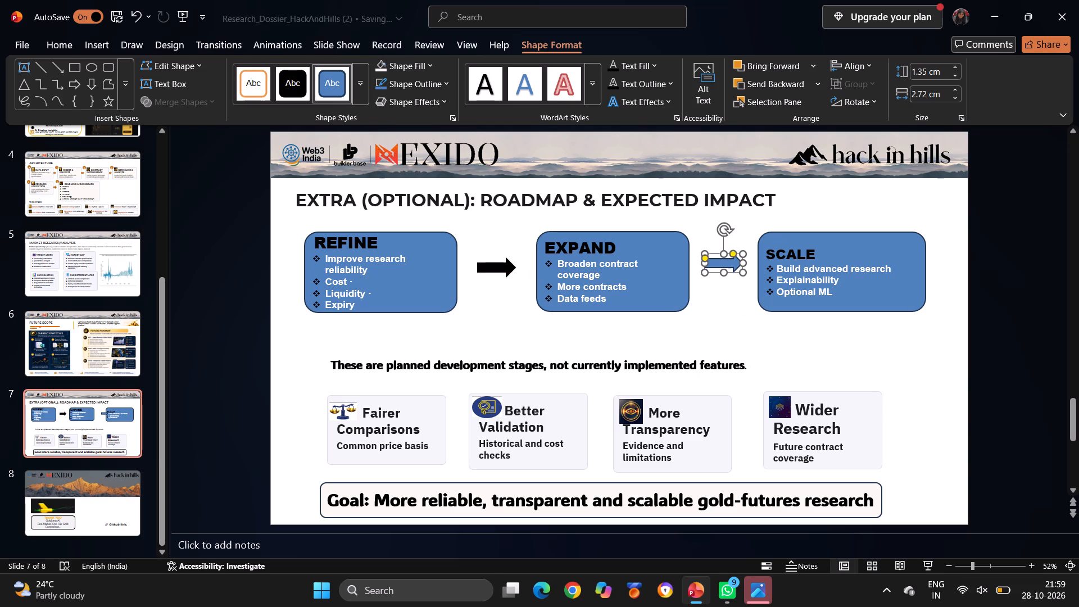
pyautogui.click(300, 95)
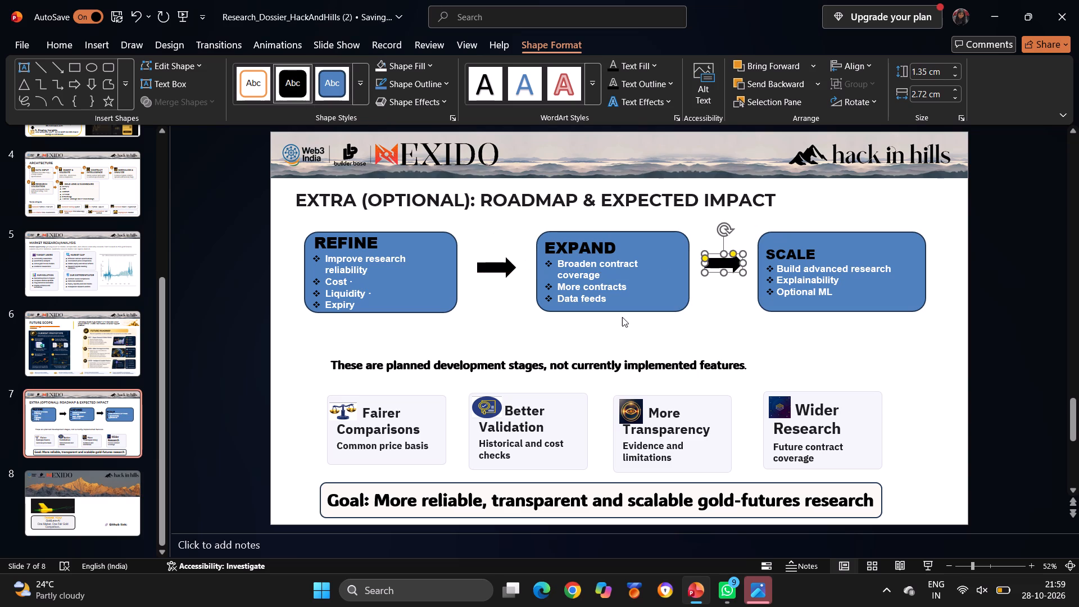
pyautogui.click(710, 329)
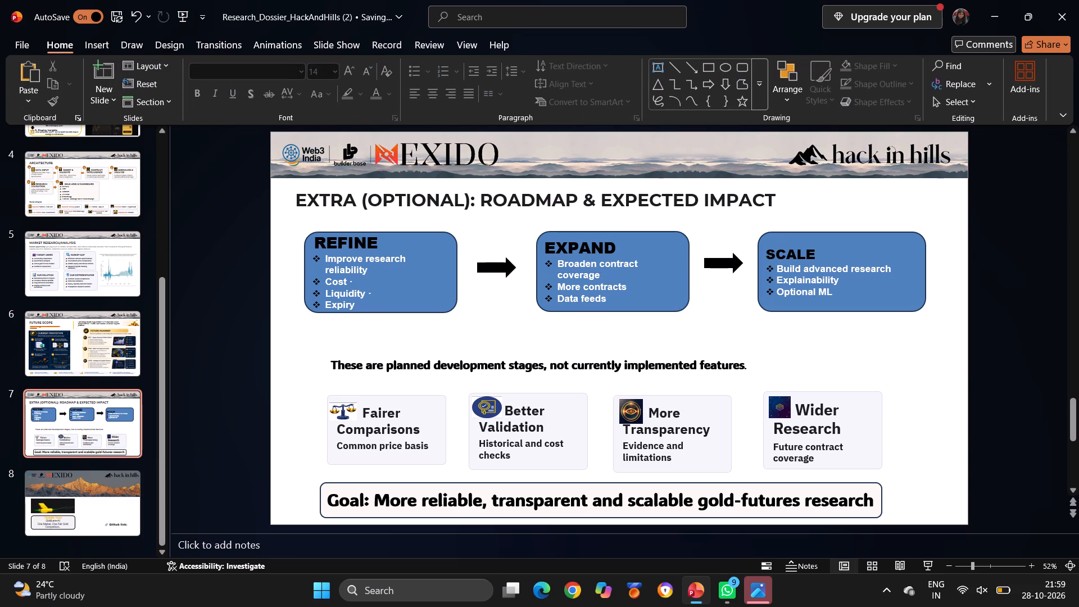
# Move the development-stages note up just below the phase boxes, widen its text box and set its font size to 28.
pyautogui.click(633, 369)
pyautogui.moveTo(556, 357); pyautogui.dragTo(559, 343)
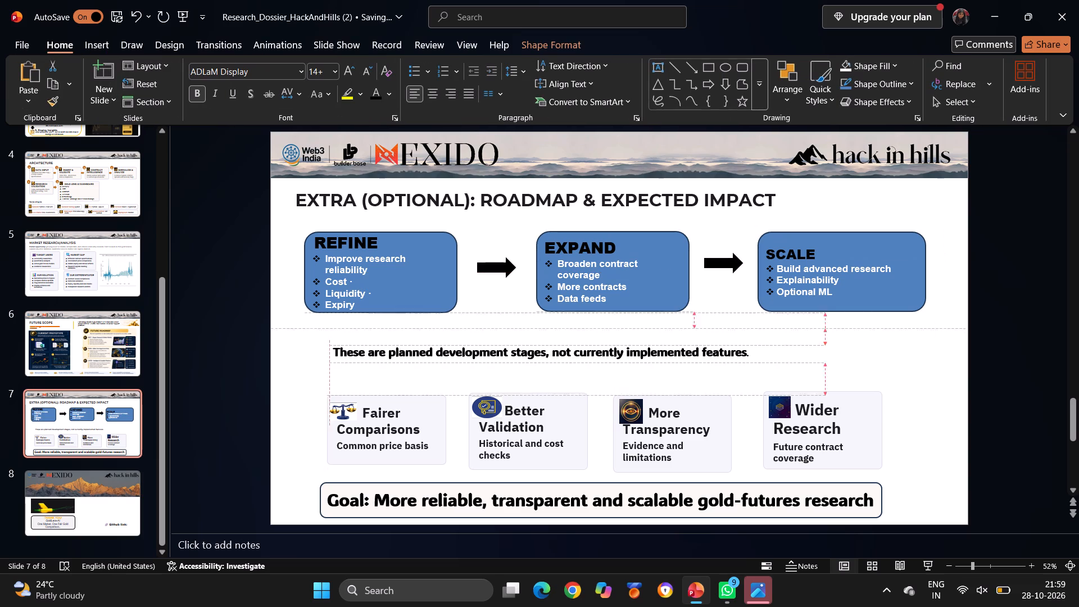
pyautogui.moveTo(559, 343); pyautogui.dragTo(573, 322)
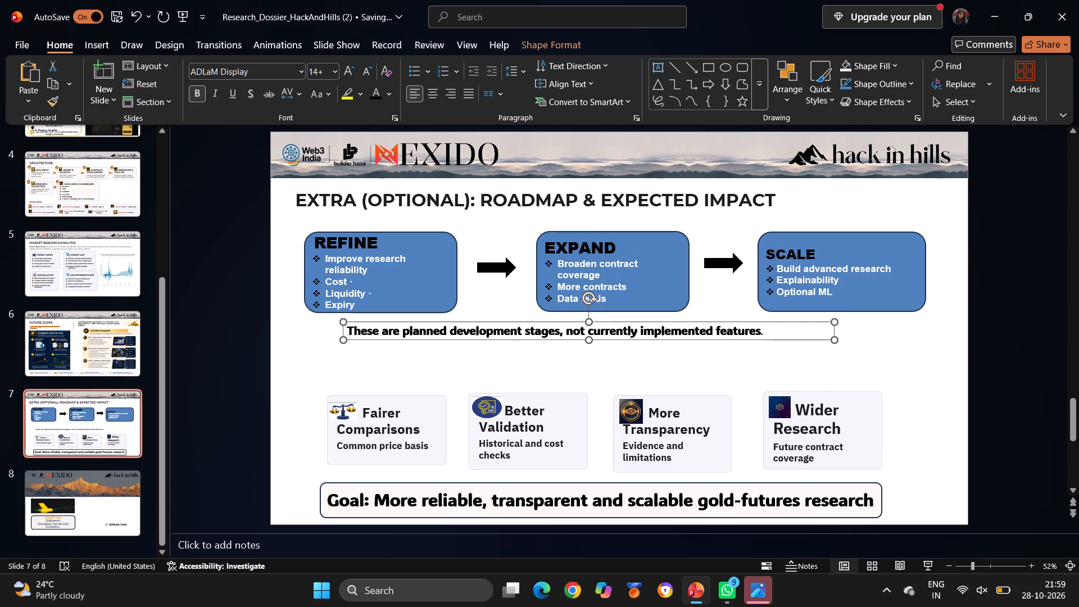
pyautogui.moveTo(836, 341); pyautogui.dragTo(869, 336)
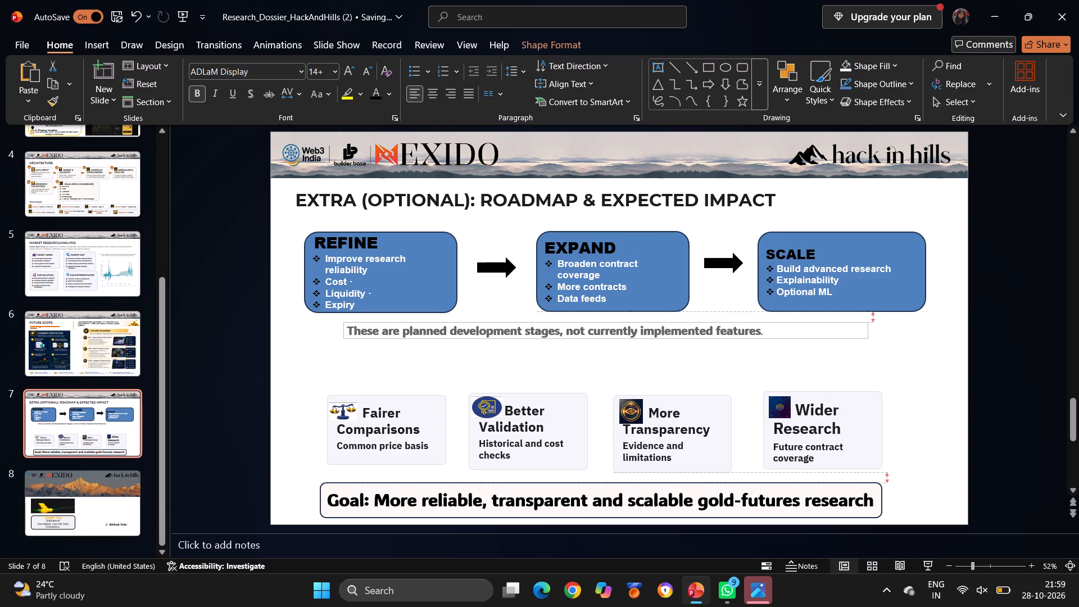
pyautogui.moveTo(869, 336); pyautogui.dragTo(889, 334)
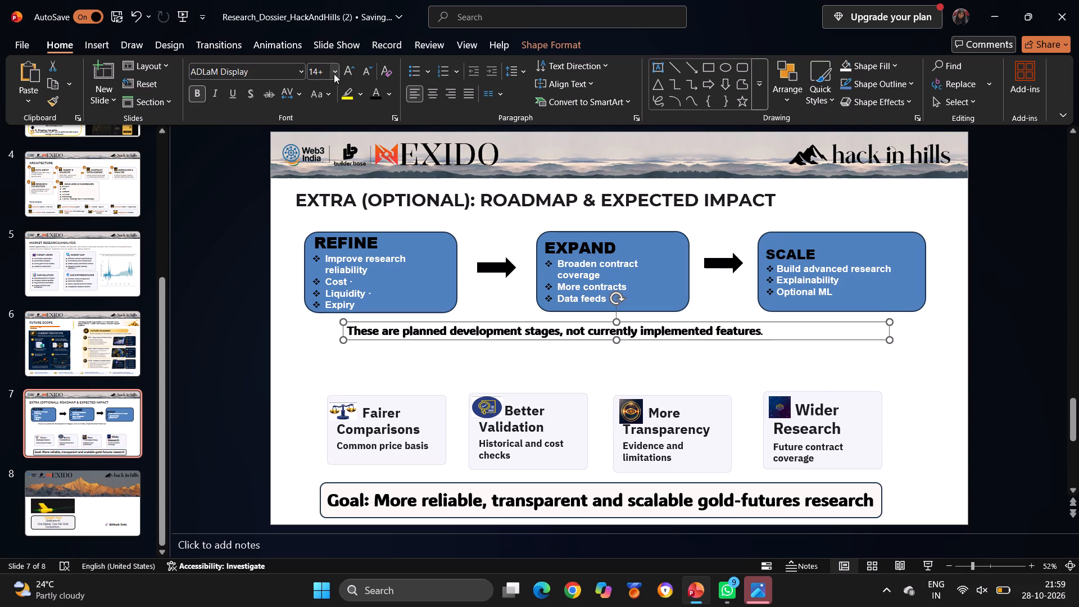
pyautogui.moveTo(334, 73); pyautogui.dragTo(325, 289)
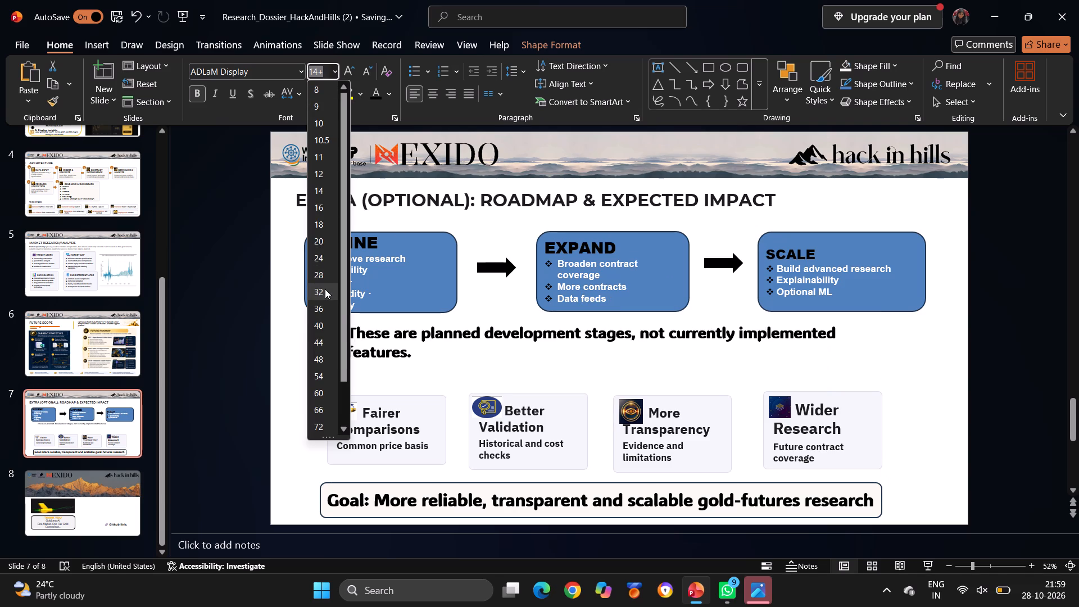
pyautogui.moveTo(325, 289); pyautogui.dragTo(325, 281)
pyautogui.click(325, 281)
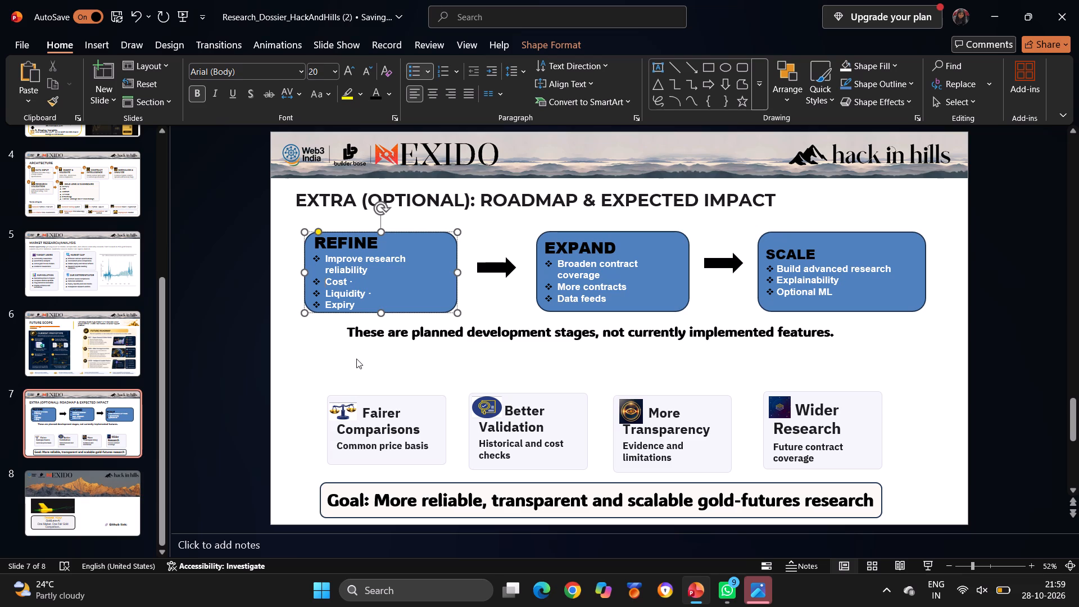
pyautogui.click(354, 351)
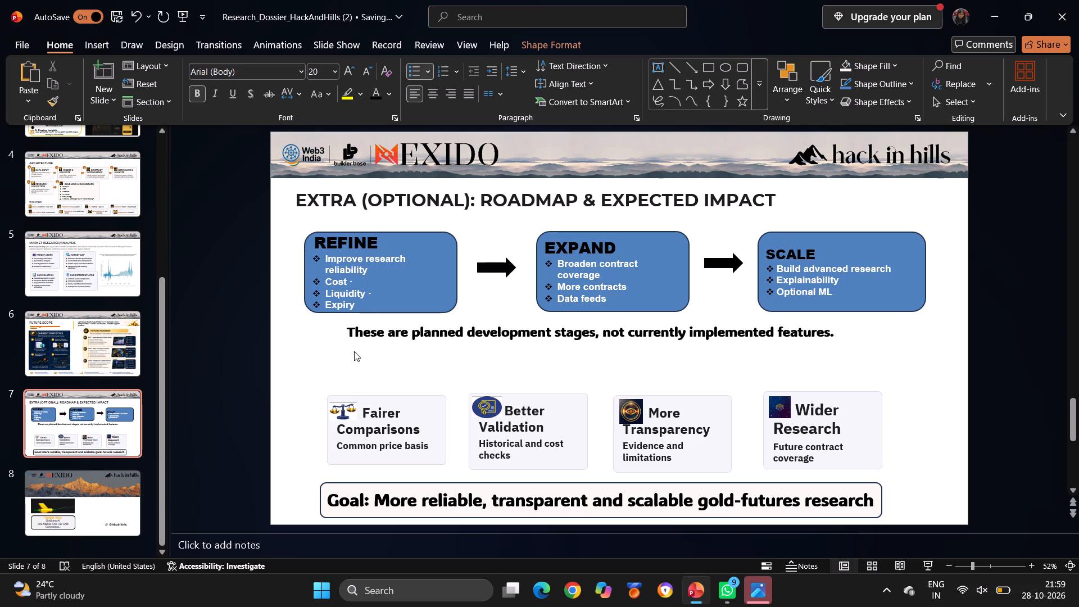
# Copy EXPECTED IMPACT from the slide title into a new text box between the note and the impact boxes, and centre the text.
pyautogui.click(595, 197)
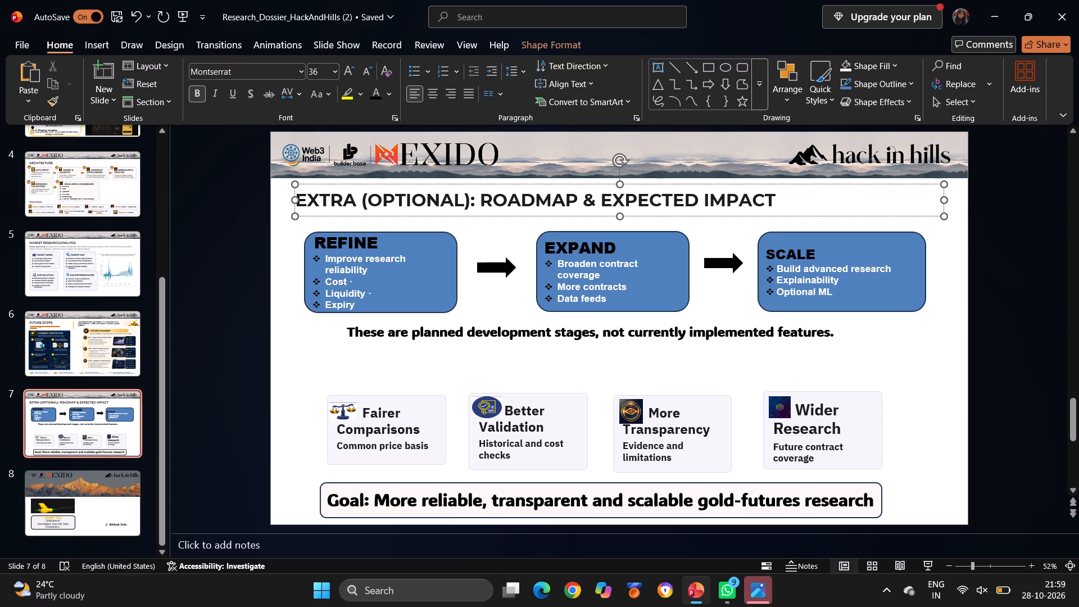
pyautogui.moveTo(604, 200); pyautogui.dragTo(804, 192)
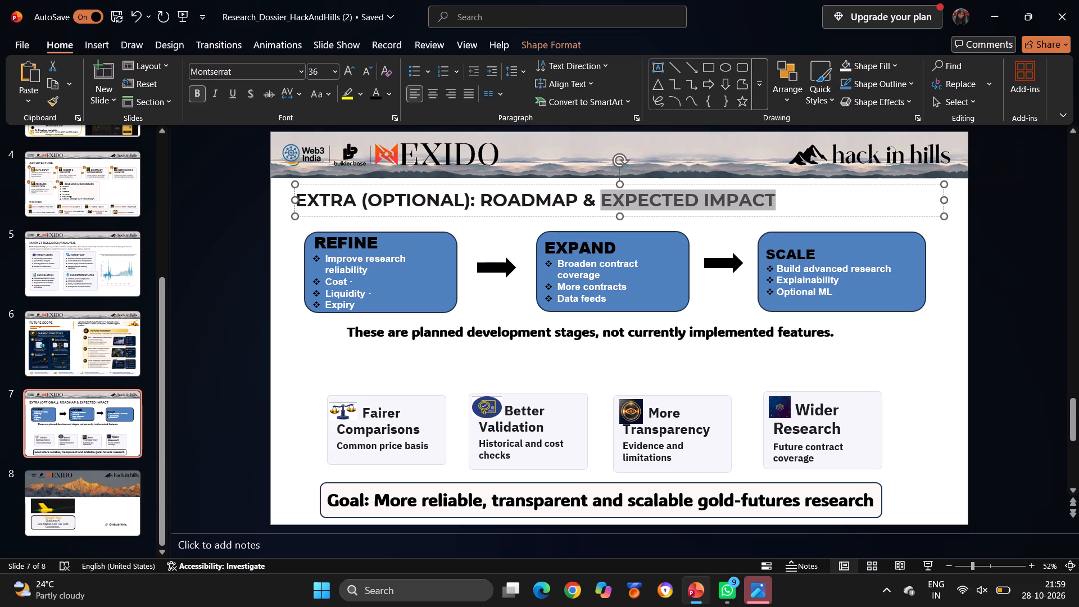
pyautogui.hotkey('ctrl', 'c')
pyautogui.click(507, 372)
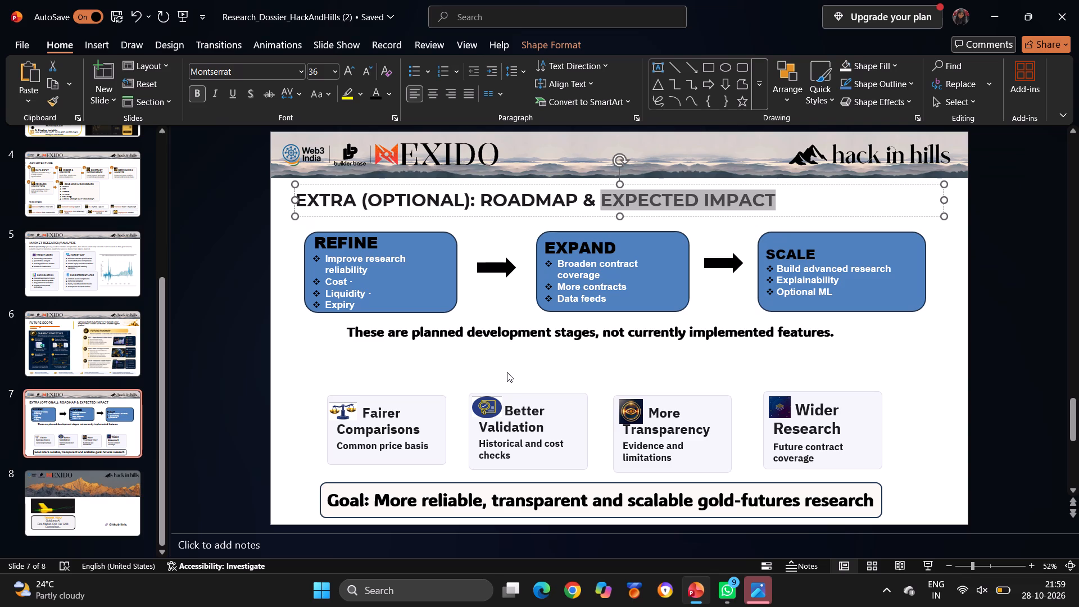
pyautogui.doubleClick(507, 372)
pyautogui.moveTo(507, 373); pyautogui.dragTo(459, 351)
pyautogui.moveTo(519, 367); pyautogui.dragTo(693, 362)
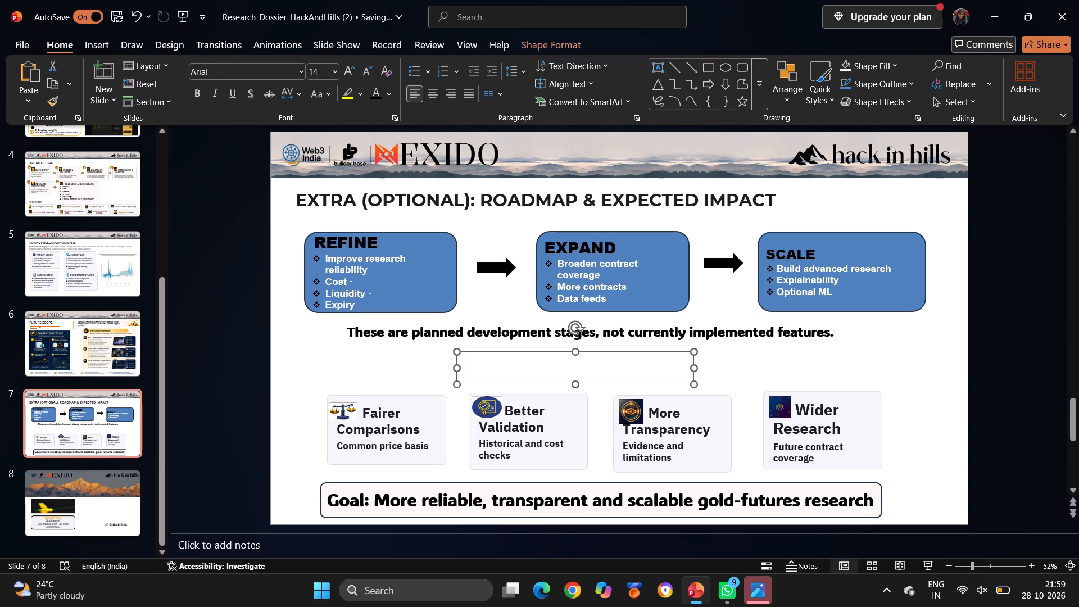
pyautogui.doubleClick(478, 372)
pyautogui.hotkey('ctrl', 'v')
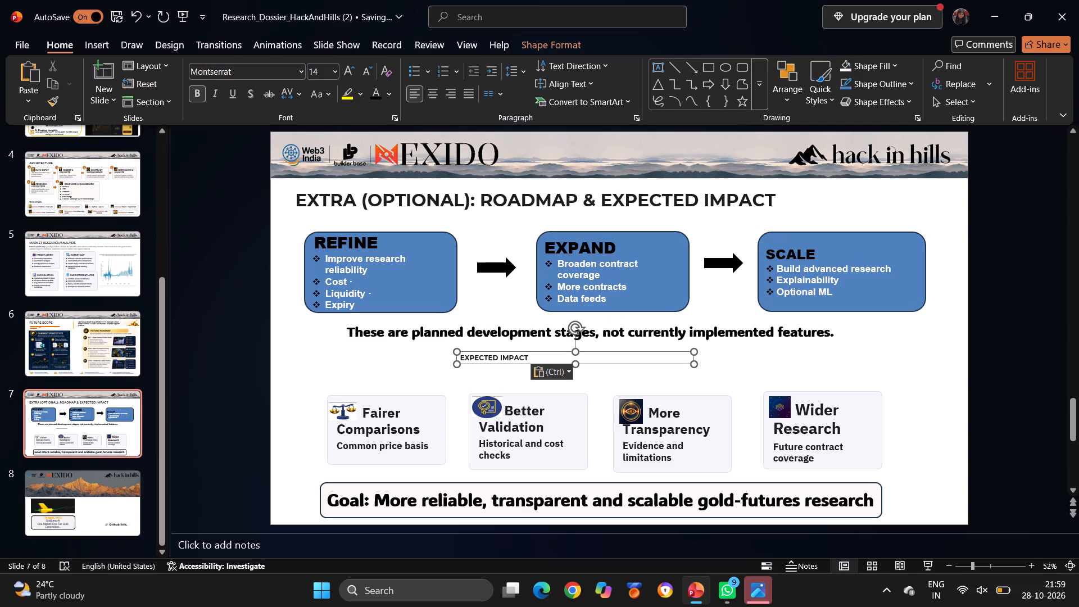
pyautogui.moveTo(462, 359); pyautogui.dragTo(572, 357)
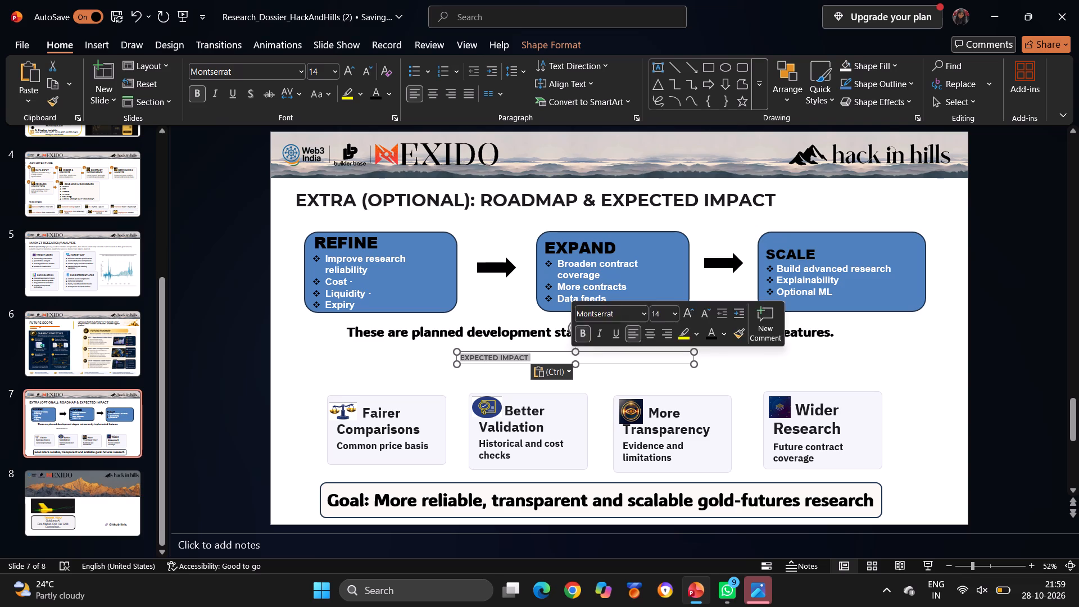
pyautogui.click(435, 93)
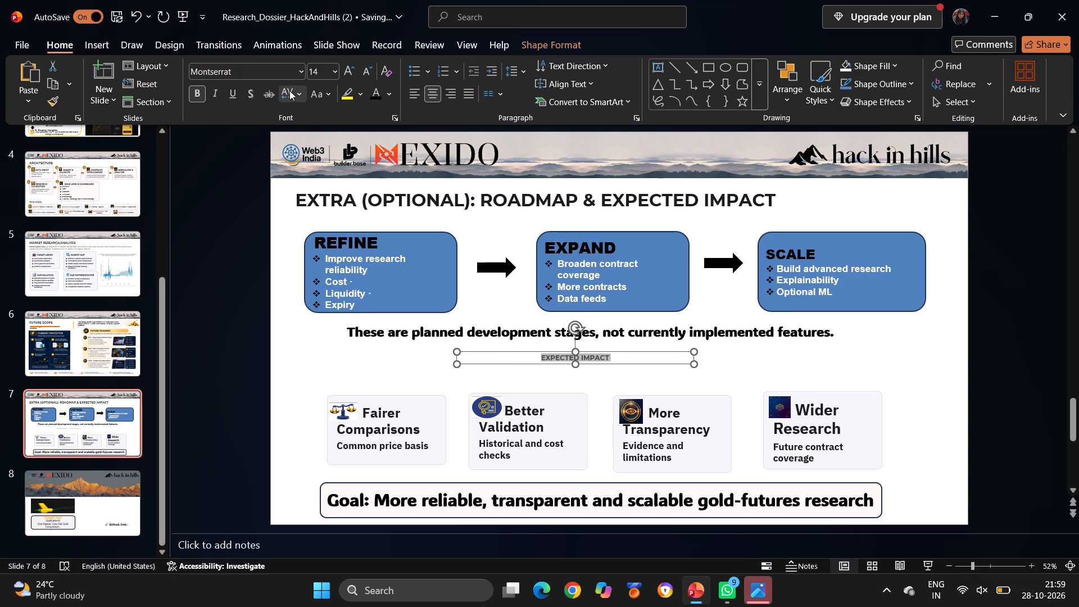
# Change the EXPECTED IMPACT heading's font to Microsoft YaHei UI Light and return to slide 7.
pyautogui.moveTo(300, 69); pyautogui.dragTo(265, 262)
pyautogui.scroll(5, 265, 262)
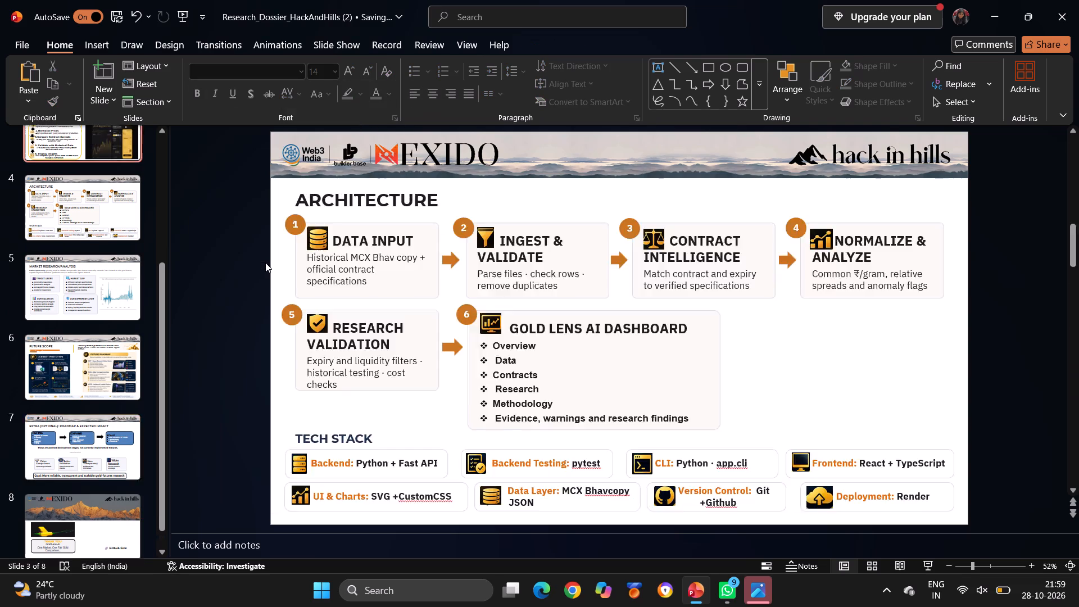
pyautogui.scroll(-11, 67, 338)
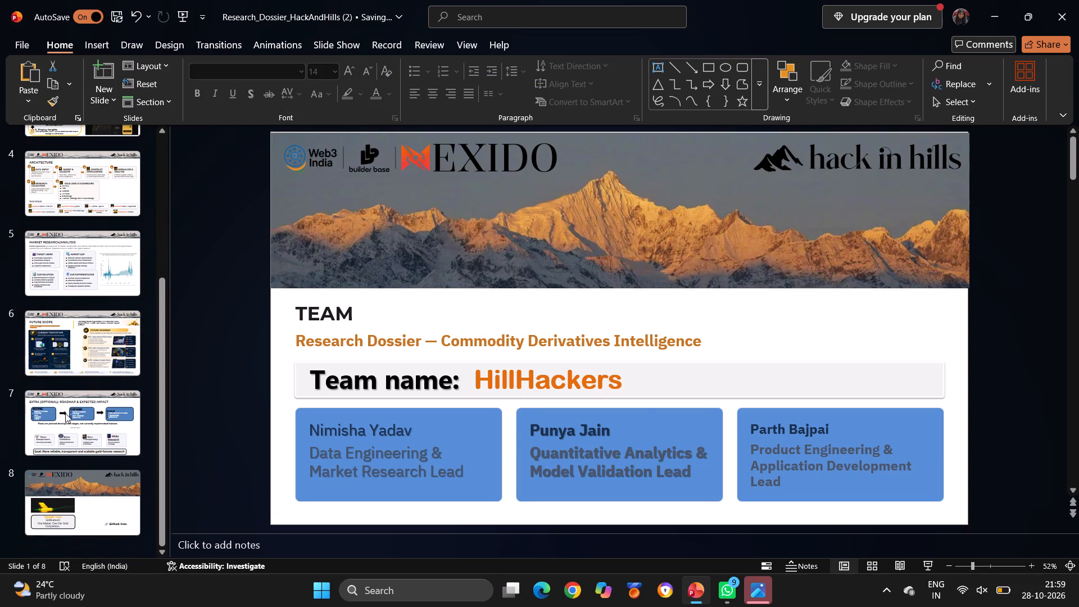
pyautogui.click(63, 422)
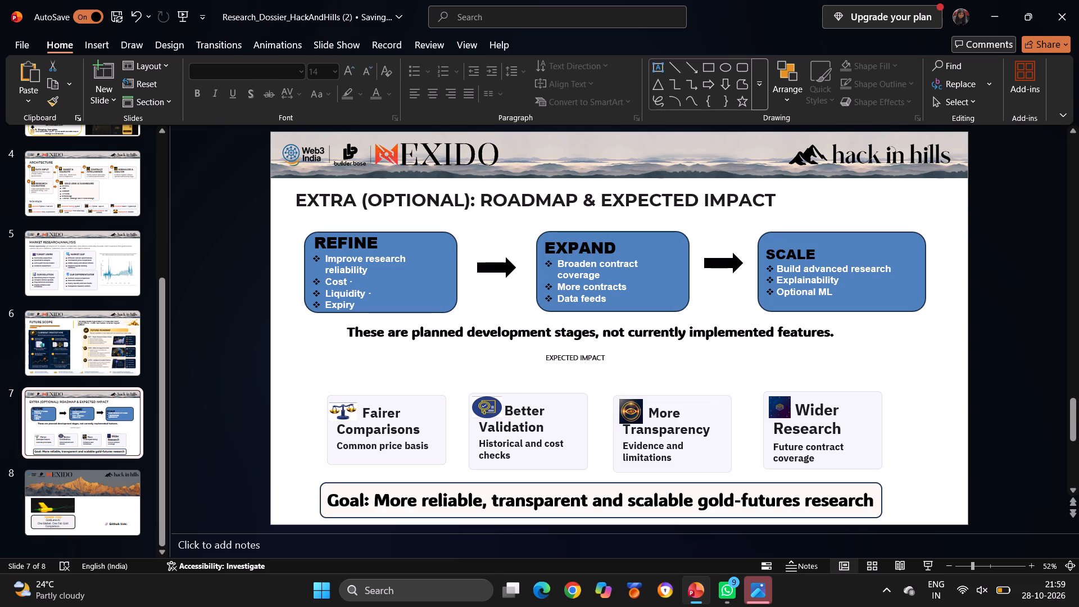
# Format the EXPECTED IMPACT heading above the impact boxes as 40-point Arial Black in dark red.
pyautogui.click(559, 359)
pyautogui.moveTo(545, 357); pyautogui.dragTo(628, 355)
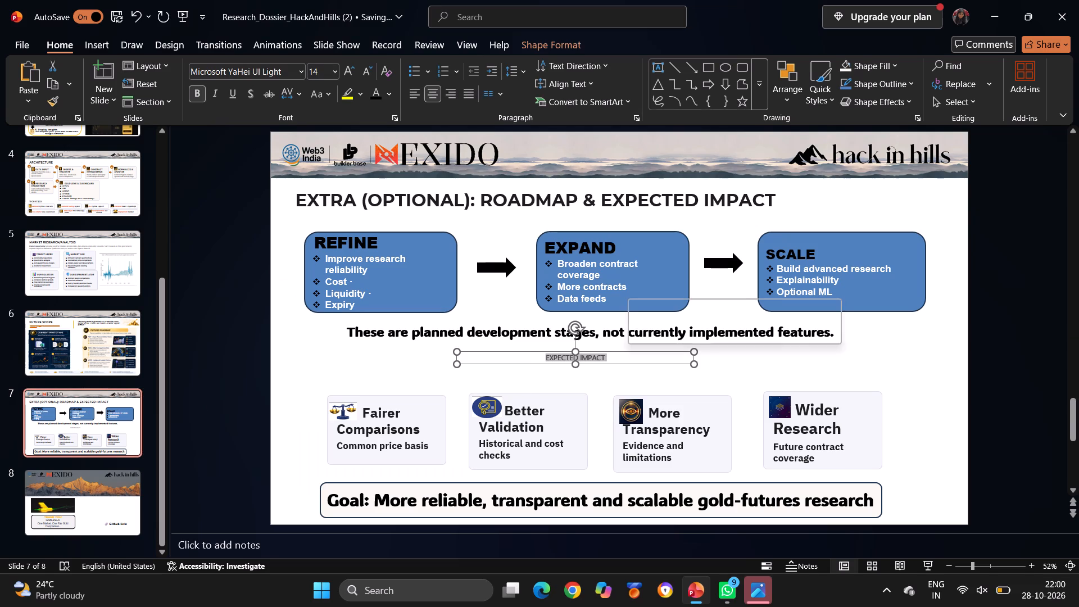
pyautogui.click(336, 67)
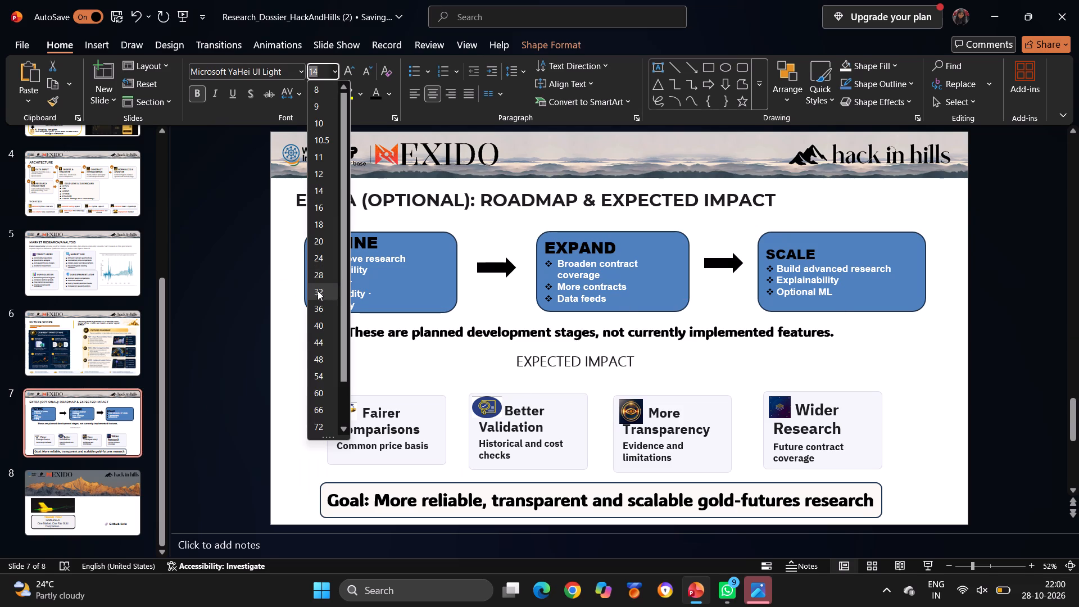
pyautogui.click(322, 323)
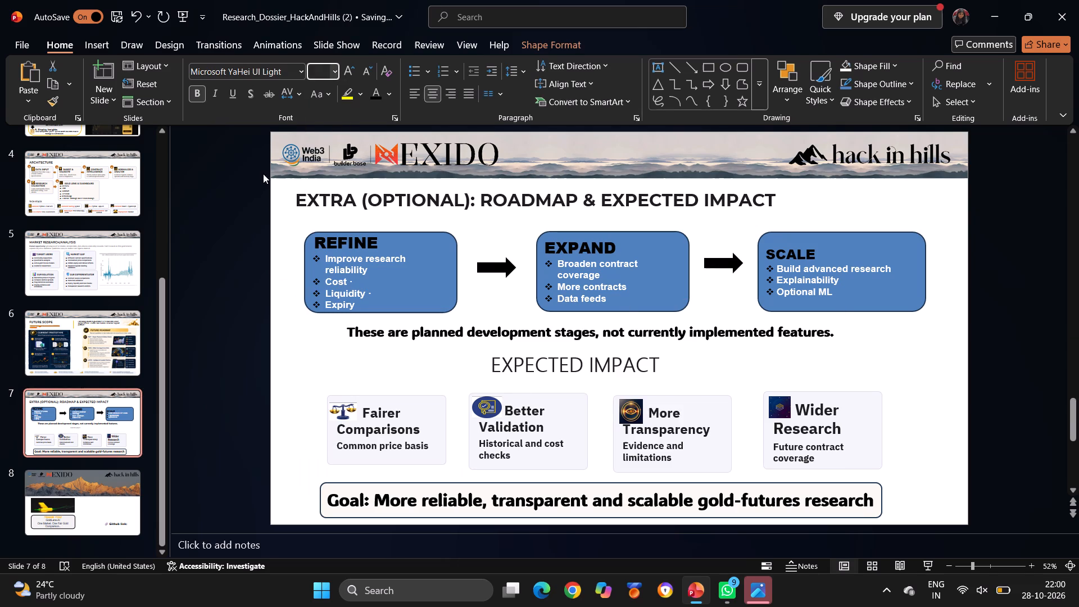
pyautogui.click(298, 74)
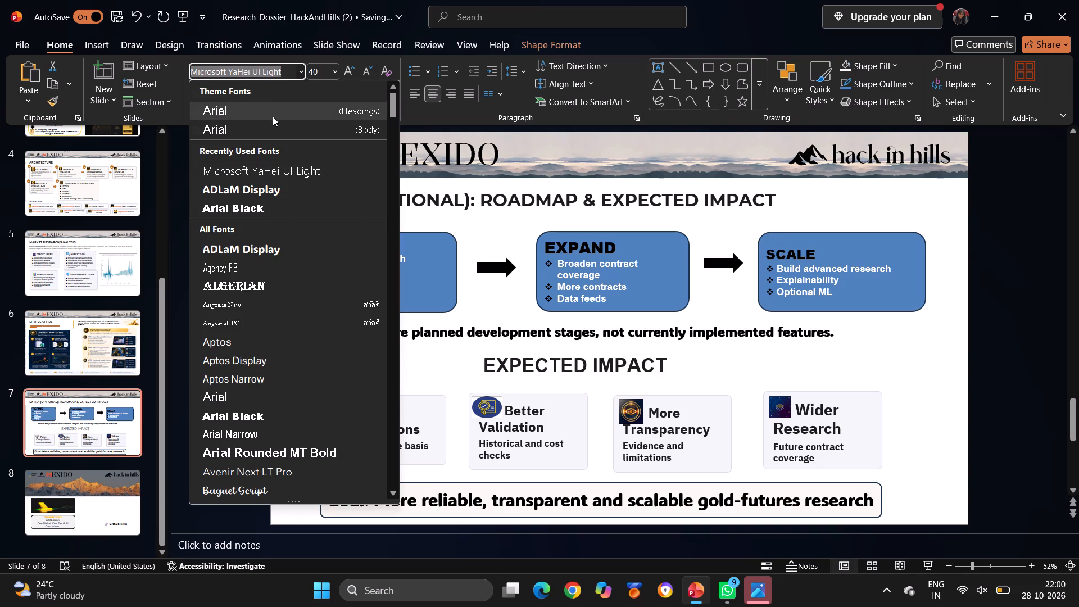
pyautogui.scroll(2, 273, 116)
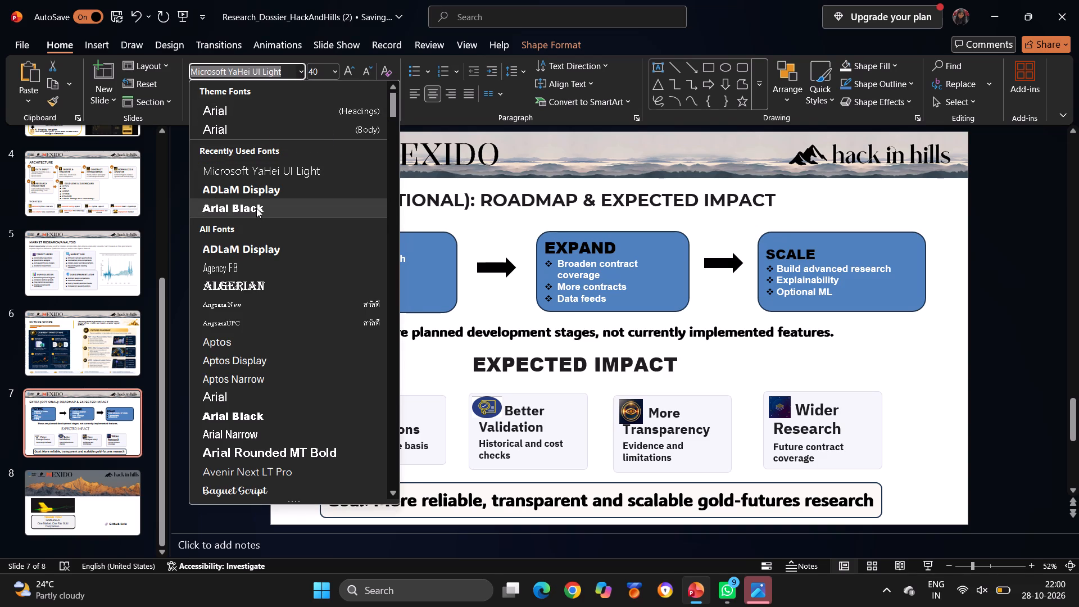
pyautogui.click(256, 208)
pyautogui.click(388, 88)
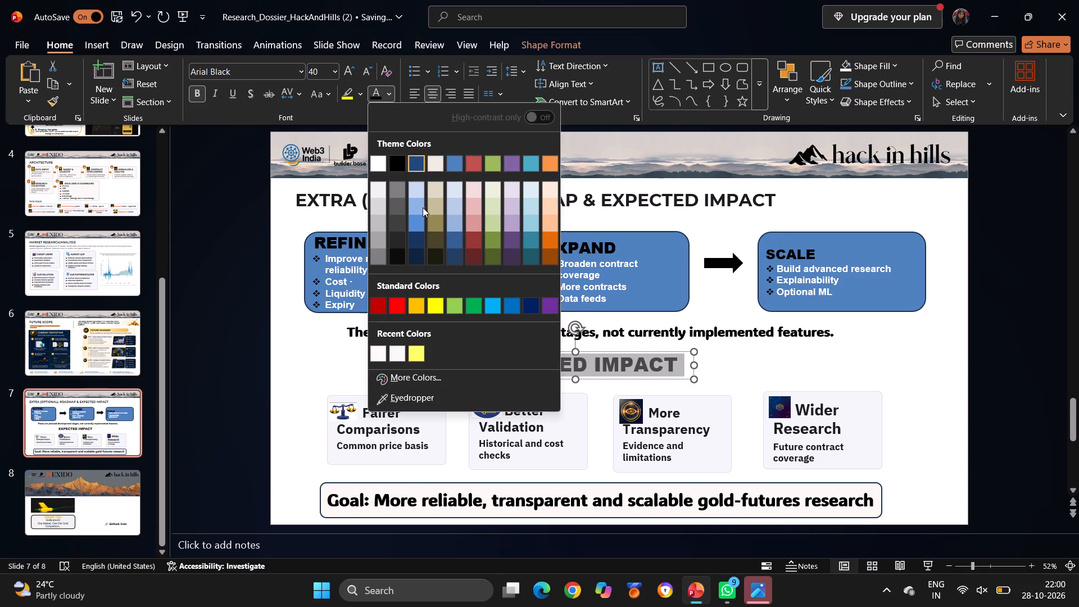
pyautogui.click(477, 258)
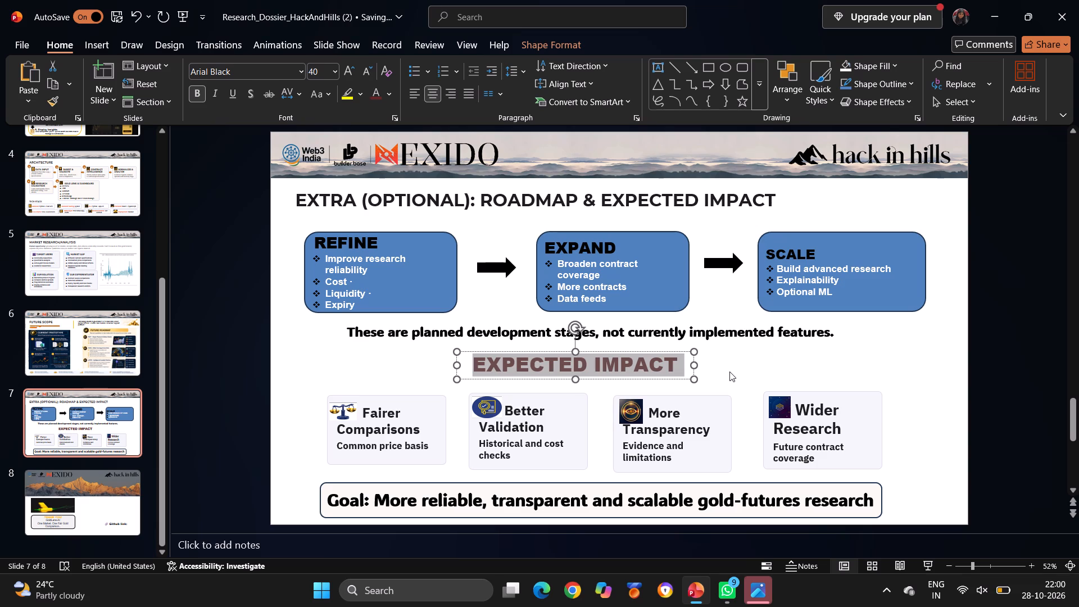
pyautogui.click(729, 372)
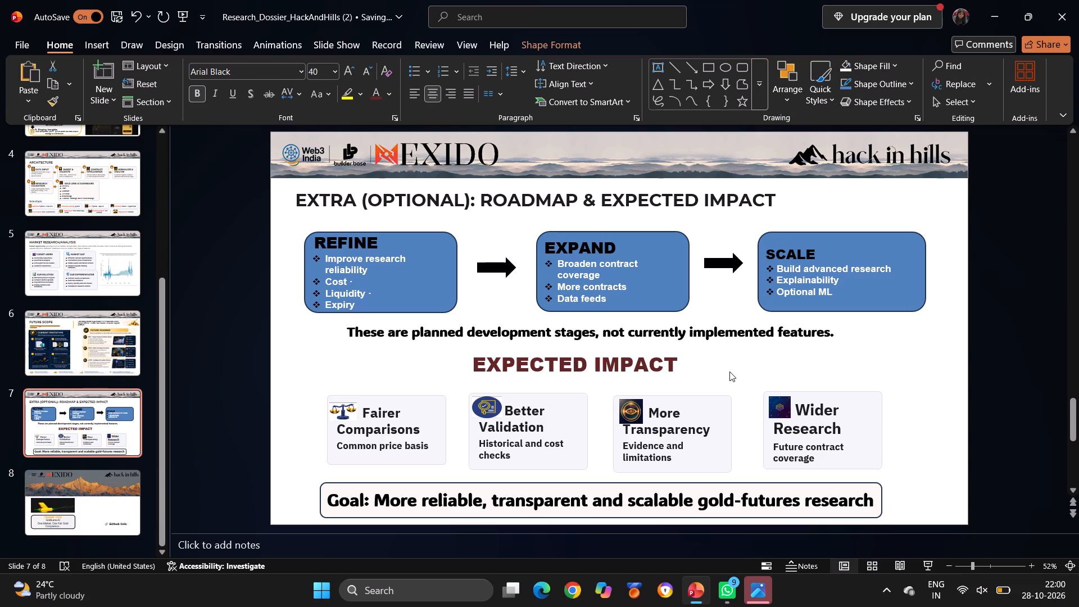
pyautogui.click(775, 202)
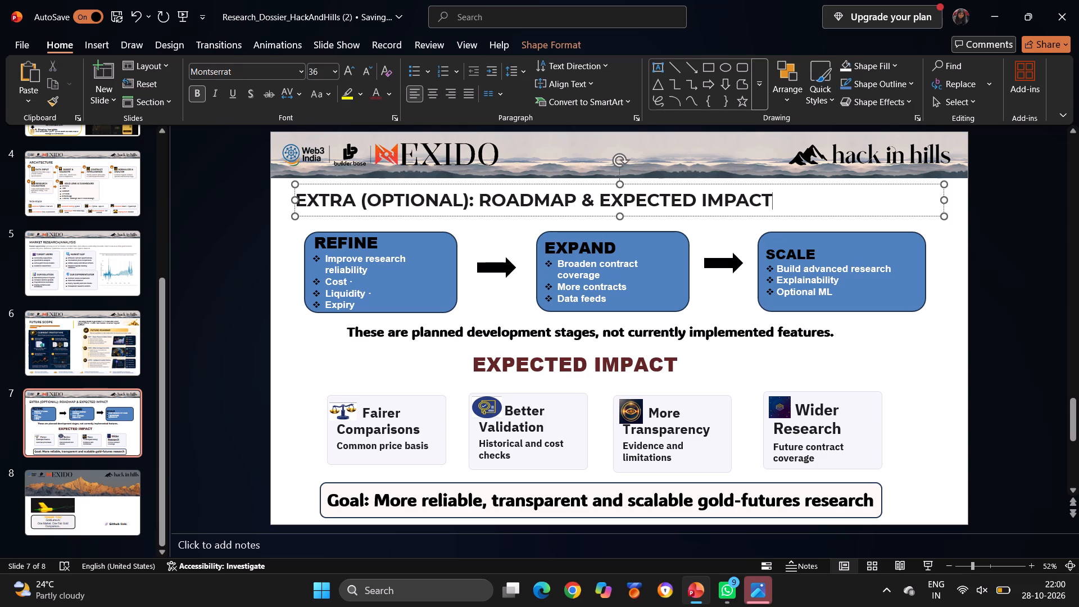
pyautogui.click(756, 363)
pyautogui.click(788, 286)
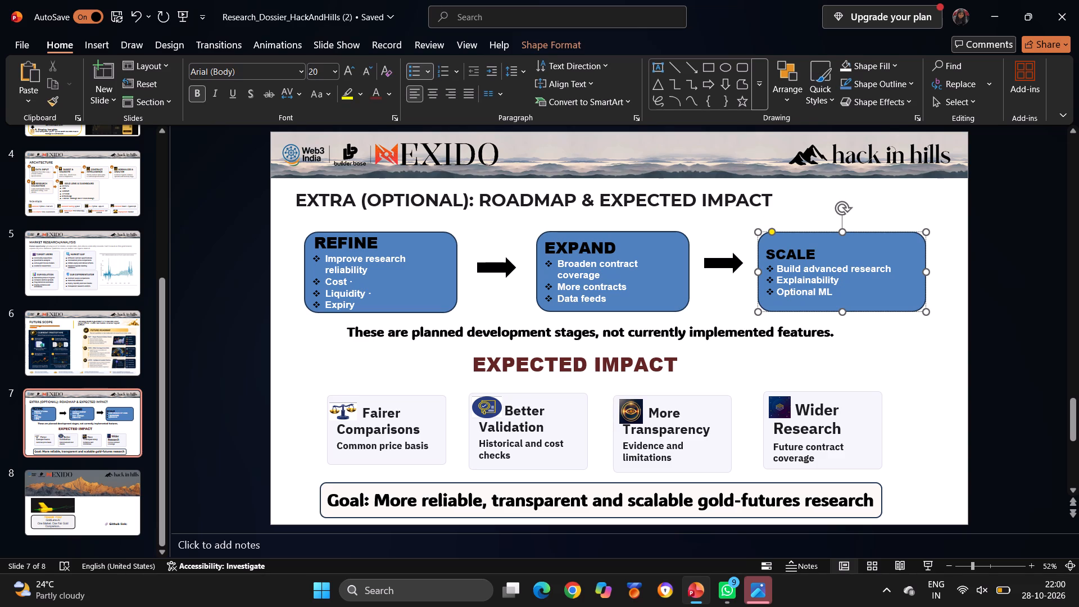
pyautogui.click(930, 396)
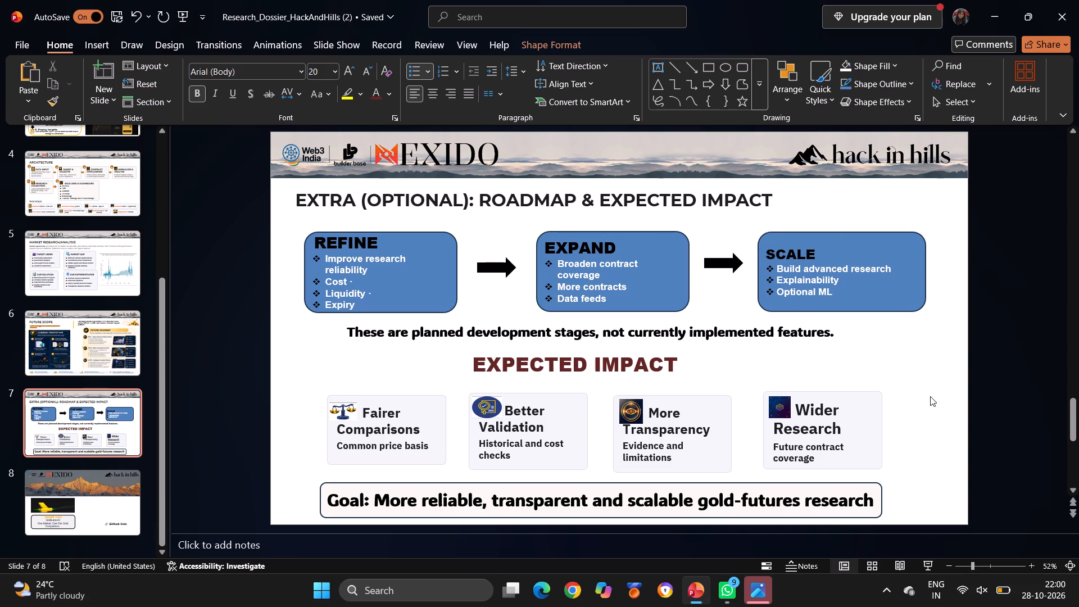
# Open slide 8, the closing THANK YOU slide with the Github link label.
pyautogui.click(66, 502)
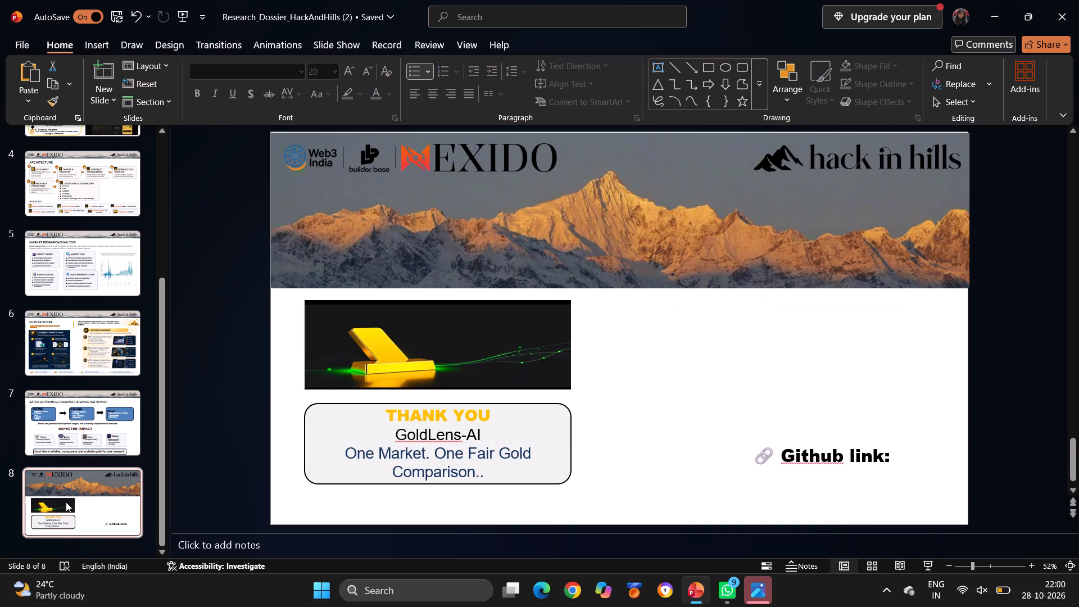
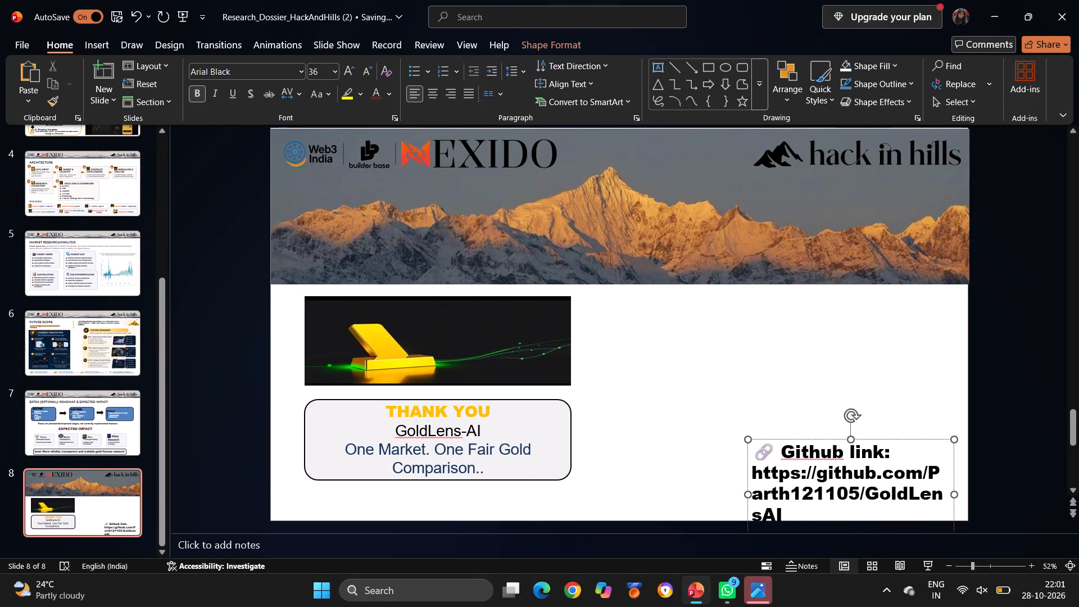
# Colour the repository URL under the Github link label medium blue and set its font size to 28 points.
pyautogui.moveTo(753, 470); pyautogui.dragTo(800, 522)
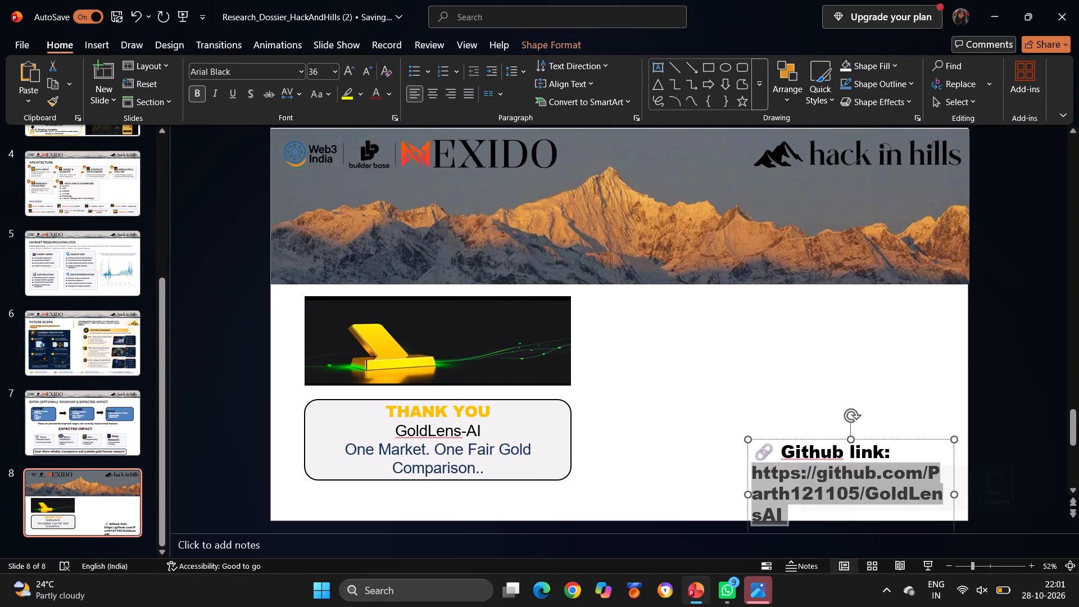
pyautogui.click(389, 94)
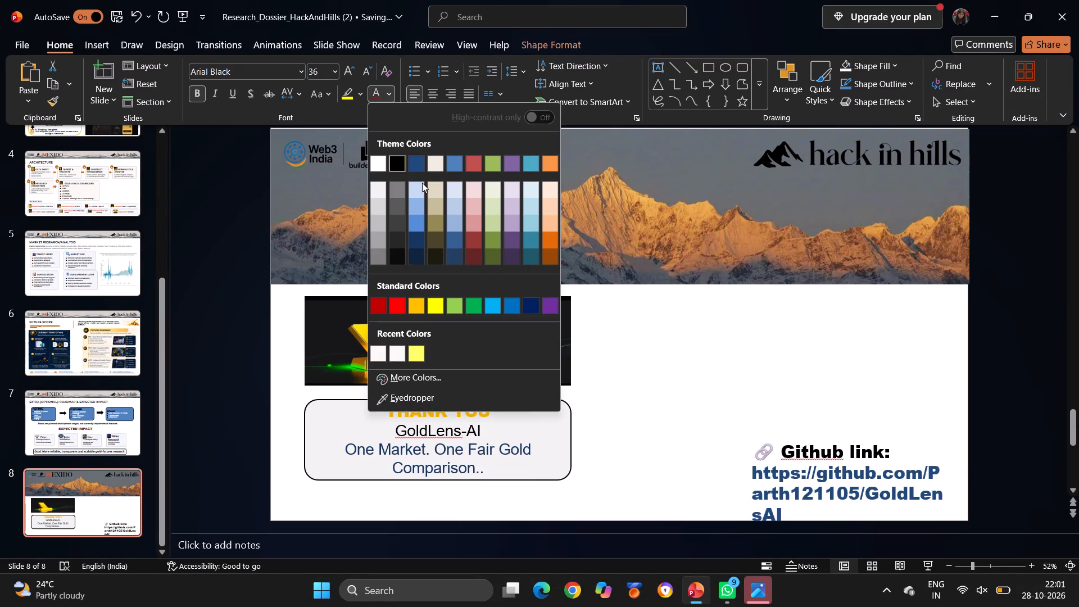
pyautogui.click(418, 218)
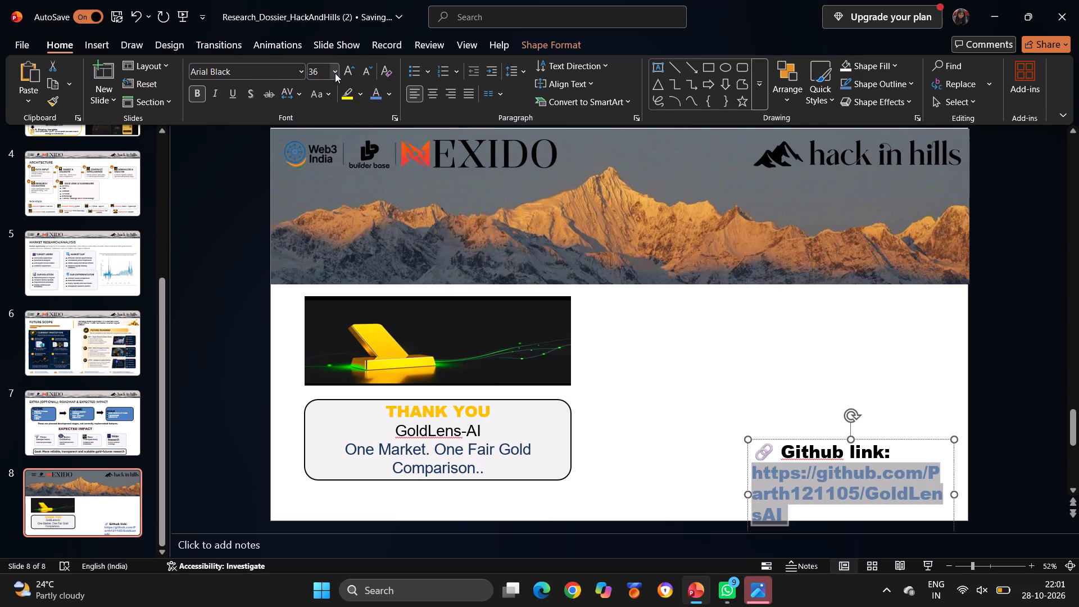
pyautogui.moveTo(334, 72); pyautogui.dragTo(324, 258)
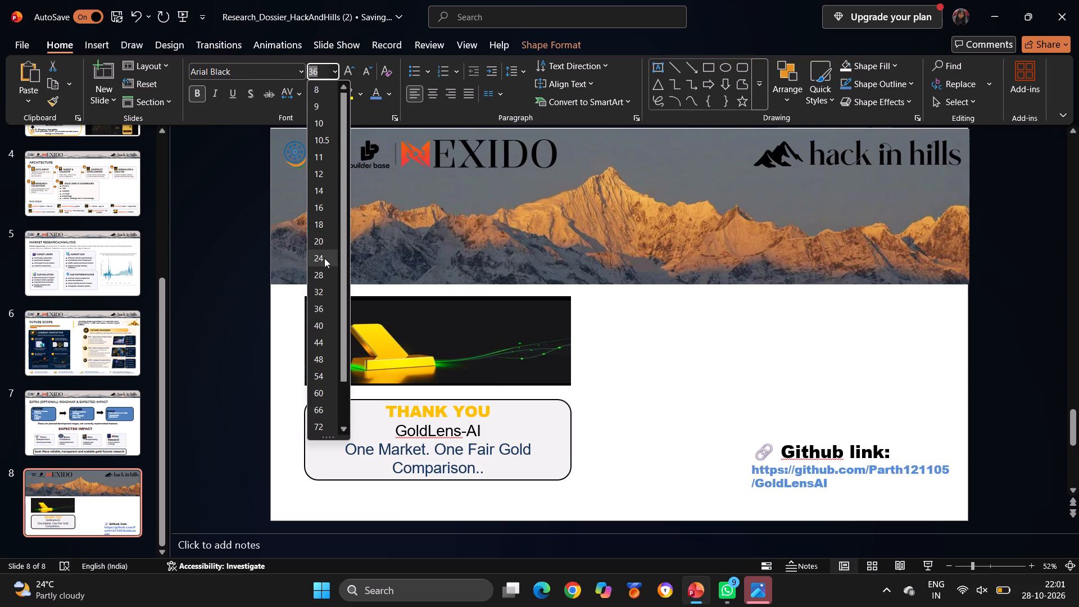
pyautogui.moveTo(324, 258); pyautogui.dragTo(324, 260)
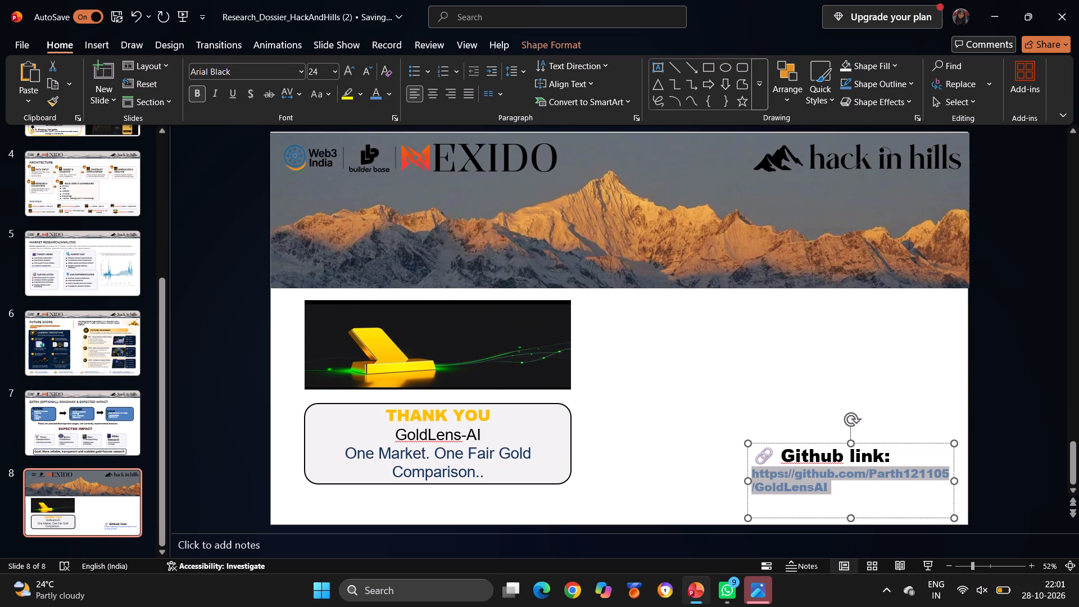
pyautogui.click(334, 69)
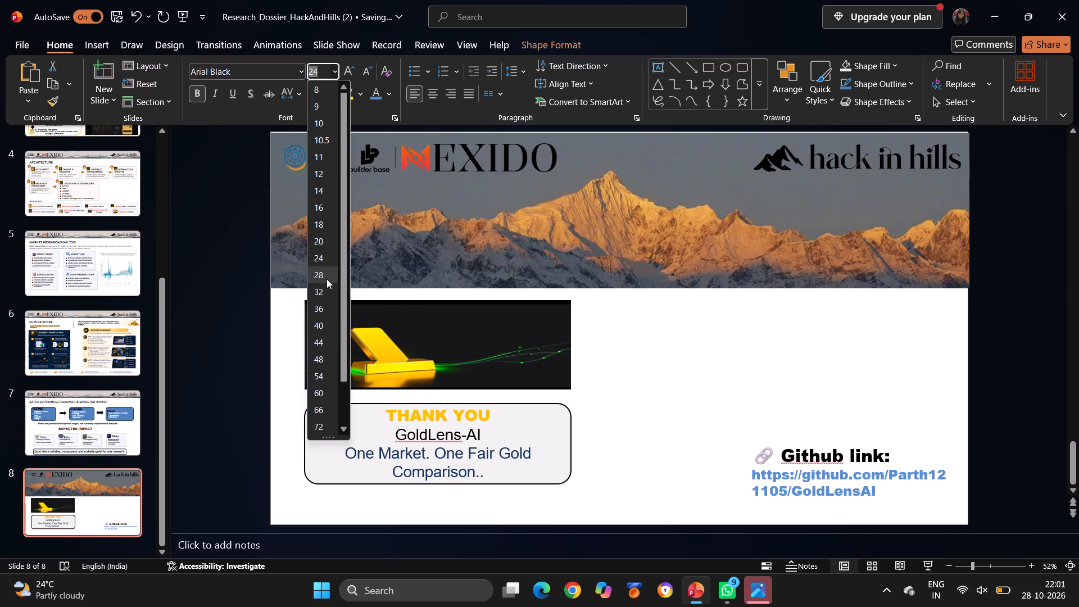
# Set the font size of the repository URL under the Github link label to 28 points.
pyautogui.click(327, 279)
pyautogui.click(617, 387)
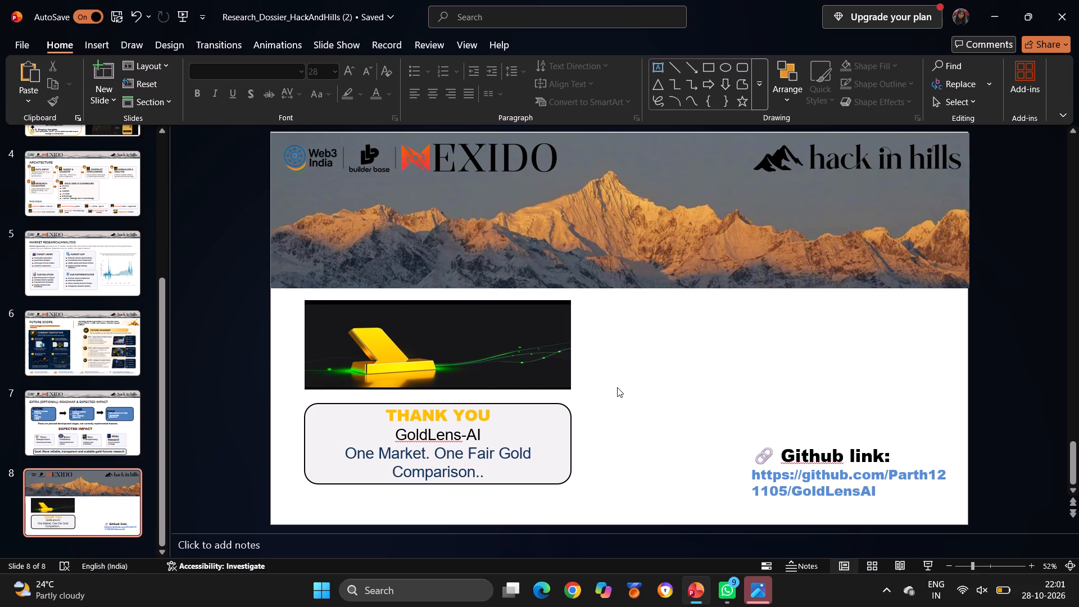
# Find and launch the Claude desktop app.
pyautogui.click(374, 595)
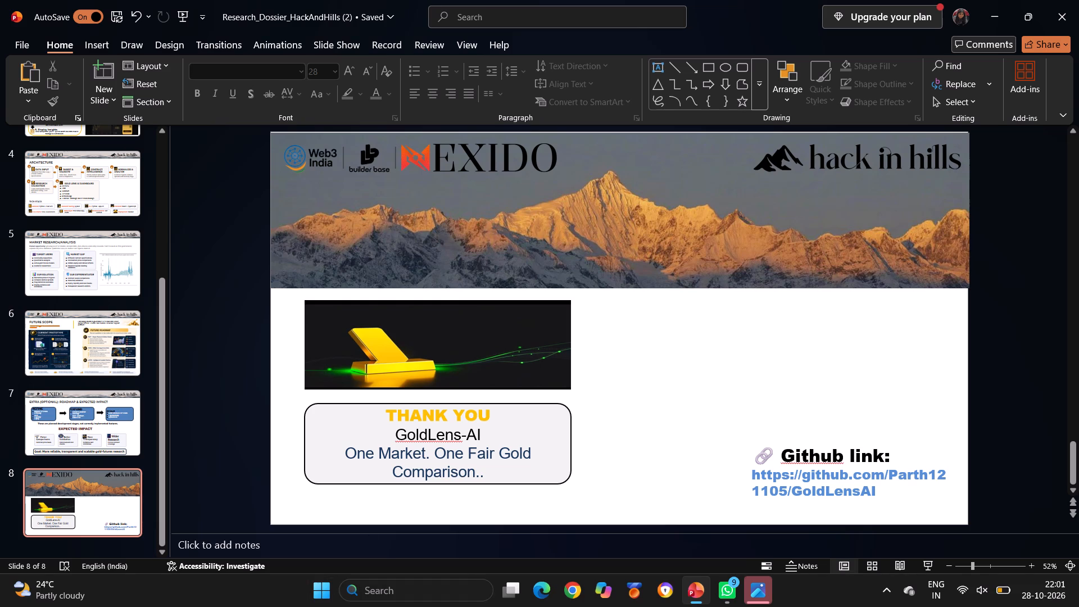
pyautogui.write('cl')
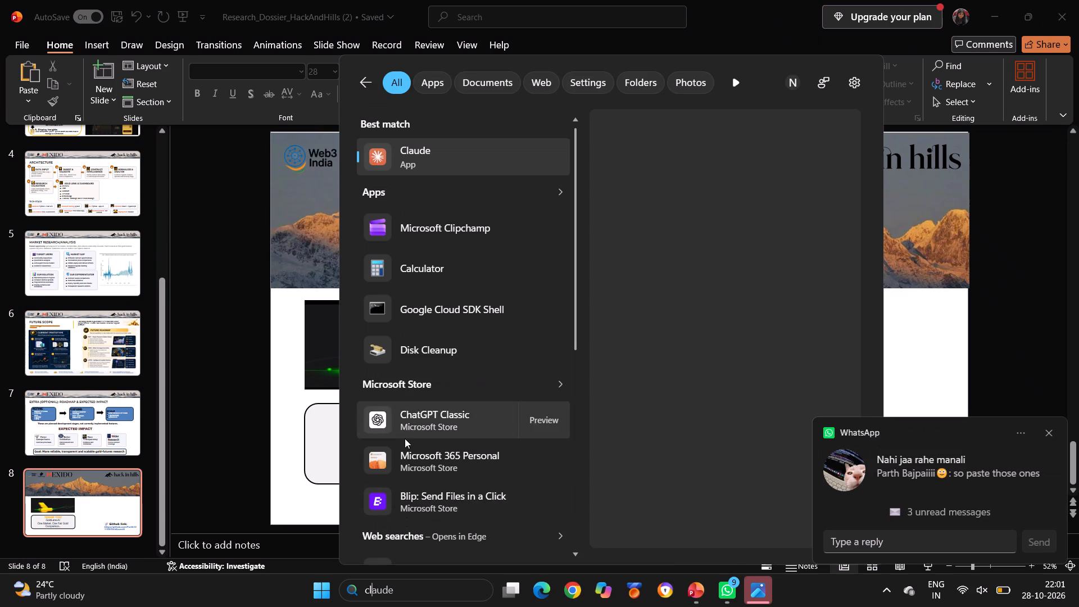
pyautogui.click(447, 164)
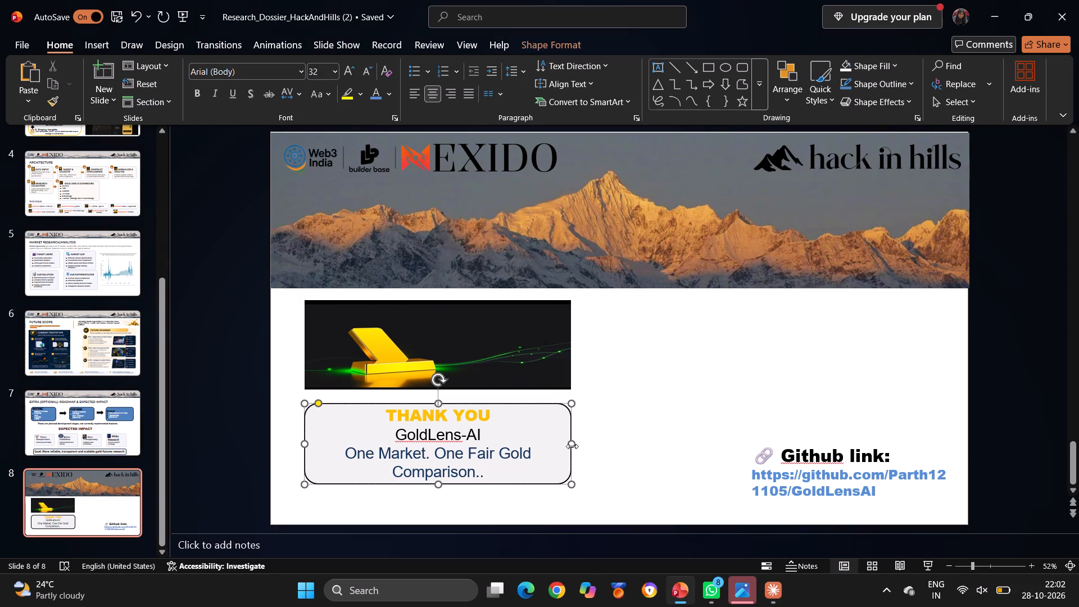
pyautogui.moveTo(532, 368); pyautogui.dragTo(663, 366)
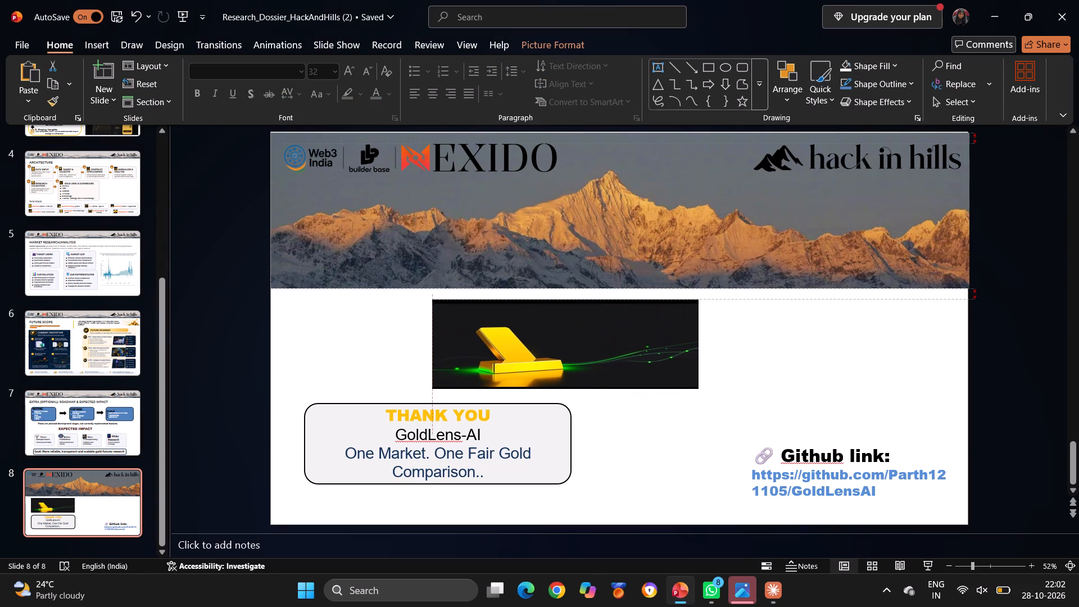
pyautogui.moveTo(663, 366); pyautogui.dragTo(686, 367)
# Move the Github link text box up and slightly left, roughly level with the THANK YOU box.
pyautogui.click(822, 462)
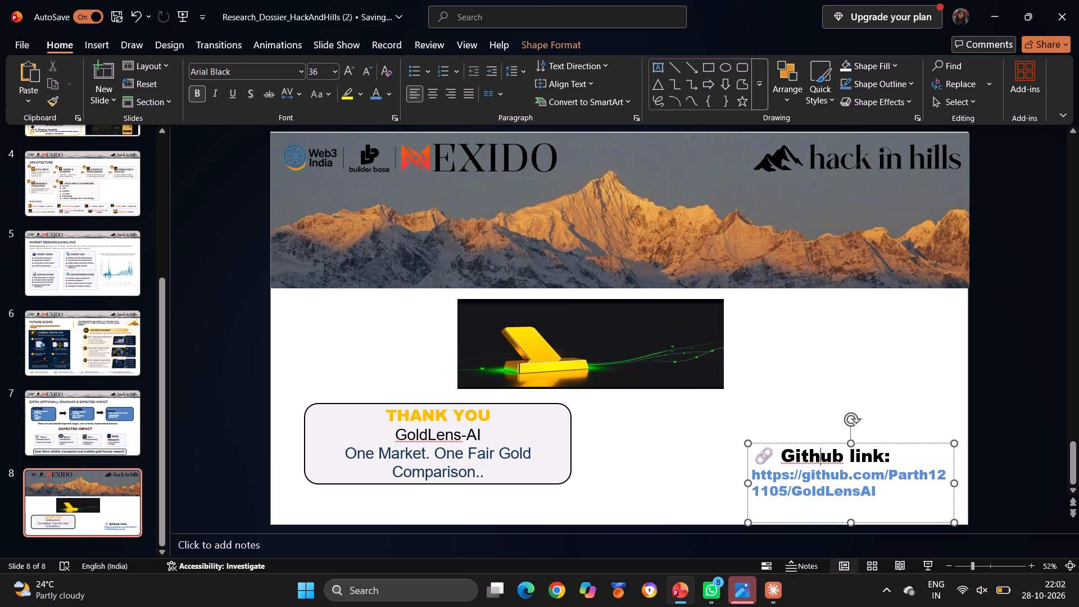
pyautogui.moveTo(830, 441); pyautogui.dragTo(825, 408)
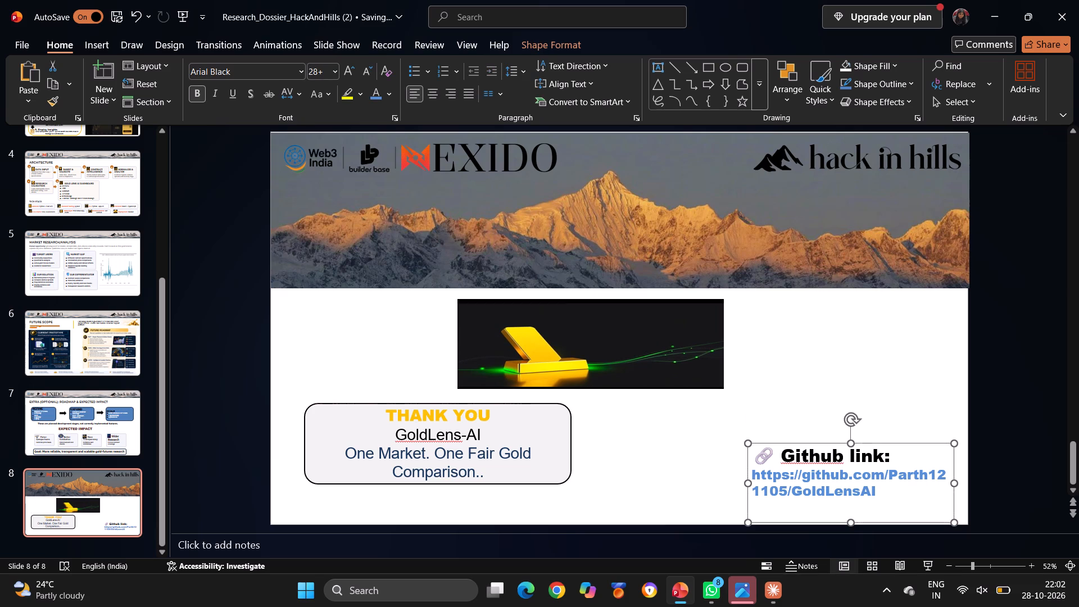
pyautogui.moveTo(825, 408); pyautogui.dragTo(808, 406)
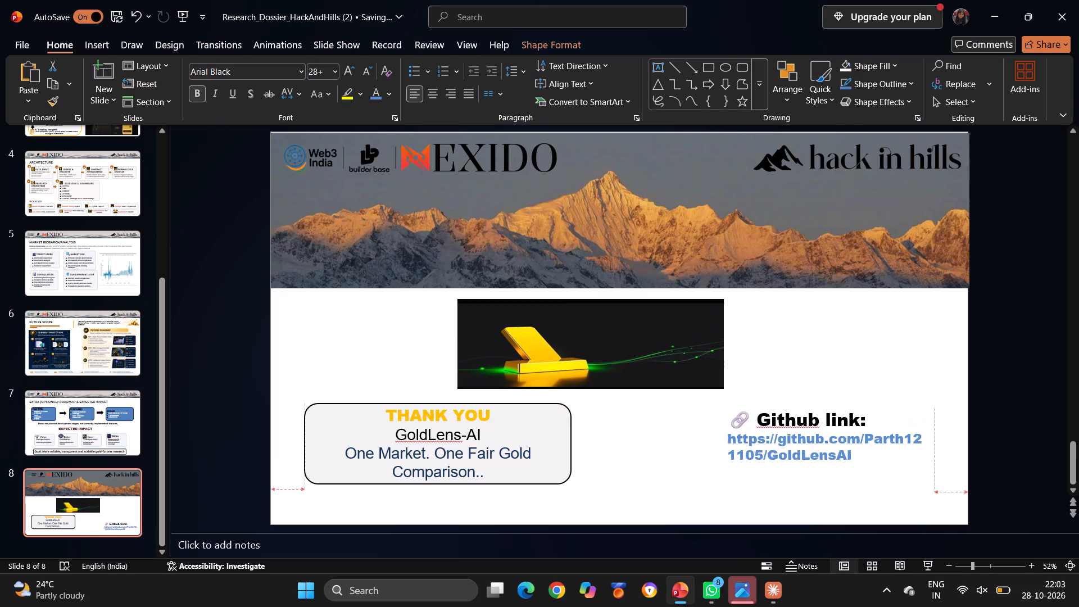
pyautogui.moveTo(808, 406); pyautogui.dragTo(819, 411)
pyautogui.click(827, 358)
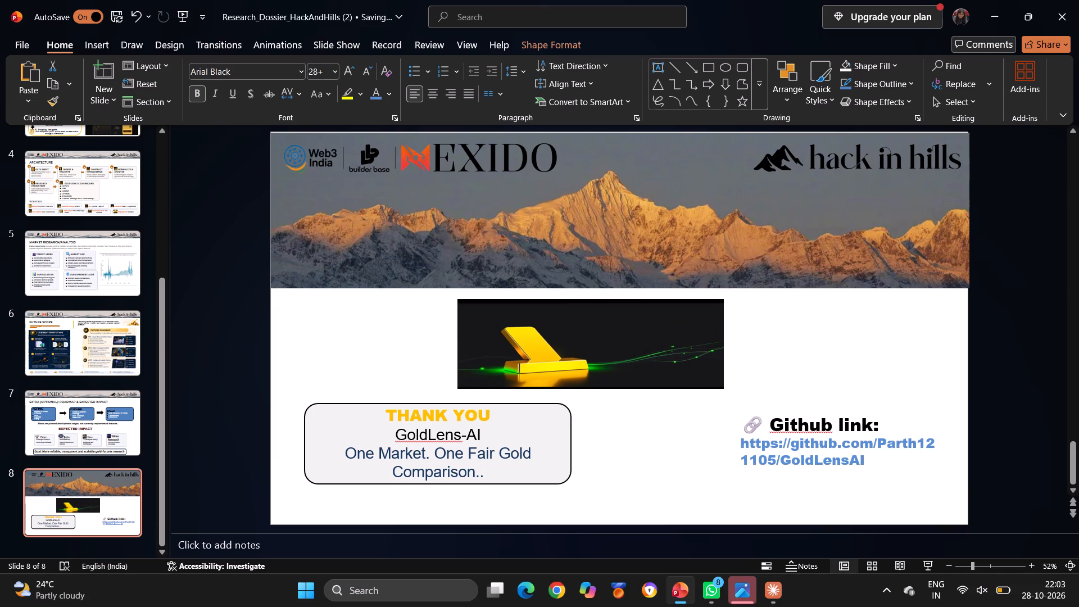
# Move the THANK YOU box right and slightly down, beneath the gold bar picture.
pyautogui.click(508, 476)
pyautogui.click(510, 405)
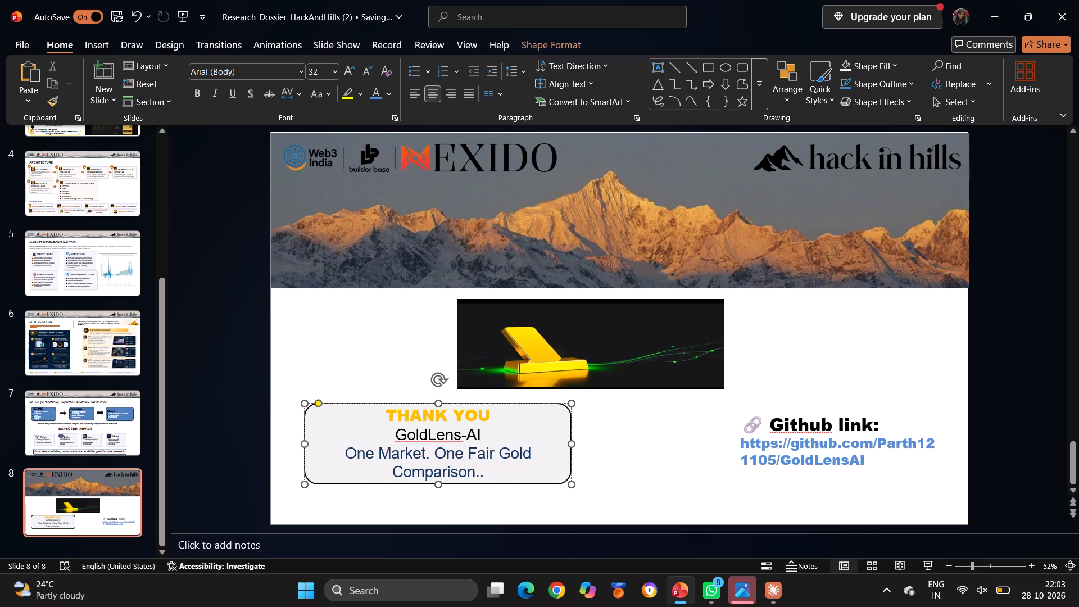
pyautogui.moveTo(503, 402); pyautogui.dragTo(556, 414)
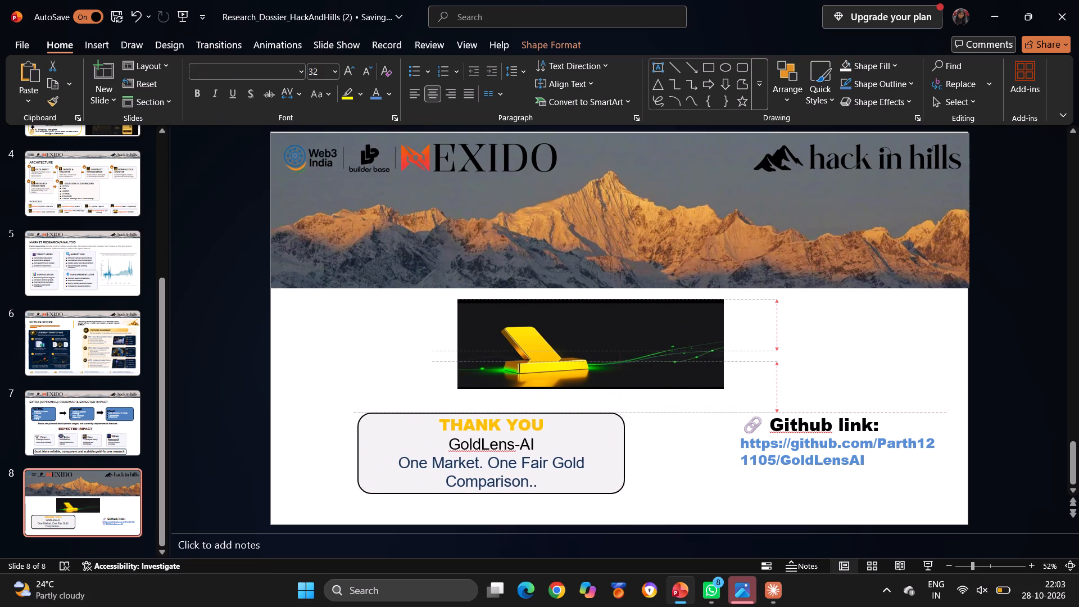
pyautogui.moveTo(556, 414); pyautogui.dragTo(559, 415)
pyautogui.click(839, 343)
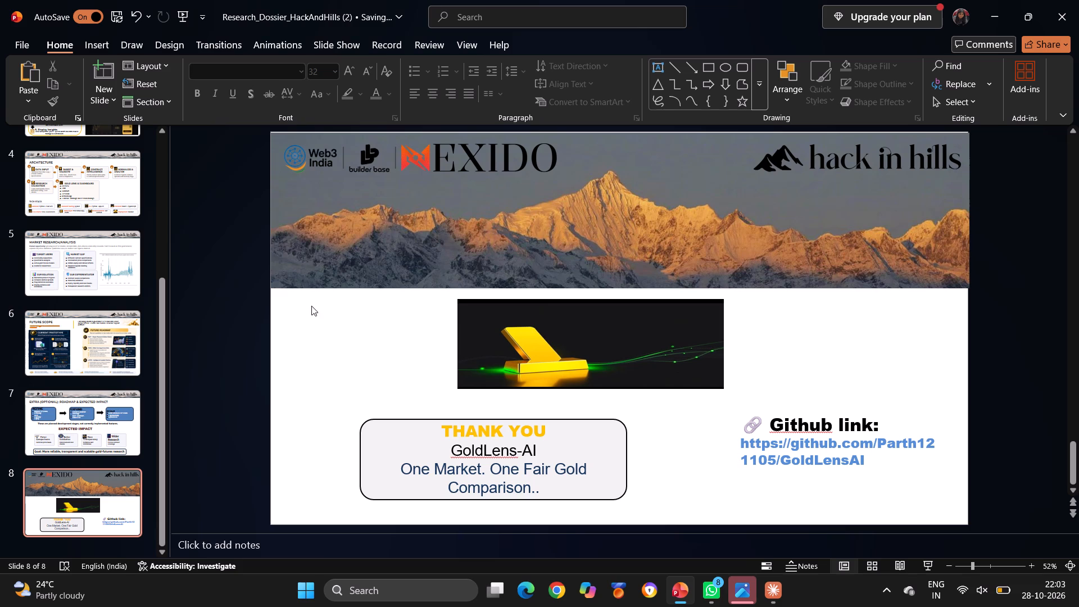
# Go back through the slide thumbnails to review the deck from slide 1.
pyautogui.scroll(9, 64, 219)
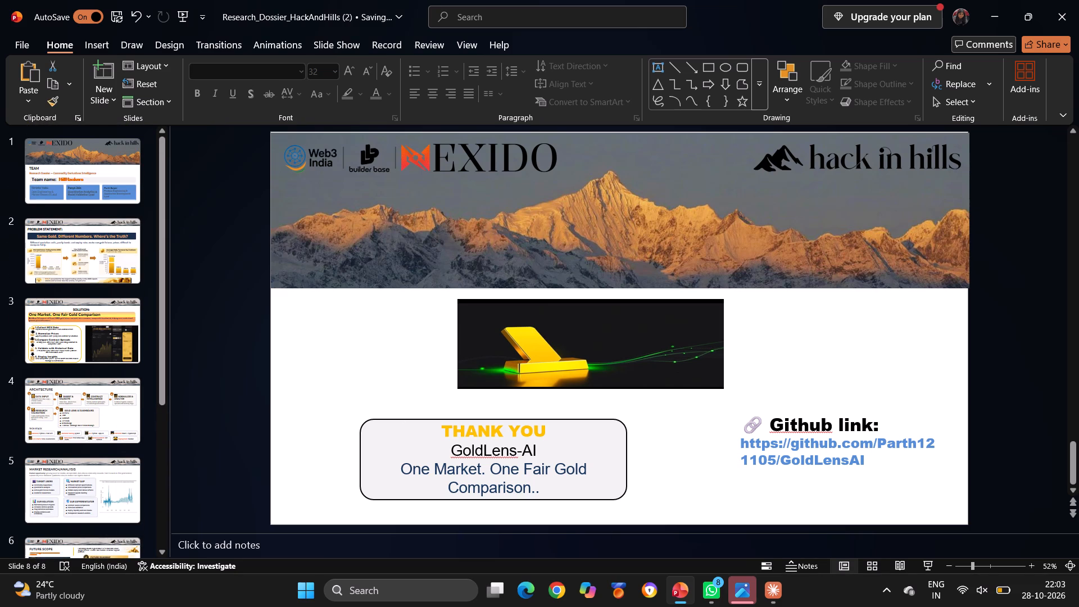
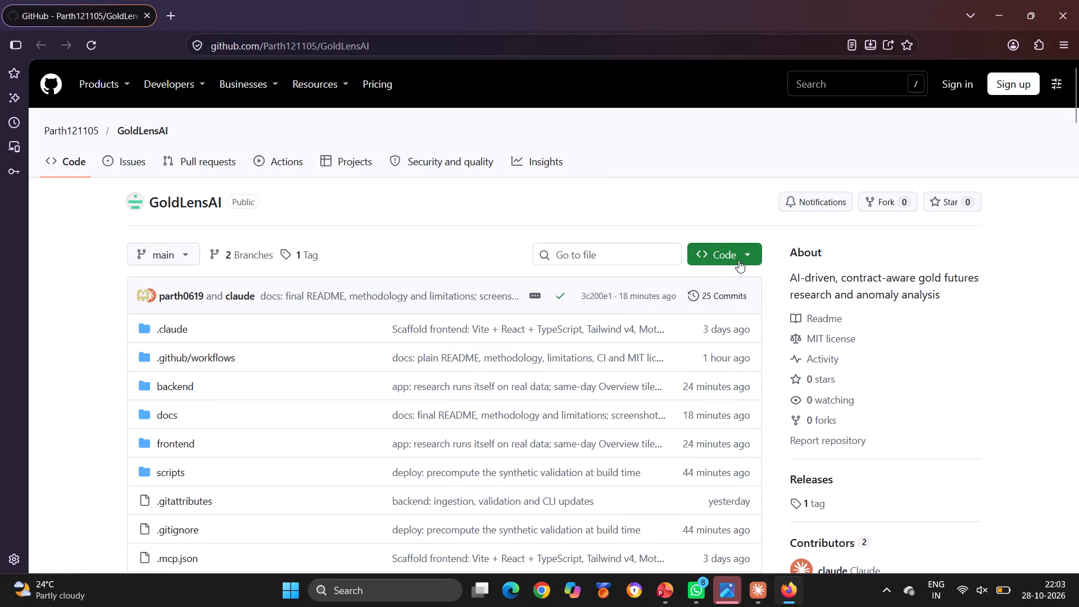
# In the GoldLensAI repository on GitHub, open overview.jpg from the README's Screenshots section and view the image.
pyautogui.scroll(-7, 510, 446)
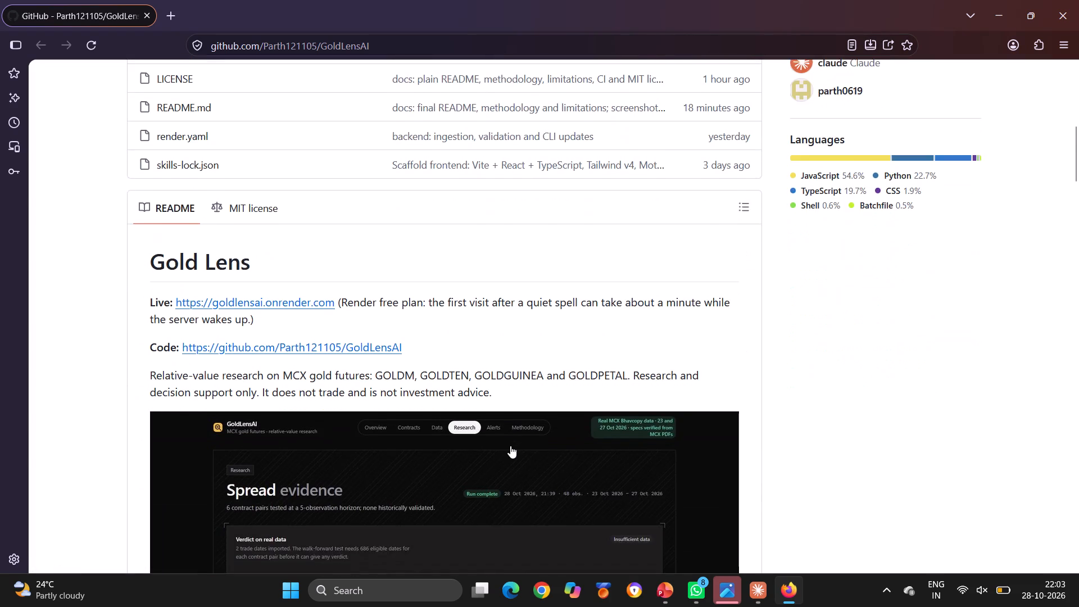
pyautogui.scroll(-9, 510, 446)
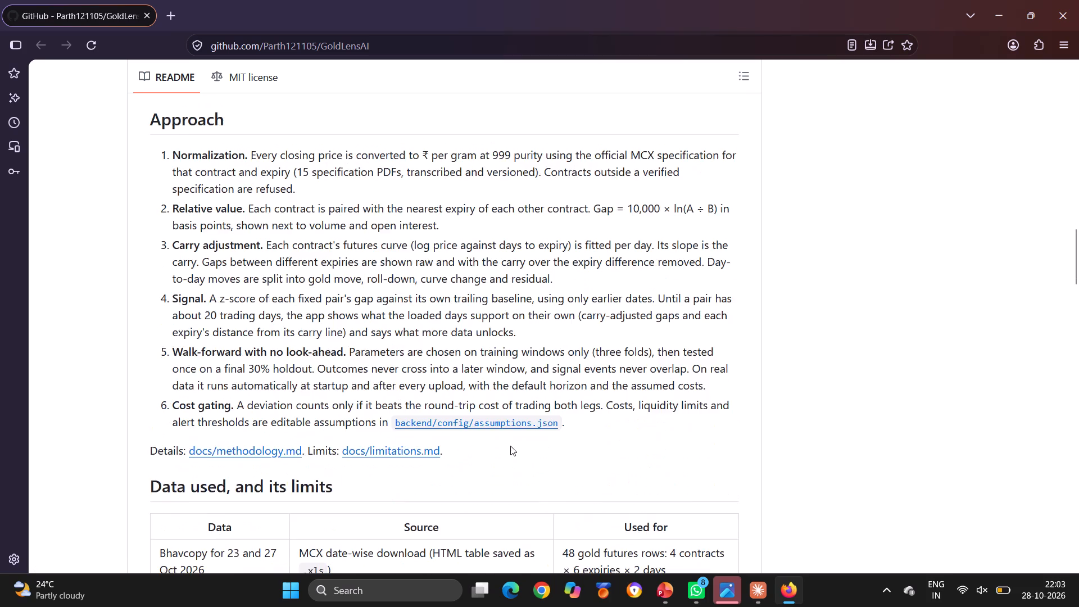
pyautogui.scroll(-6, 510, 446)
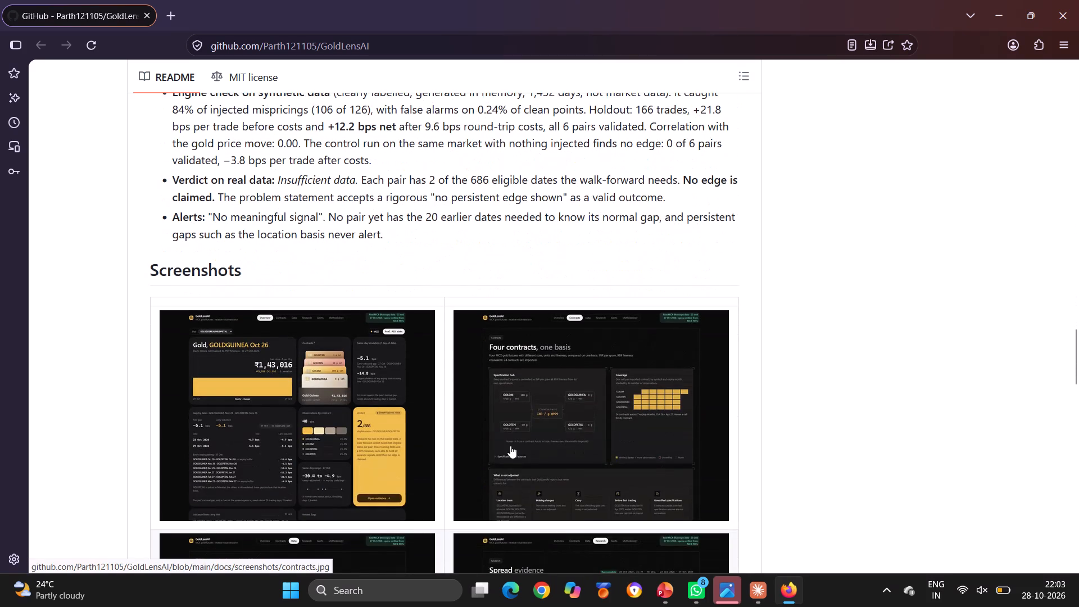
pyautogui.scroll(-2, 510, 446)
pyautogui.click(336, 282)
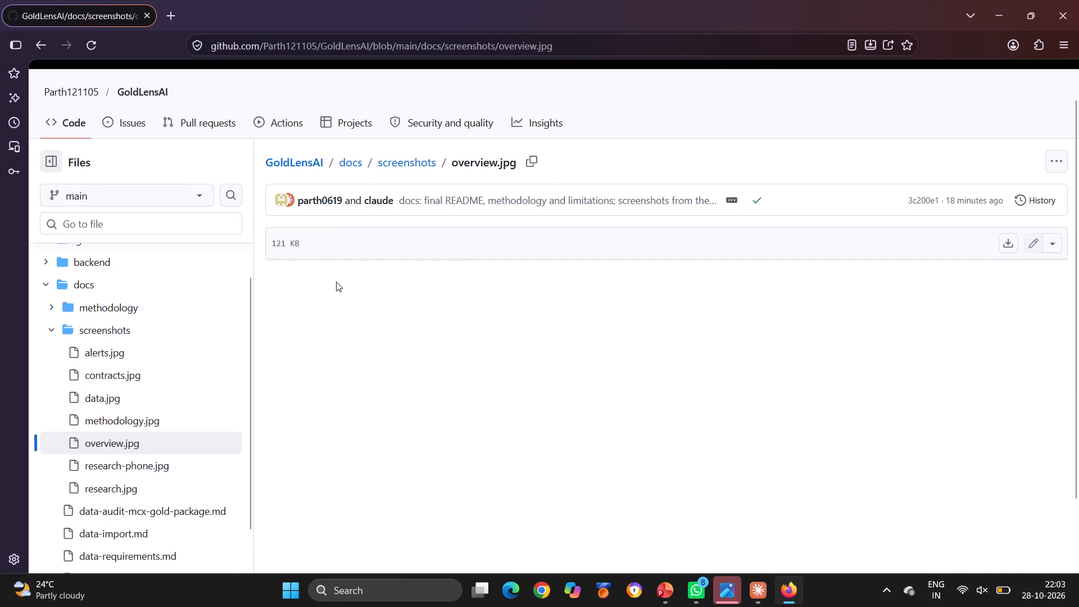
pyautogui.scroll(-1, 405, 346)
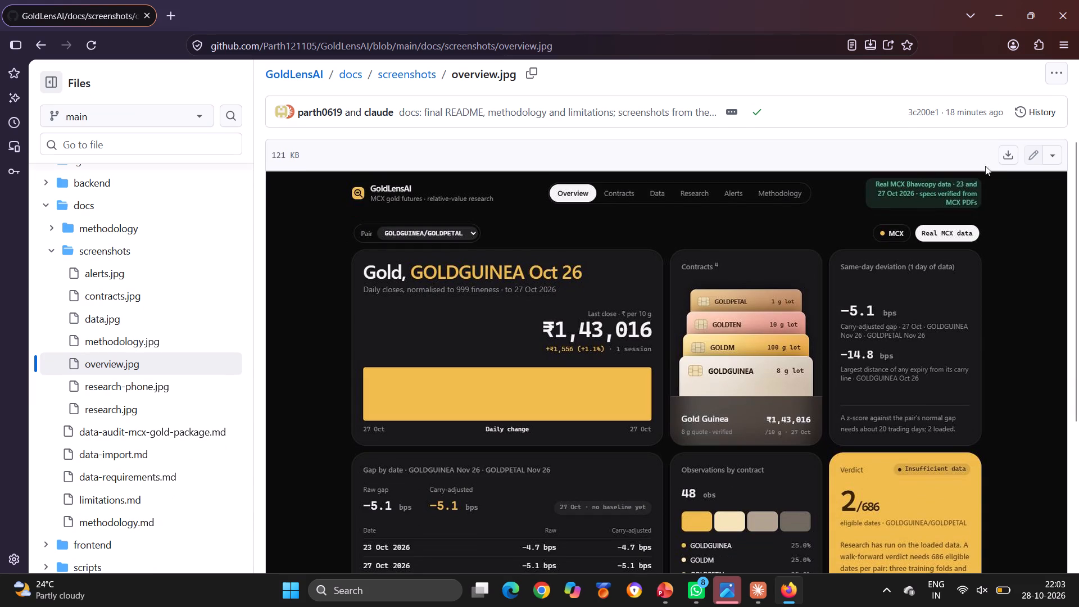
# Download overview.jpg from the GoldLensAI repository.
pyautogui.click(1001, 155)
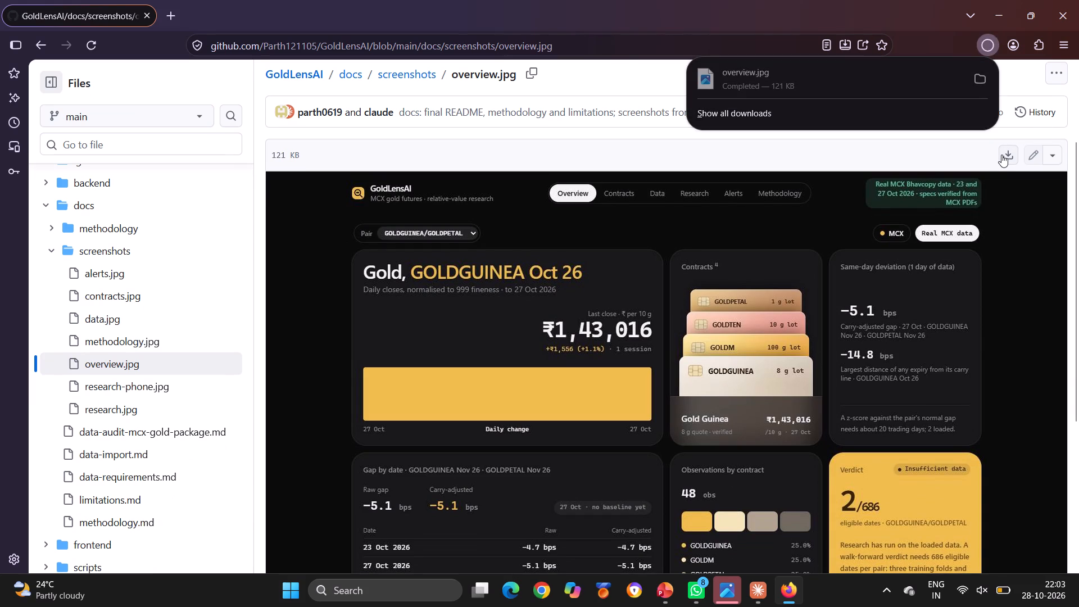
pyautogui.scroll(-8, 349, 191)
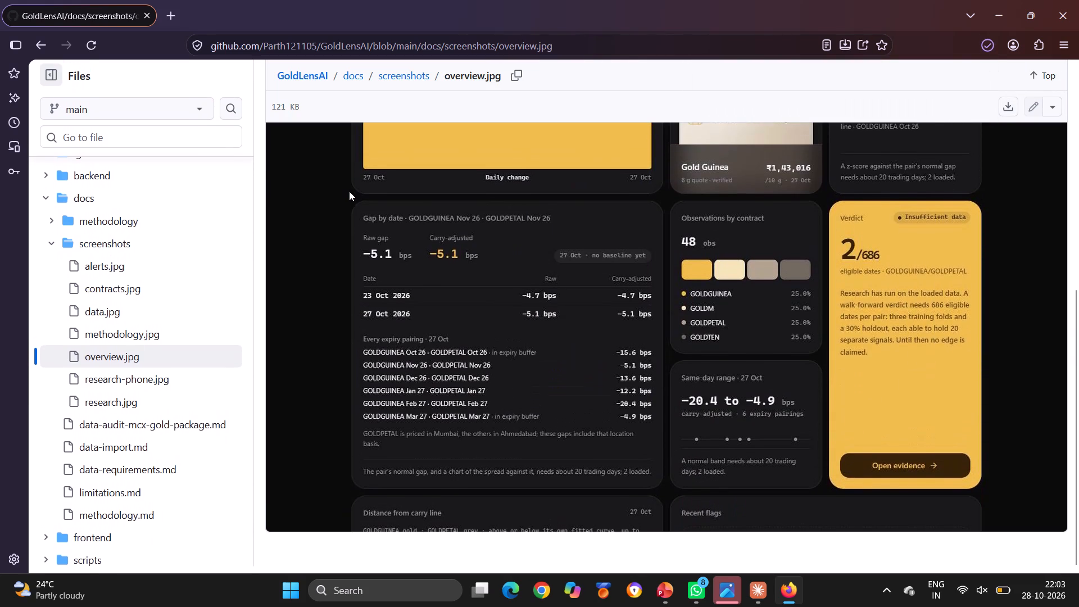
pyautogui.click(38, 40)
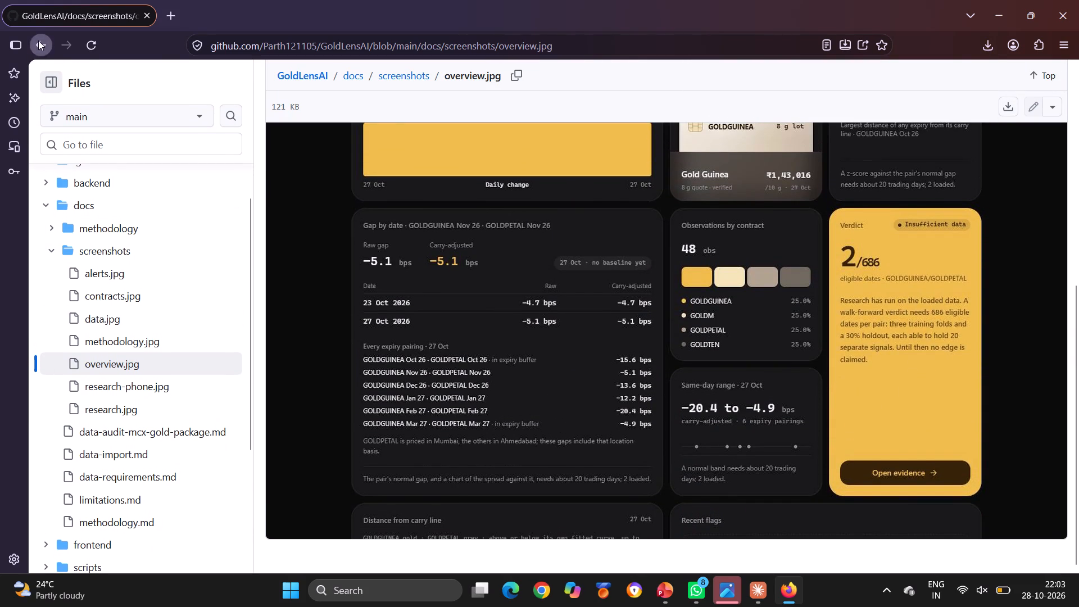
pyautogui.scroll(-2, 235, 265)
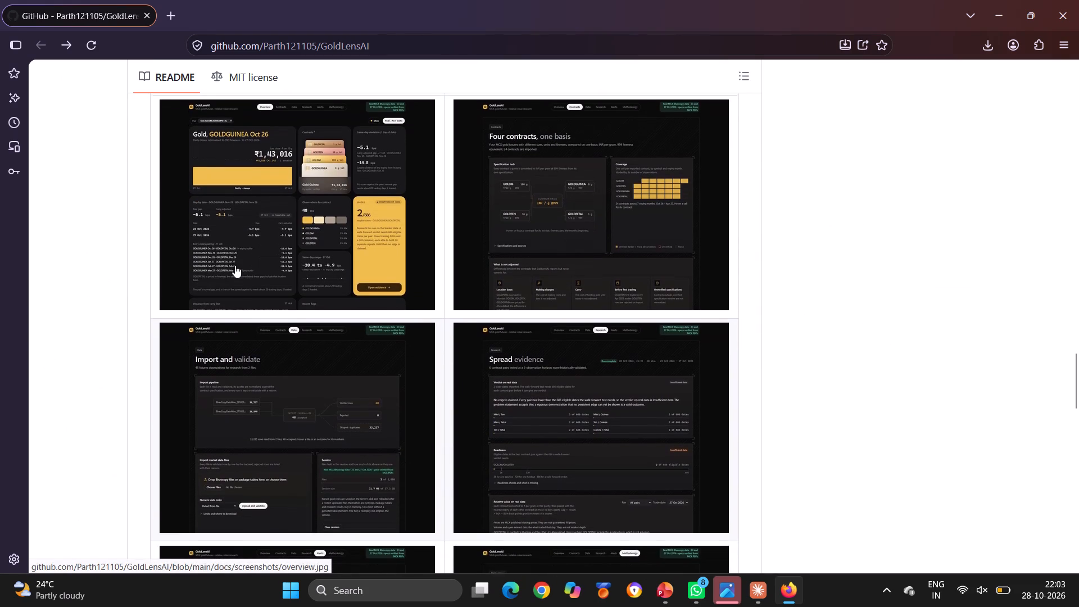
pyautogui.scroll(-2, 235, 265)
pyautogui.scroll(1, 235, 265)
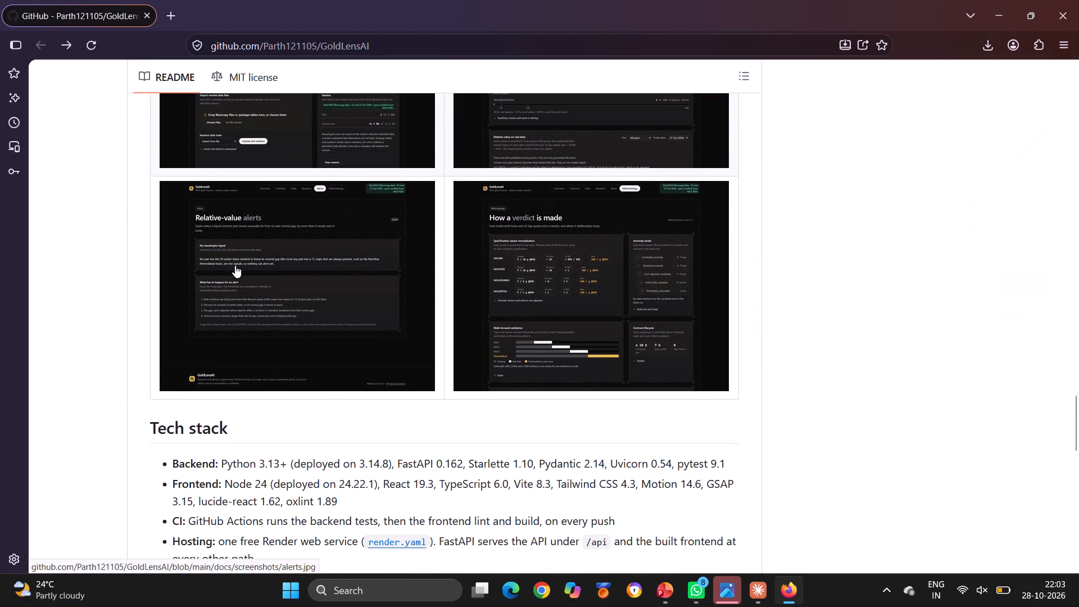
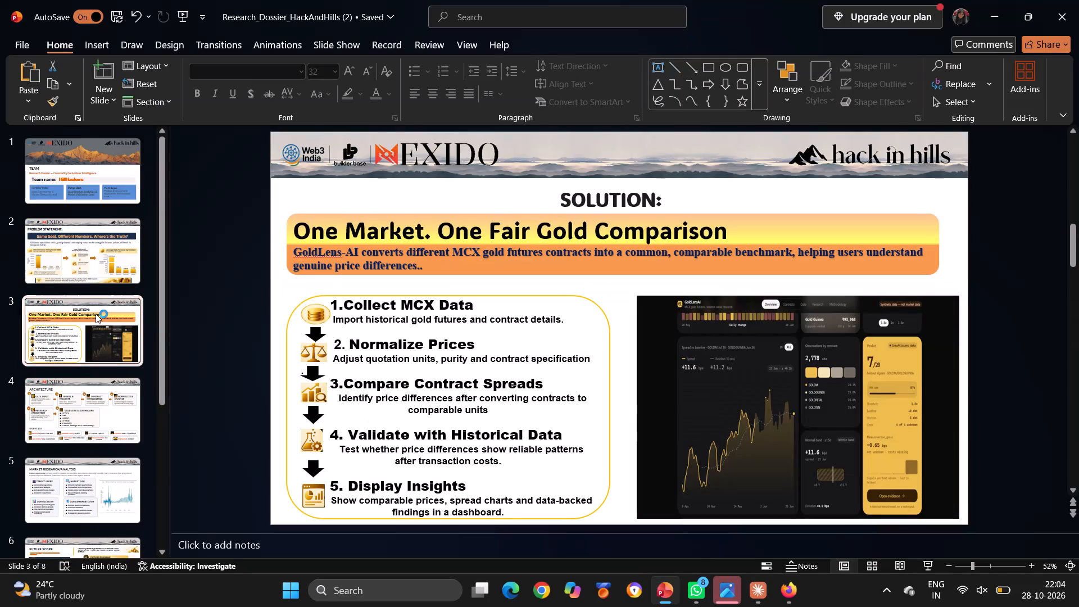
# Delete the dashboard screenshot beside the five-step list on the SOLUTION slide.
pyautogui.click(722, 375)
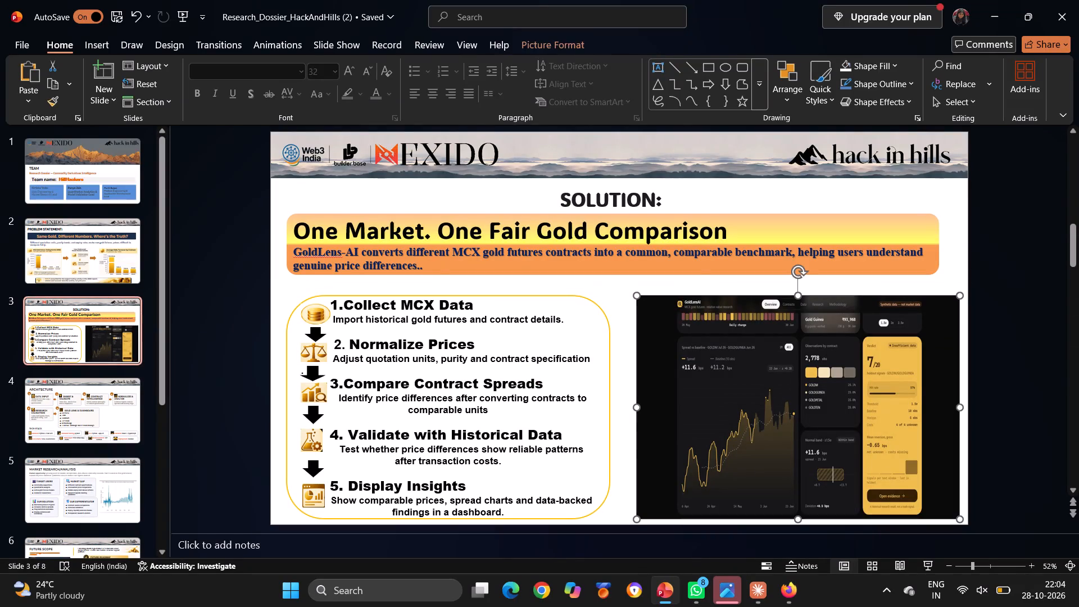
pyautogui.press('Delete')
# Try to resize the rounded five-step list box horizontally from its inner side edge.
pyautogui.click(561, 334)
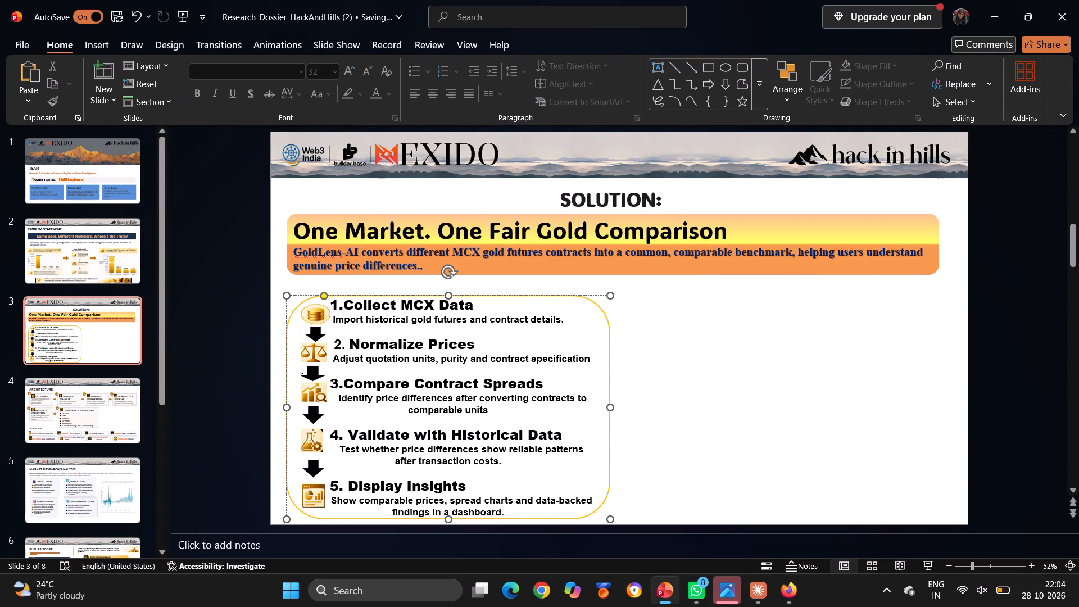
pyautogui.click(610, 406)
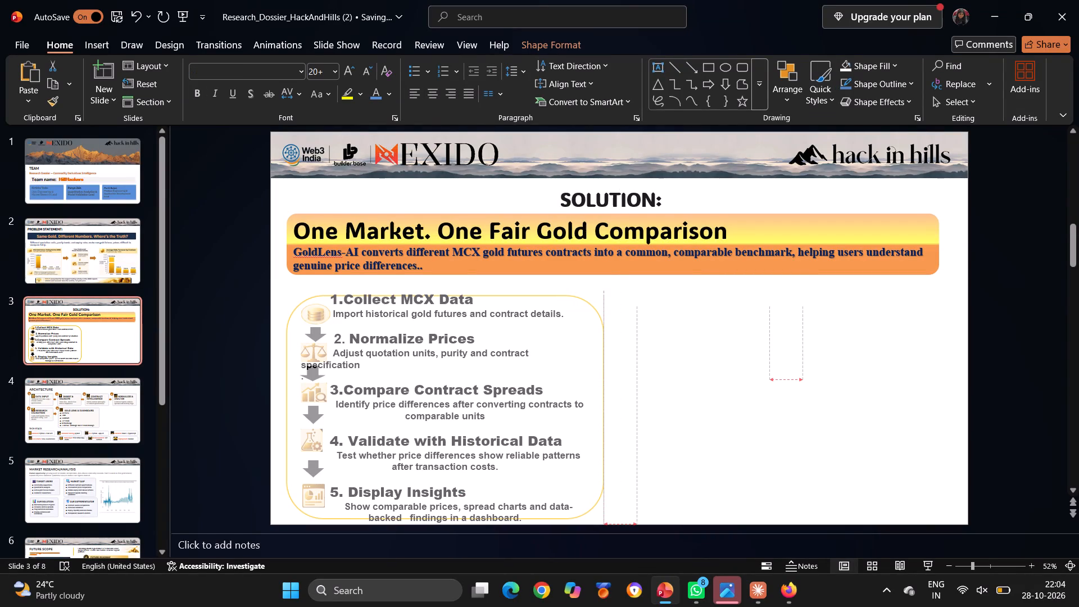
# Begin inserting a picture in the empty area beside the five-step list on the SOLUTION slide.
pyautogui.click(686, 361)
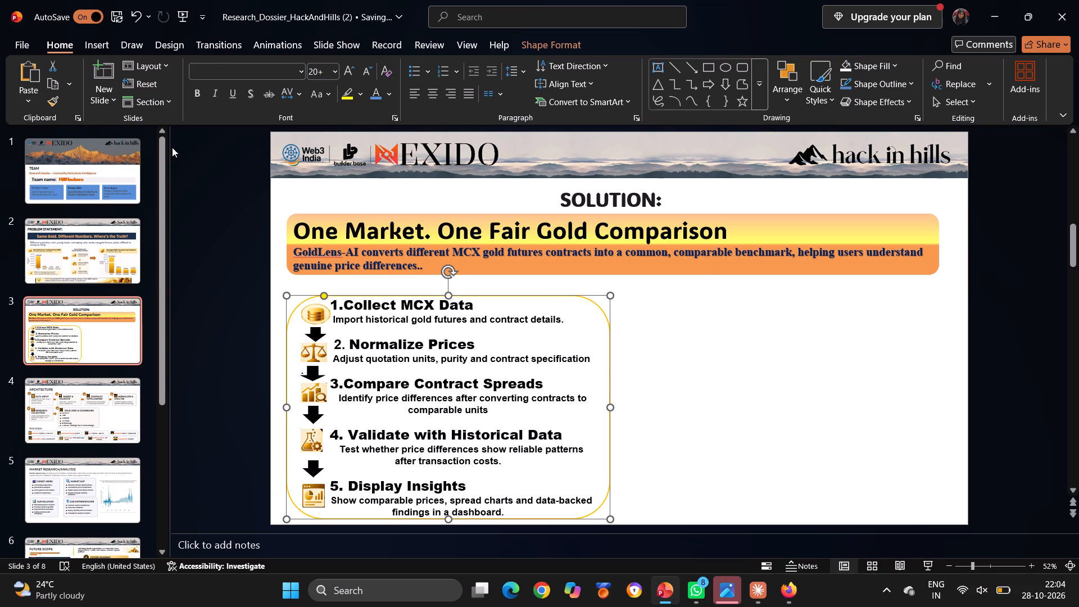
pyautogui.click(101, 47)
pyautogui.click(106, 93)
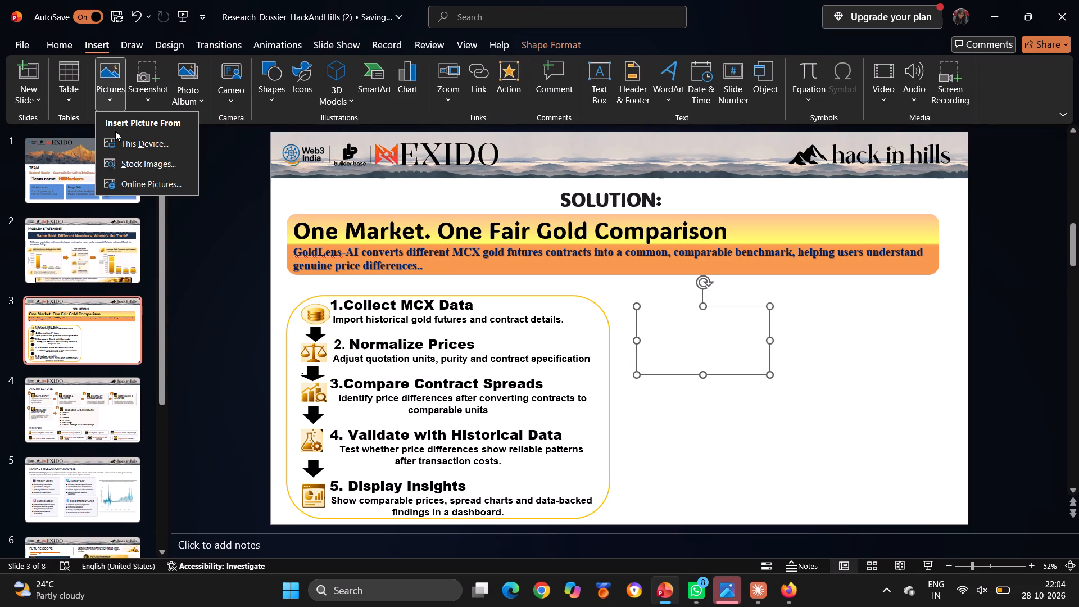
# Insert the overview picture from the Downloads folder onto the SOLUTION slide.
pyautogui.click(116, 131)
pyautogui.click(117, 139)
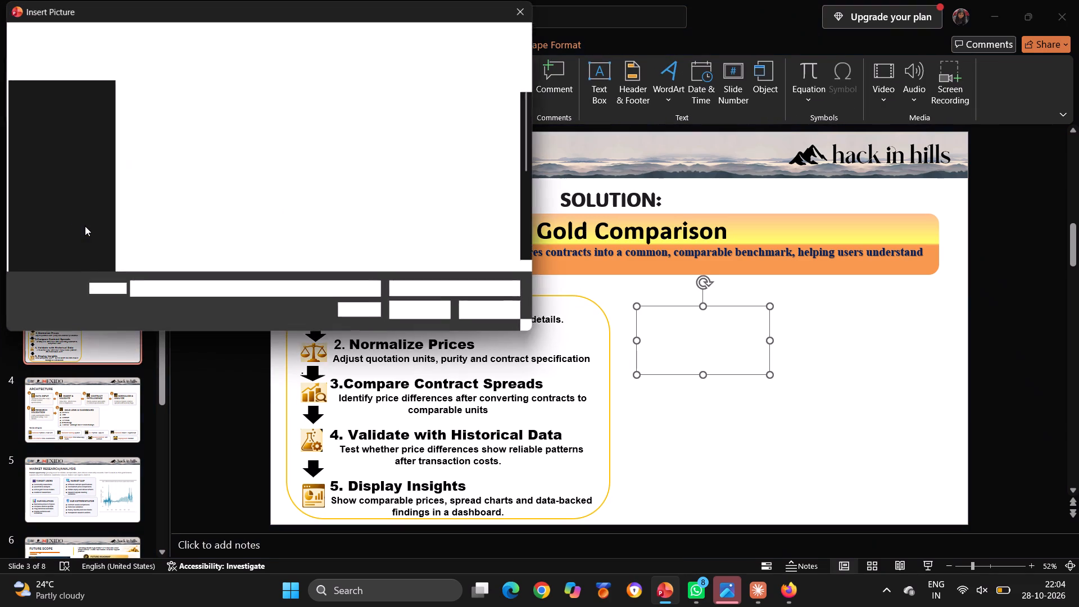
pyautogui.scroll(-2, 85, 226)
pyautogui.scroll(1, 85, 226)
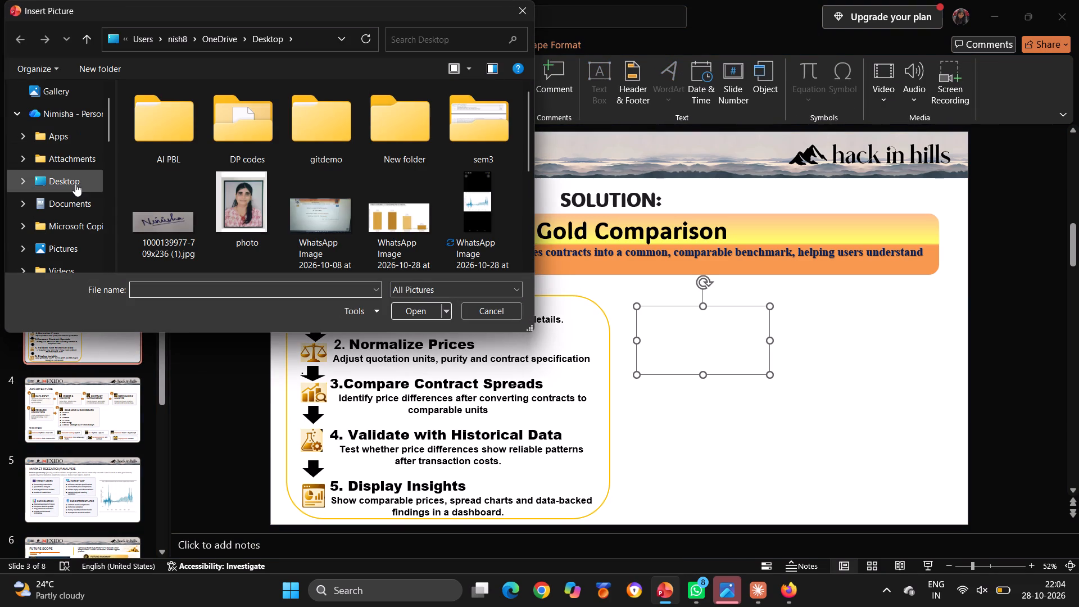
pyautogui.click(75, 184)
pyautogui.scroll(-12, 239, 178)
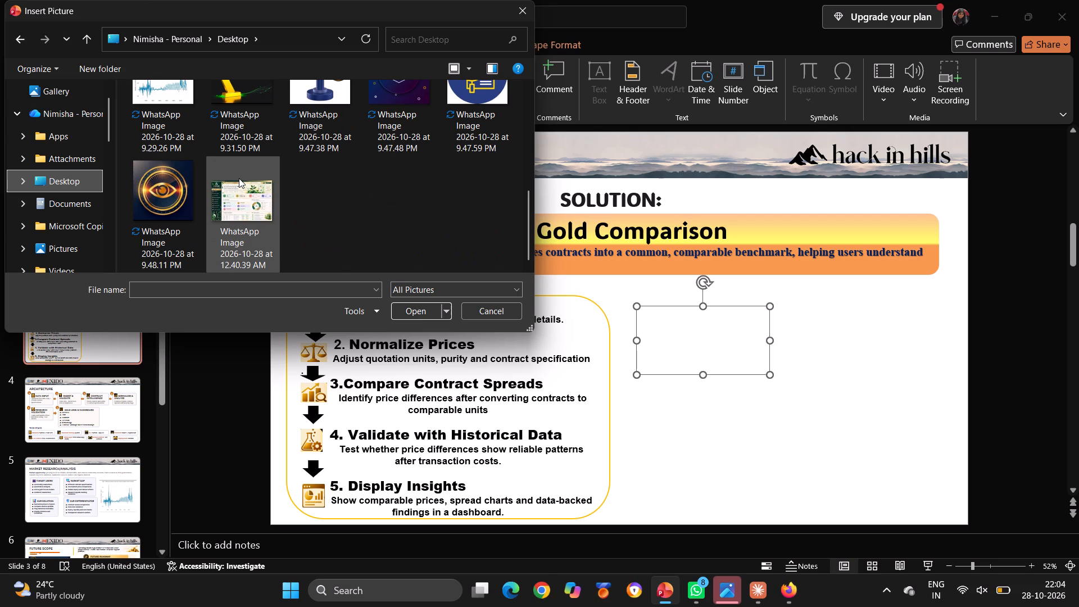
pyautogui.scroll(1, 239, 178)
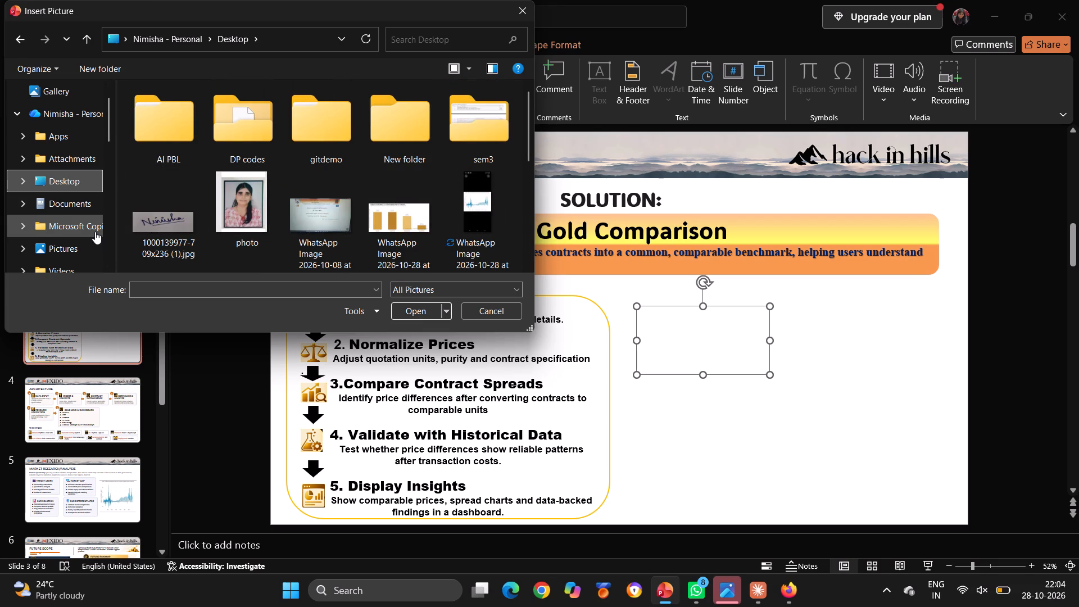
pyautogui.scroll(-1, 95, 232)
pyautogui.click(57, 141)
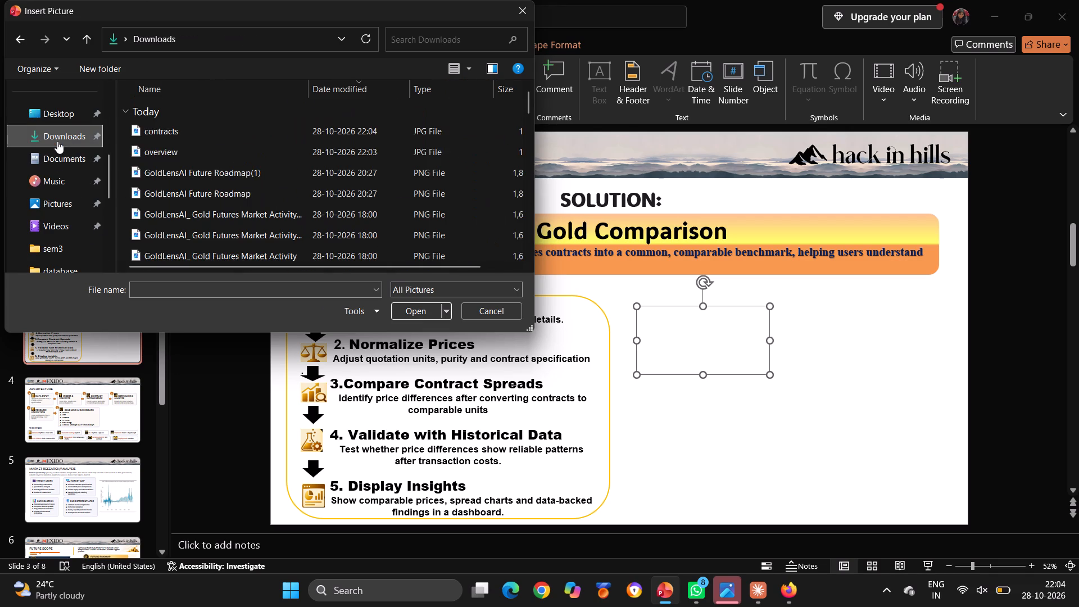
pyautogui.click(178, 143)
pyautogui.click(409, 306)
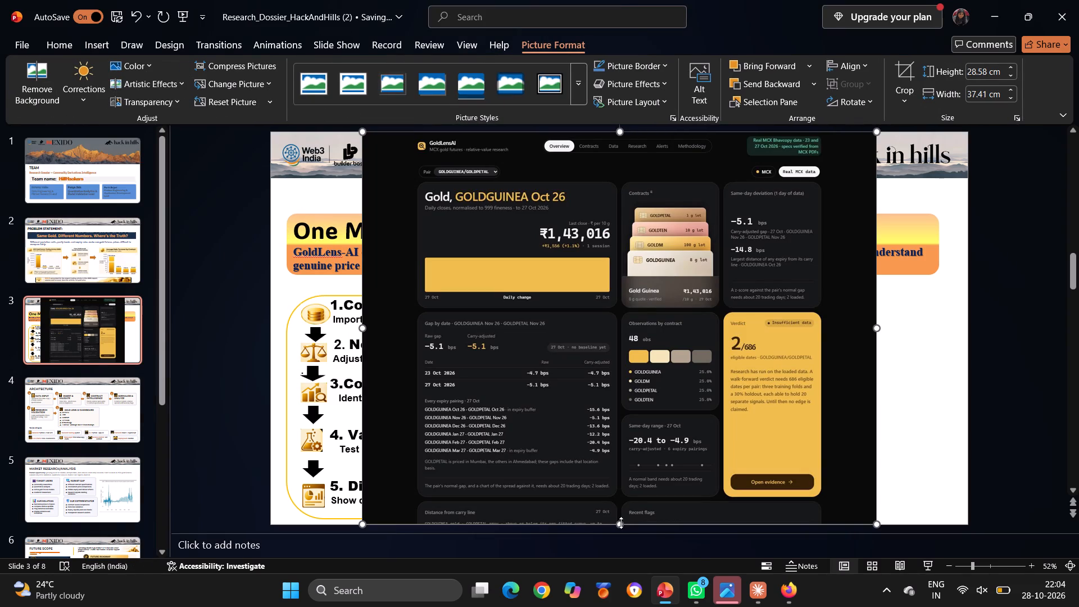
# Shrink the inserted dashboard picture, then stretch its height, to about 25.44 cm wide by 22.65 cm high.
pyautogui.moveTo(364, 526); pyautogui.dragTo(450, 445)
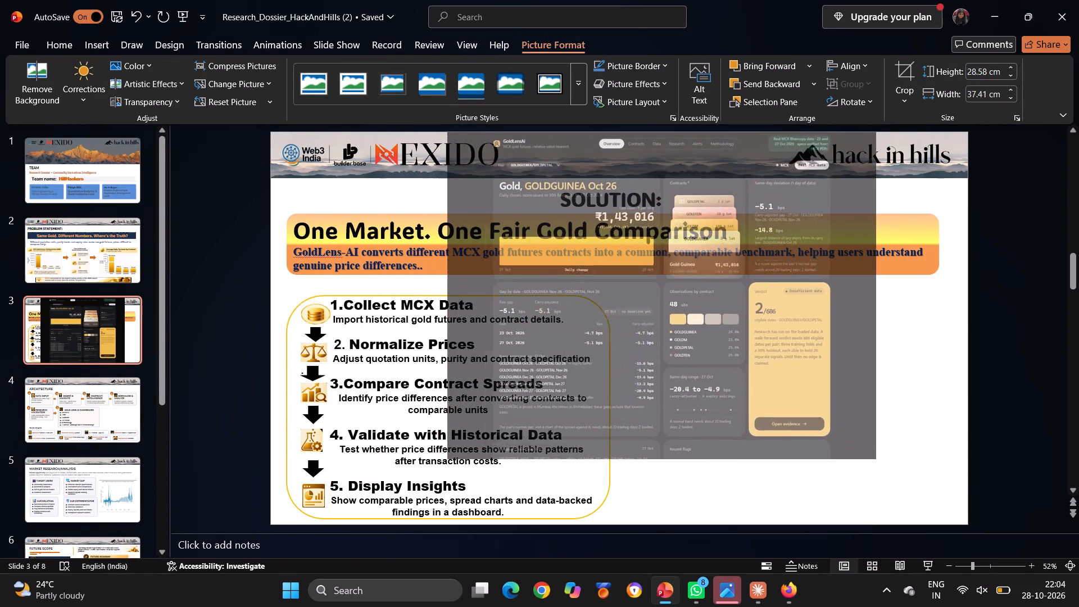
pyautogui.moveTo(450, 445); pyautogui.dragTo(532, 395)
pyautogui.click(661, 400)
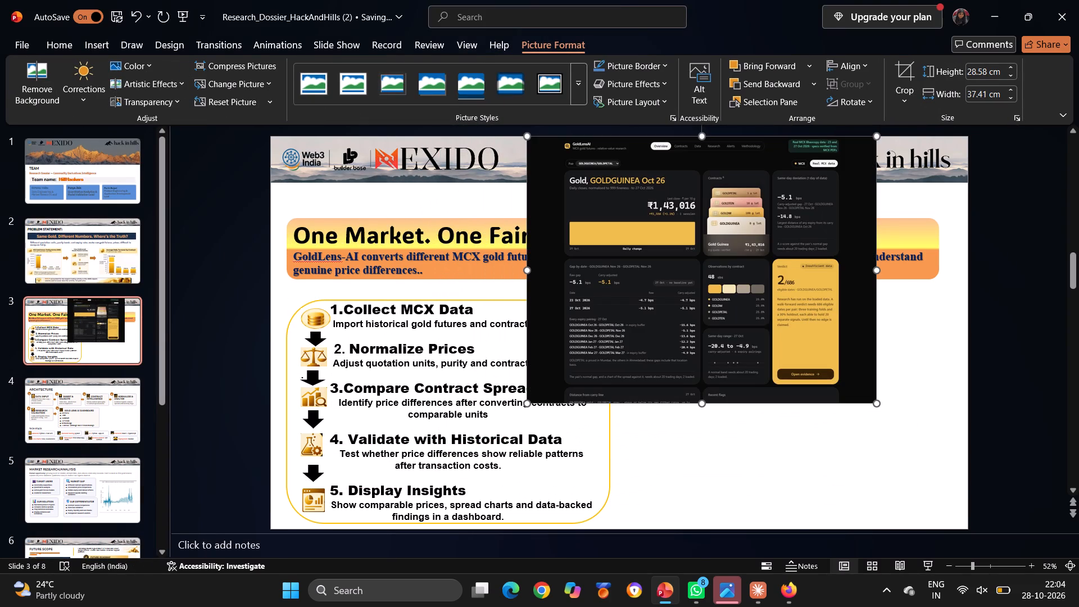
pyautogui.moveTo(704, 406); pyautogui.dragTo(706, 428)
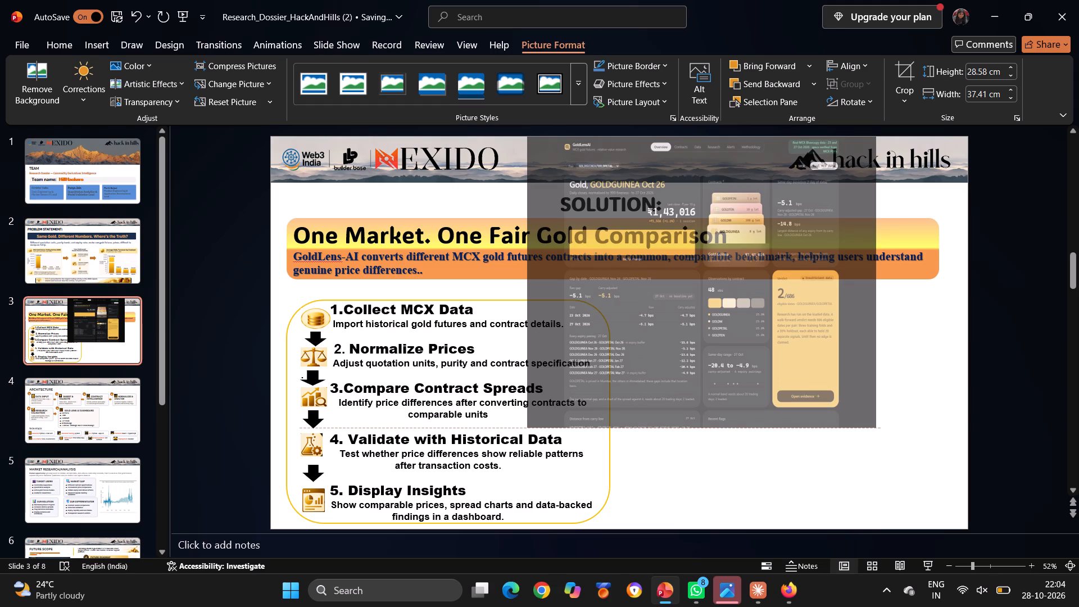
pyautogui.moveTo(706, 428); pyautogui.dragTo(709, 445)
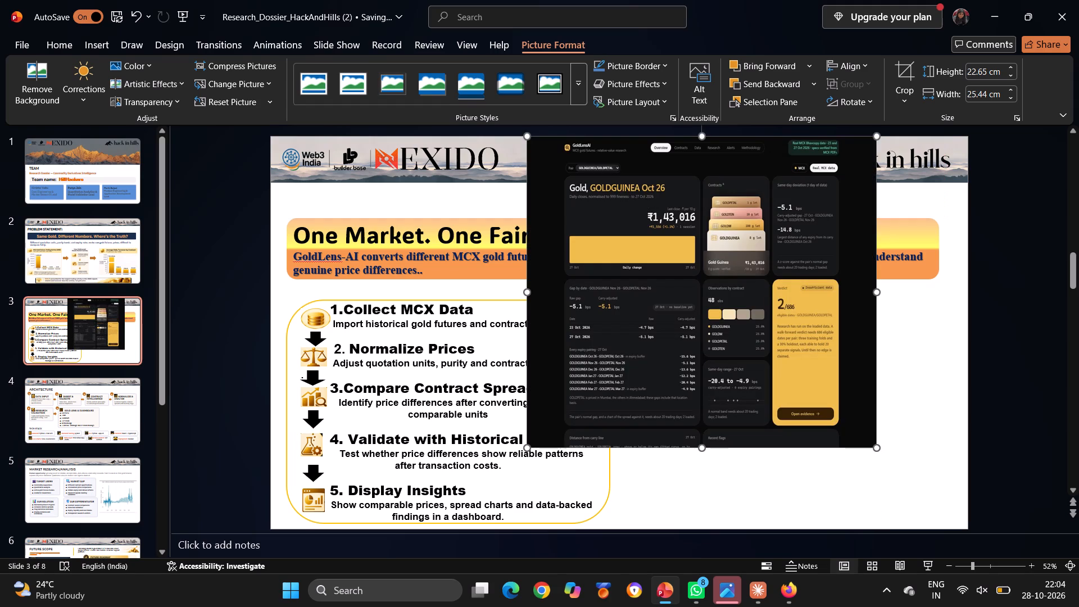
pyautogui.click(718, 384)
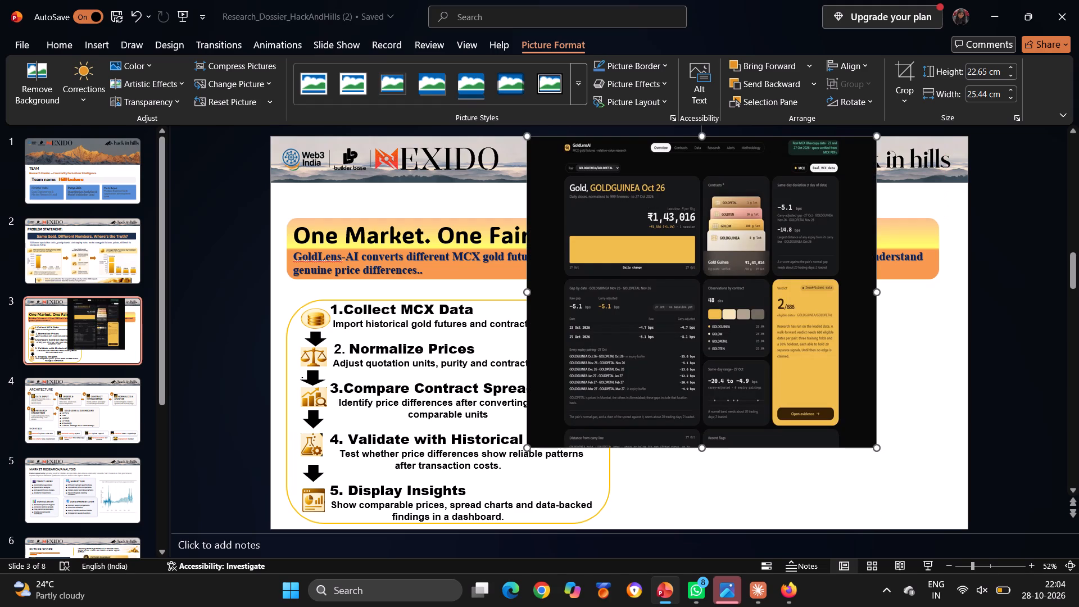
# Switch to Firefox and look over the Screenshots section of the GoldLensAI README.
pyautogui.click(781, 586)
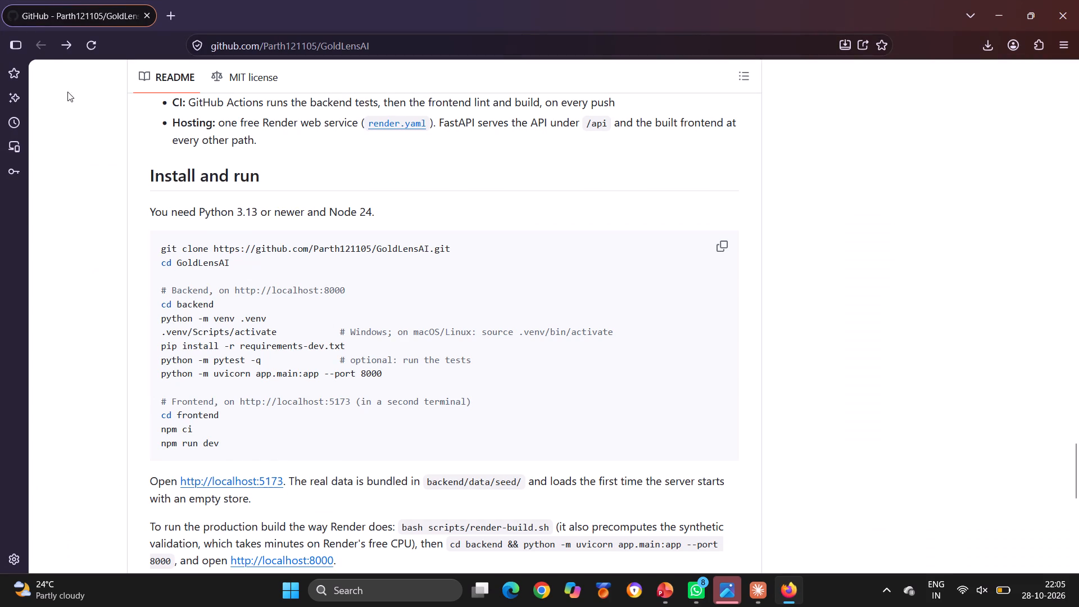
pyautogui.scroll(5, 112, 196)
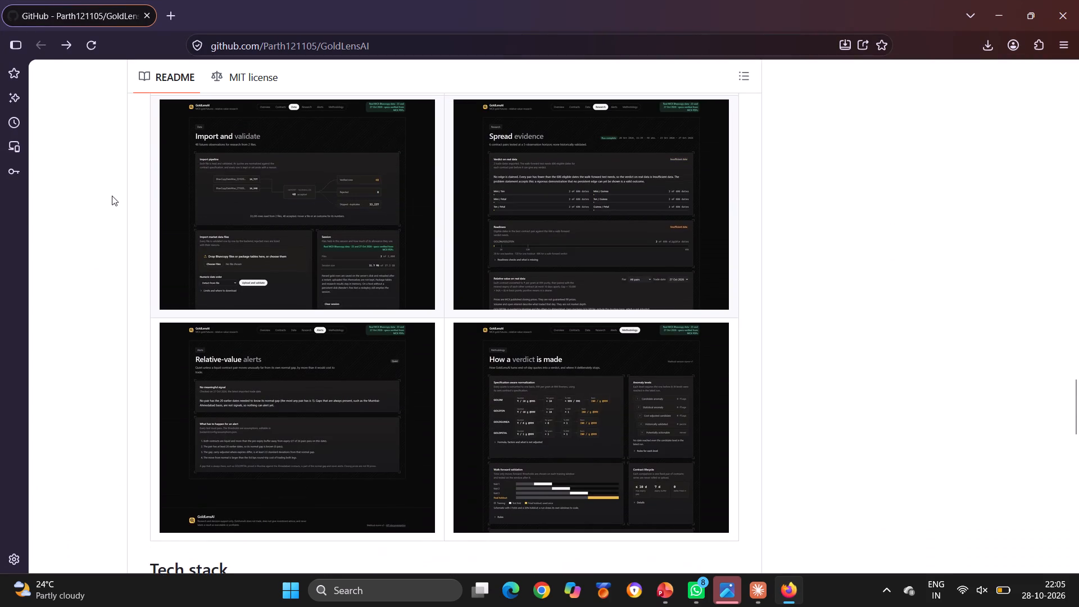
pyautogui.scroll(3, 112, 196)
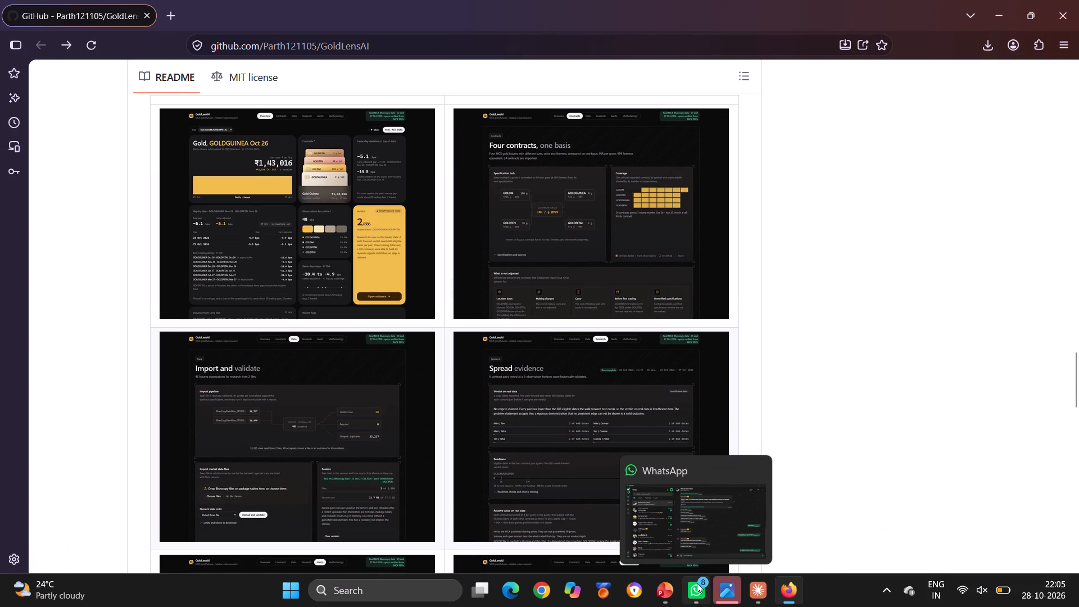
# Back in PowerPoint, place the dashboard picture beside the five-step list, below the banner, and resize it to about 23.84 cm wide by 15.52 cm high.
pyautogui.click(671, 589)
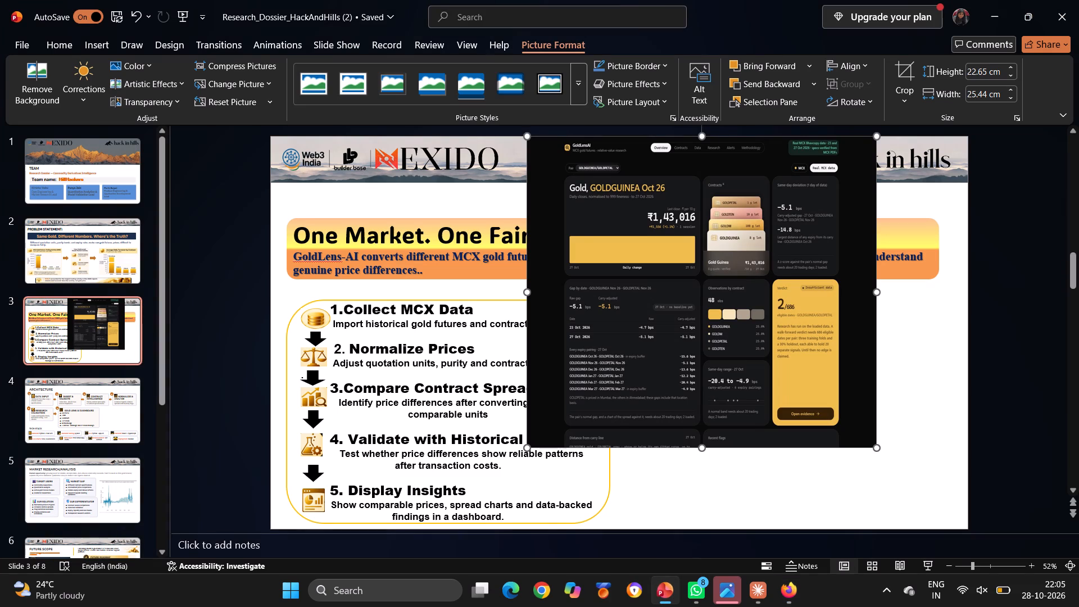
pyautogui.moveTo(788, 373); pyautogui.dragTo(847, 409)
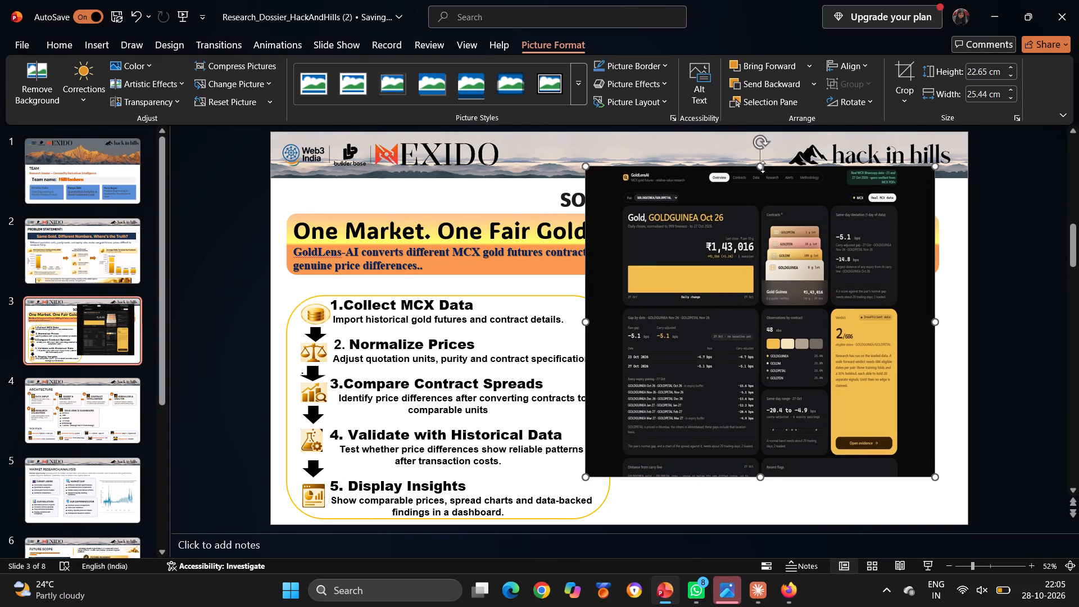
pyautogui.moveTo(756, 165); pyautogui.dragTo(774, 248)
pyautogui.moveTo(767, 325); pyautogui.dragTo(786, 359)
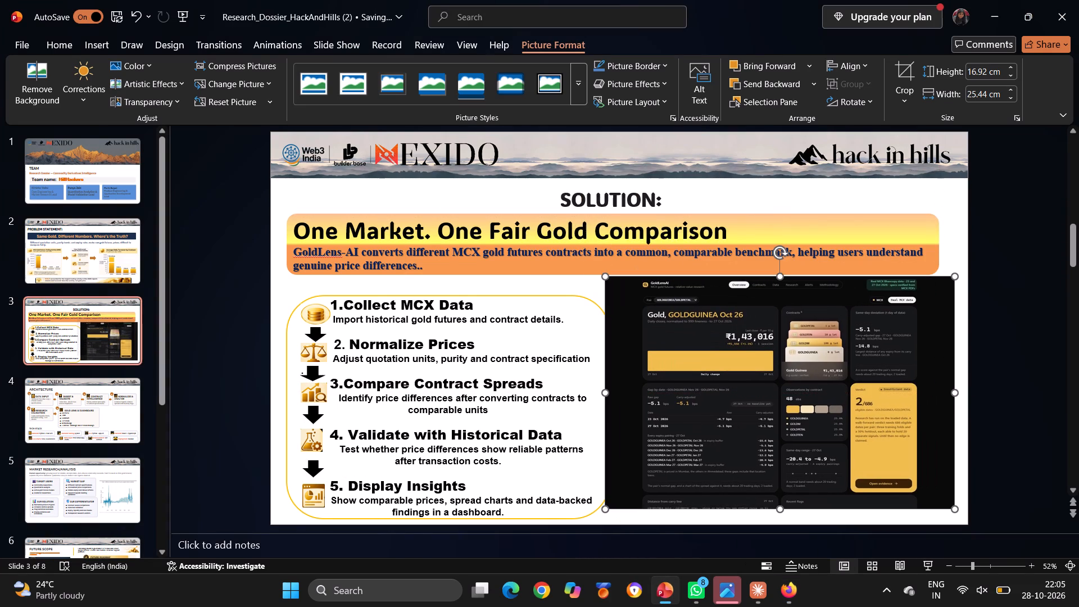
pyautogui.moveTo(609, 393); pyautogui.dragTo(660, 404)
pyautogui.moveTo(812, 277); pyautogui.dragTo(811, 303)
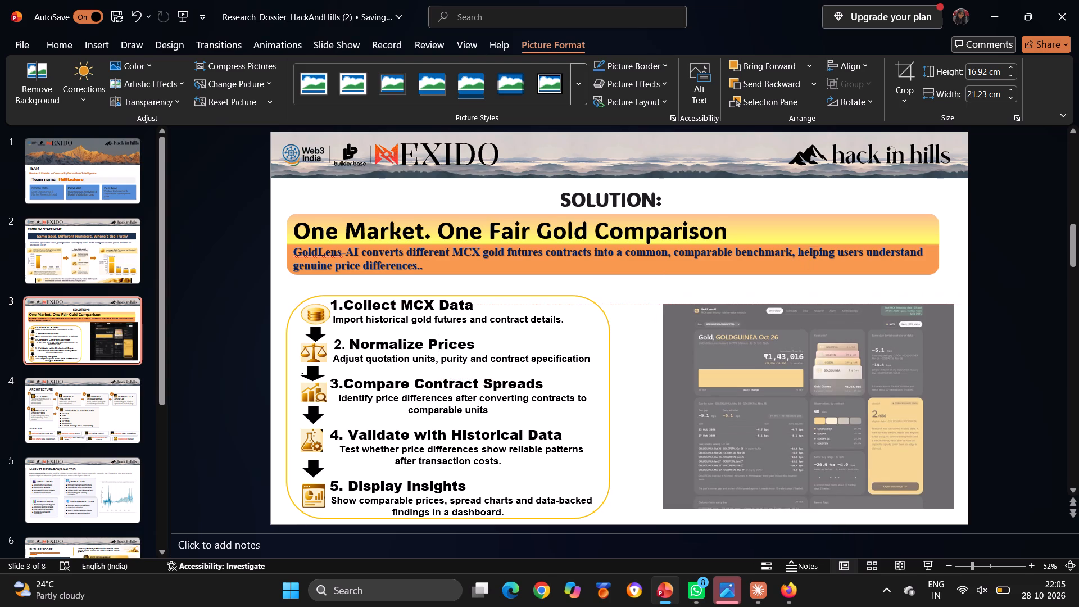
pyautogui.moveTo(811, 303); pyautogui.dragTo(811, 295)
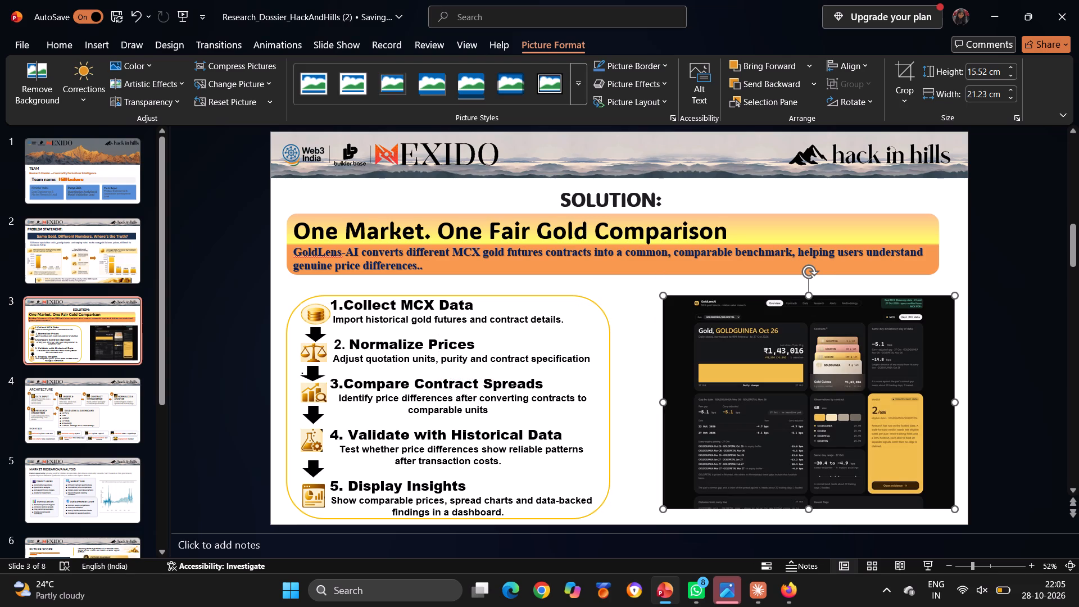
pyautogui.moveTo(666, 405); pyautogui.dragTo(643, 416)
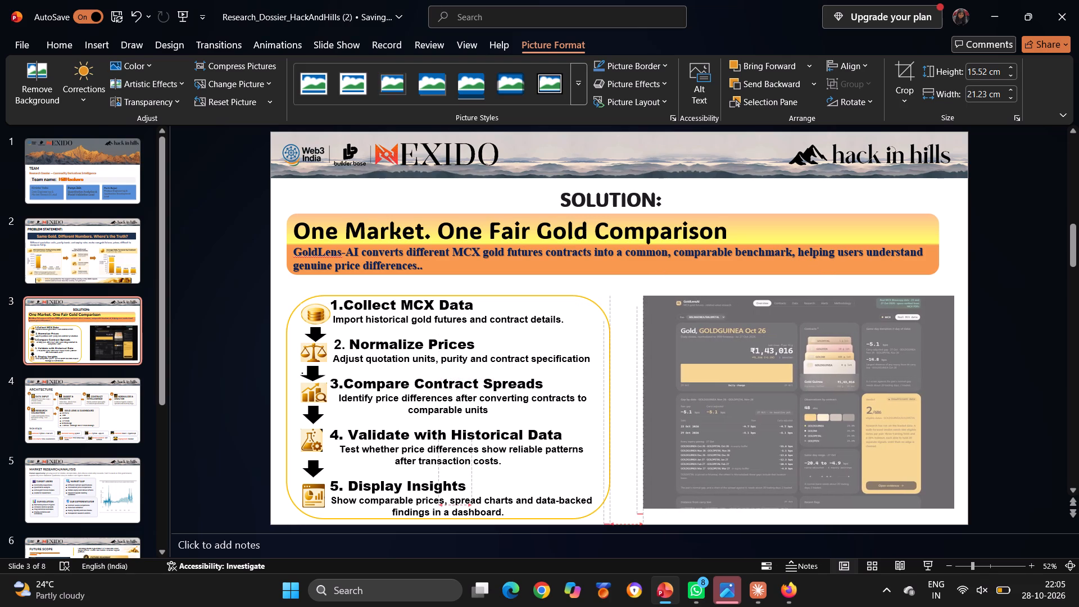
pyautogui.moveTo(643, 416); pyautogui.dragTo(638, 418)
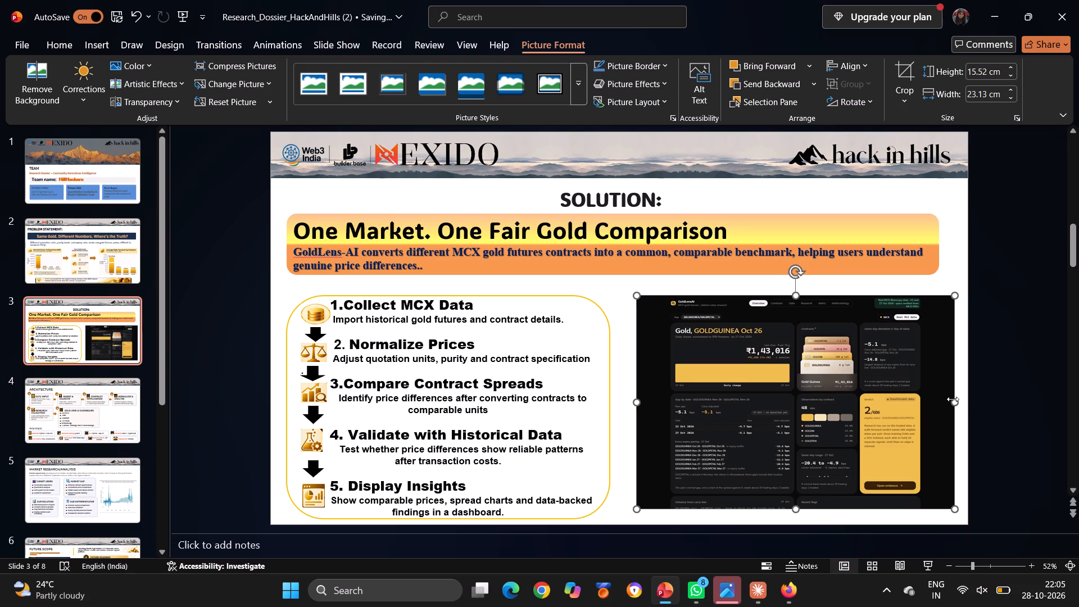
pyautogui.moveTo(959, 403); pyautogui.dragTo(964, 403)
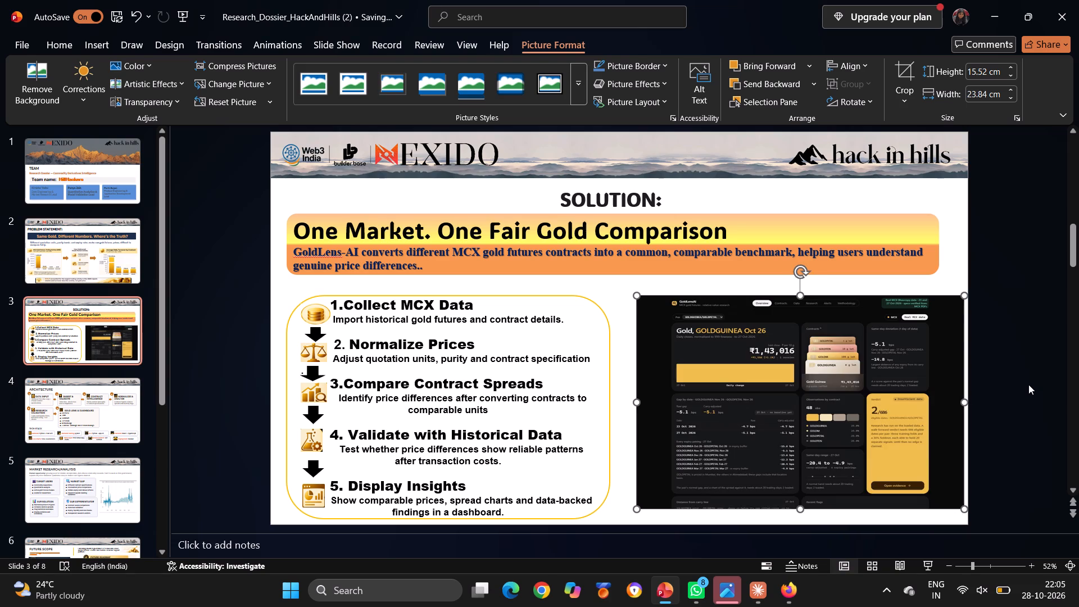
pyautogui.click(1028, 384)
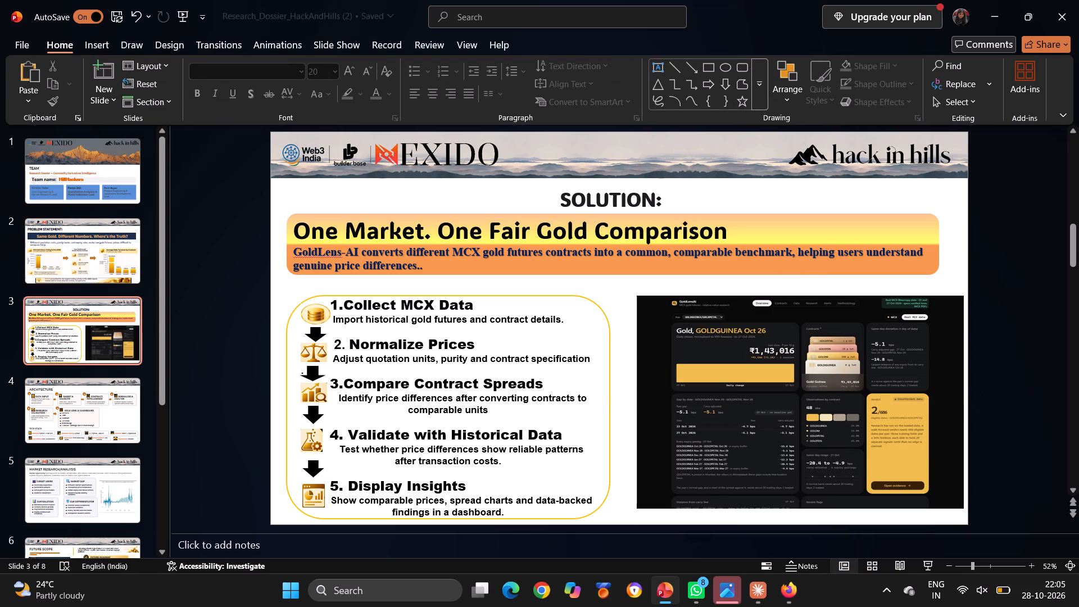
# Go to the TEAM slide and look through the slide thumbnails down to the closing slide.
pyautogui.click(39, 161)
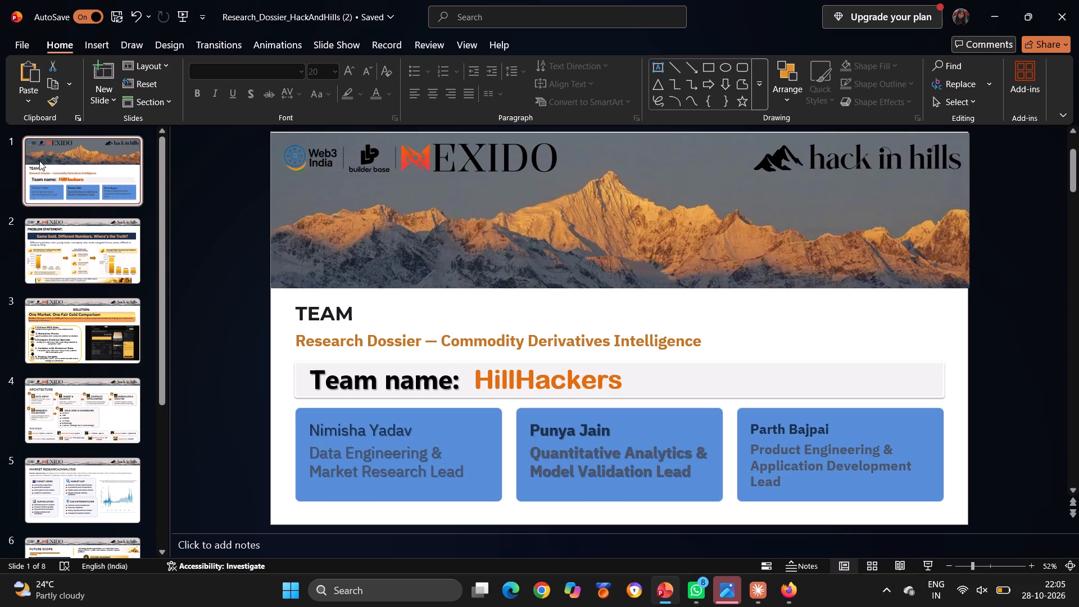
pyautogui.scroll(-10, 50, 388)
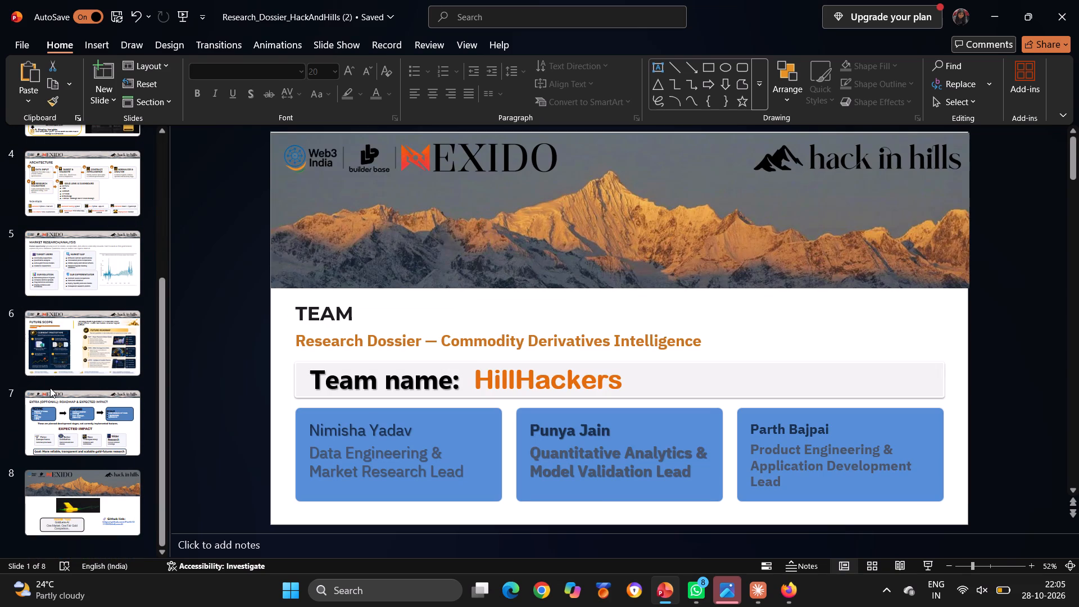
pyautogui.scroll(-1, 50, 388)
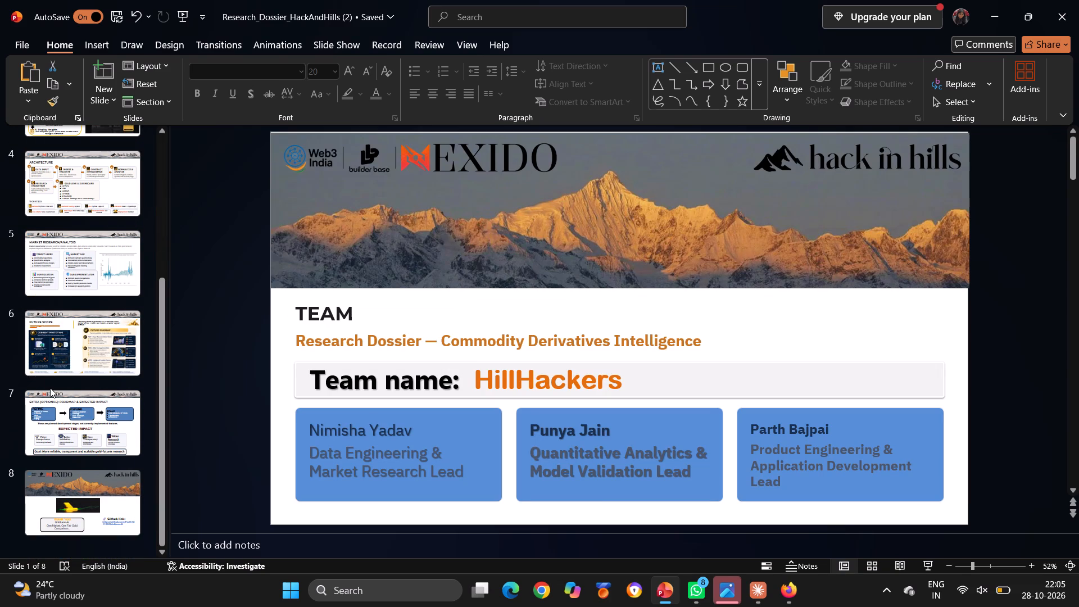
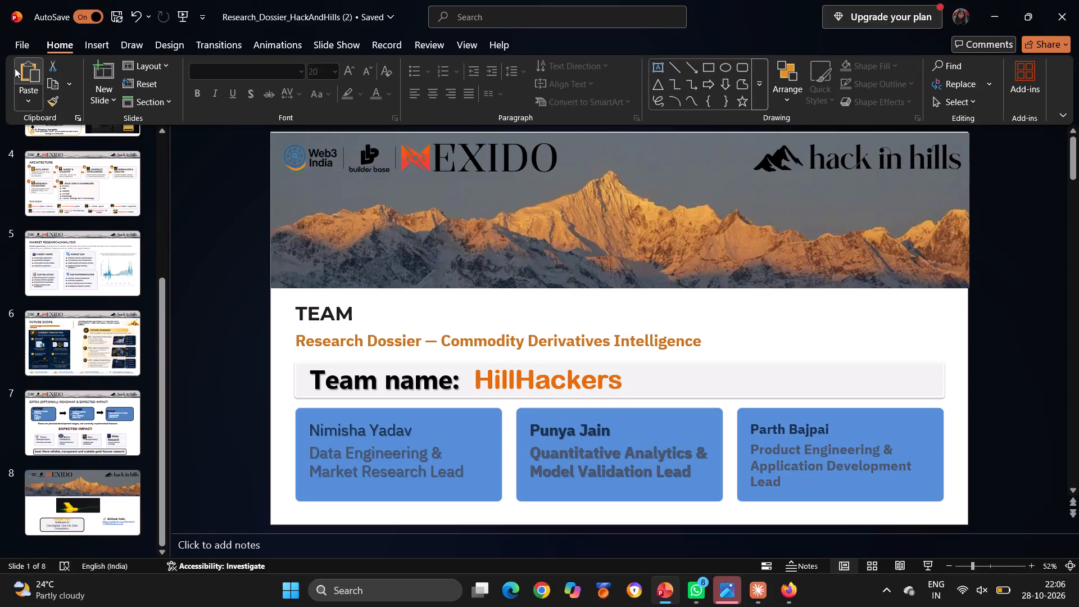
# Save a copy of the presentation to the Desktop folder under the name Research_Dossier_HackAndHills (2)2ndround.
pyautogui.click(15, 52)
pyautogui.click(55, 233)
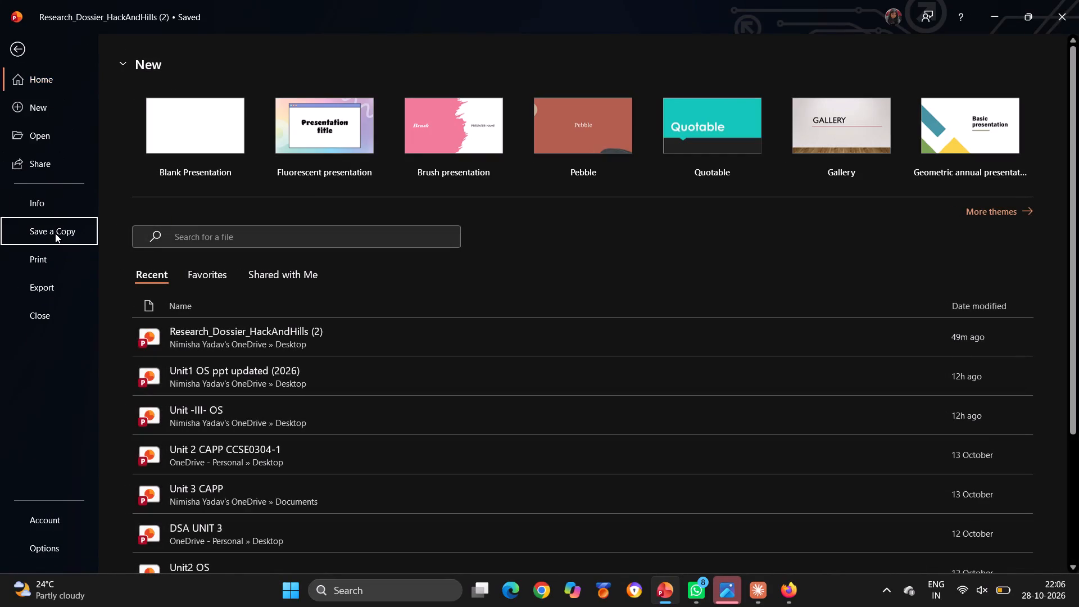
pyautogui.click(187, 297)
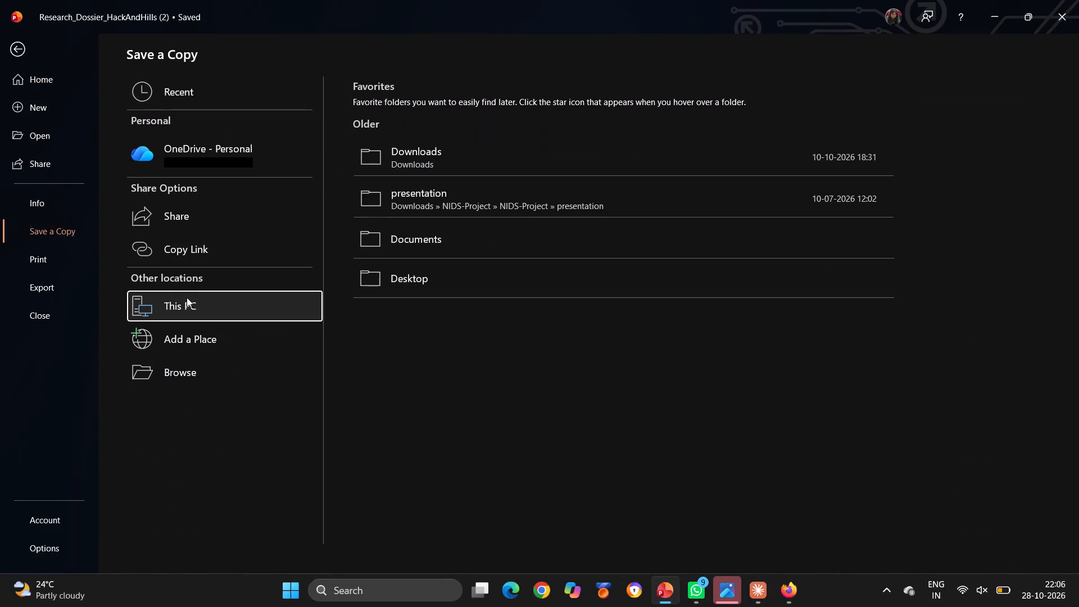
pyautogui.click(400, 277)
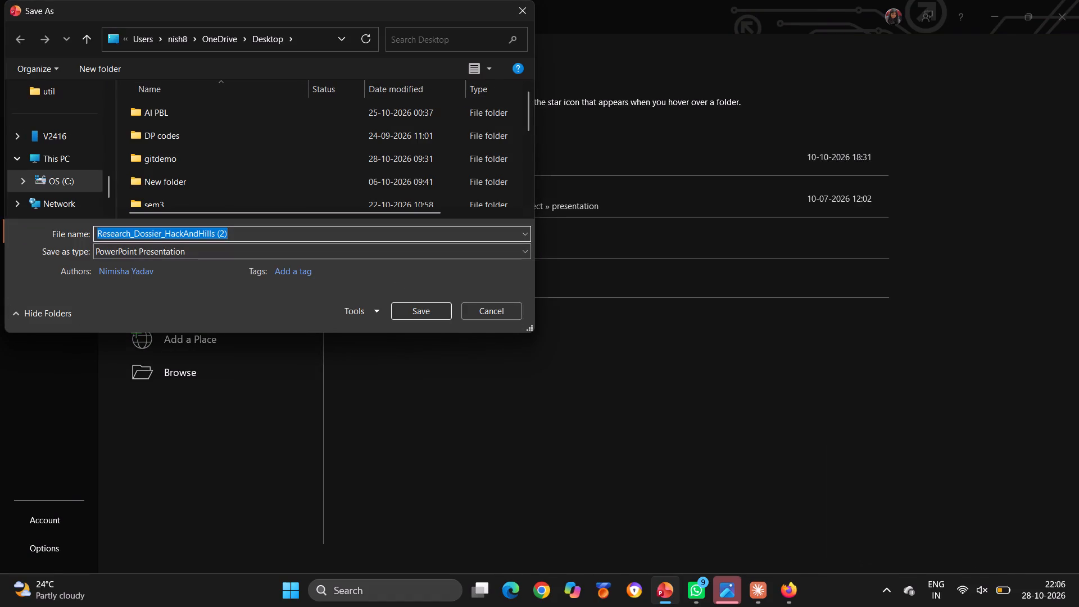
pyautogui.click(296, 233)
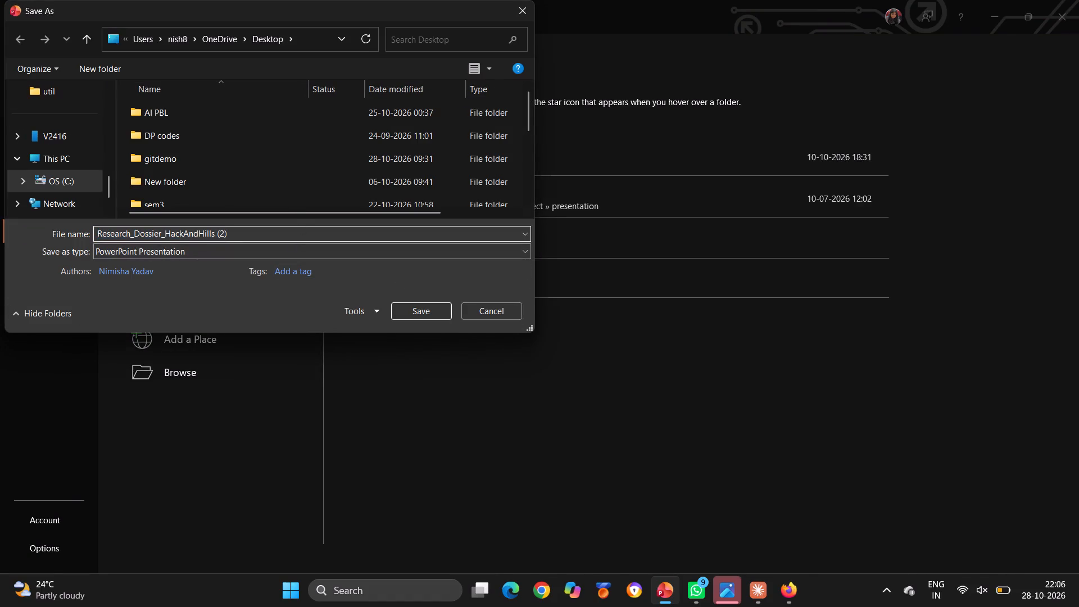
pyautogui.press('2')
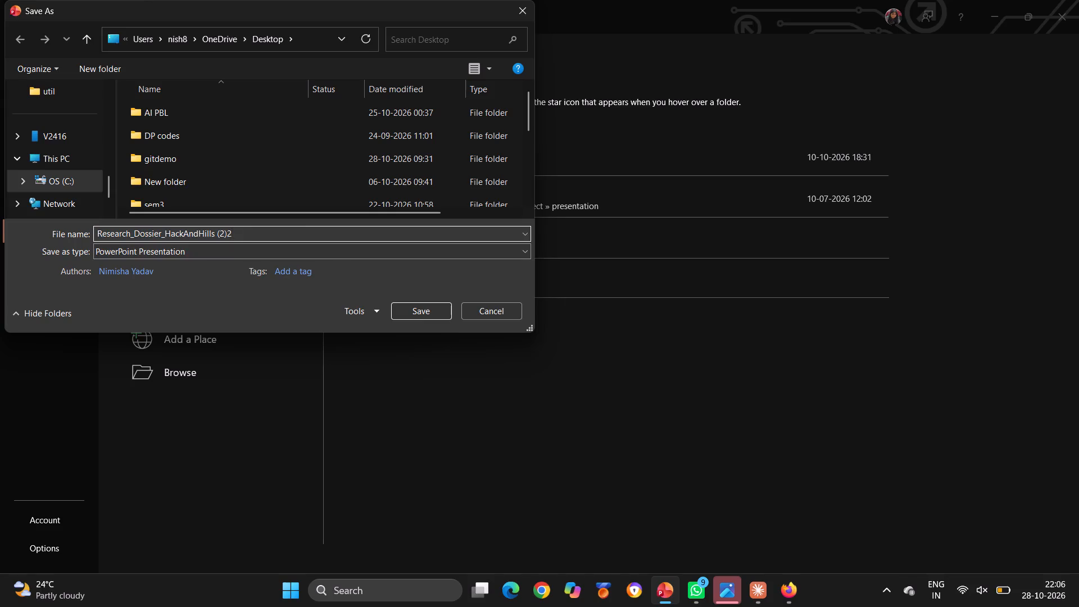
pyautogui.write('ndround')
# Finish saving the presentation copy in the Desktop folder as a PowerPoint Presentation.
pyautogui.click(415, 316)
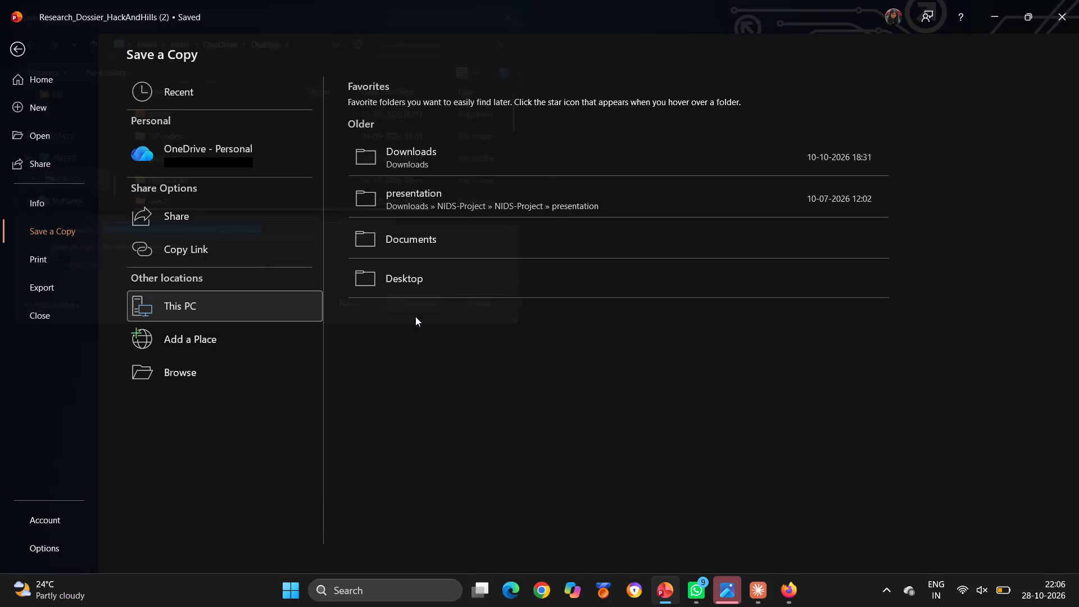
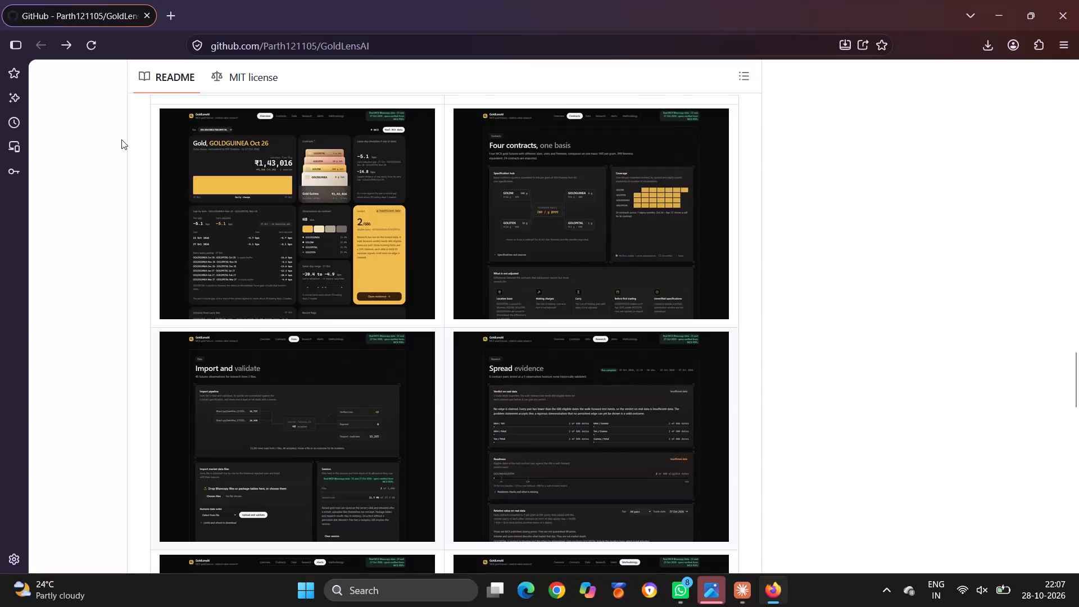
# Return from the README screenshots to the top of the GoldLensAI repository page on GitHub.
pyautogui.scroll(13, 121, 139)
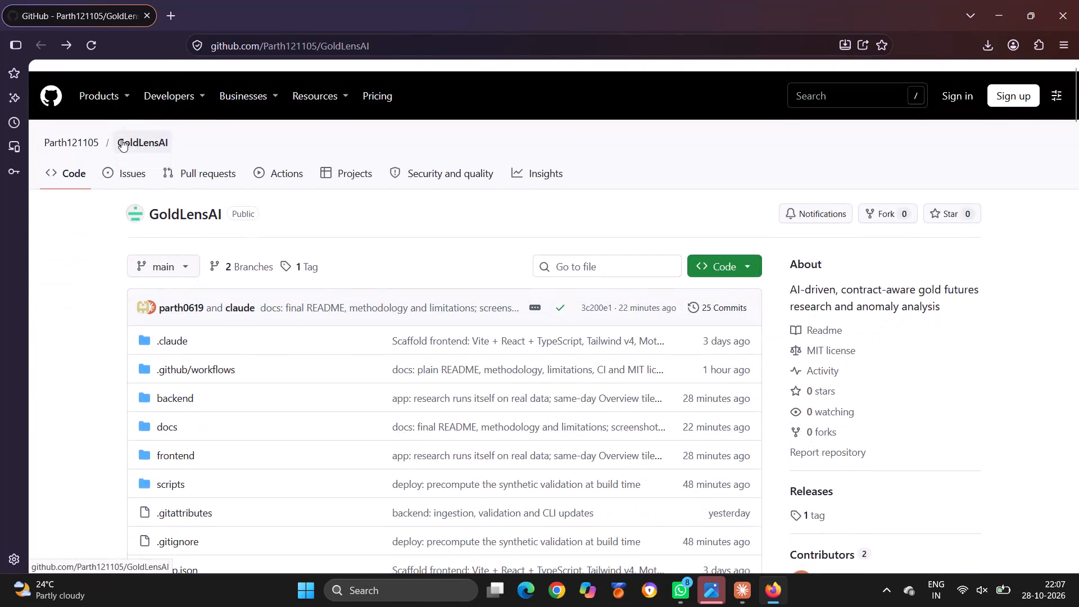
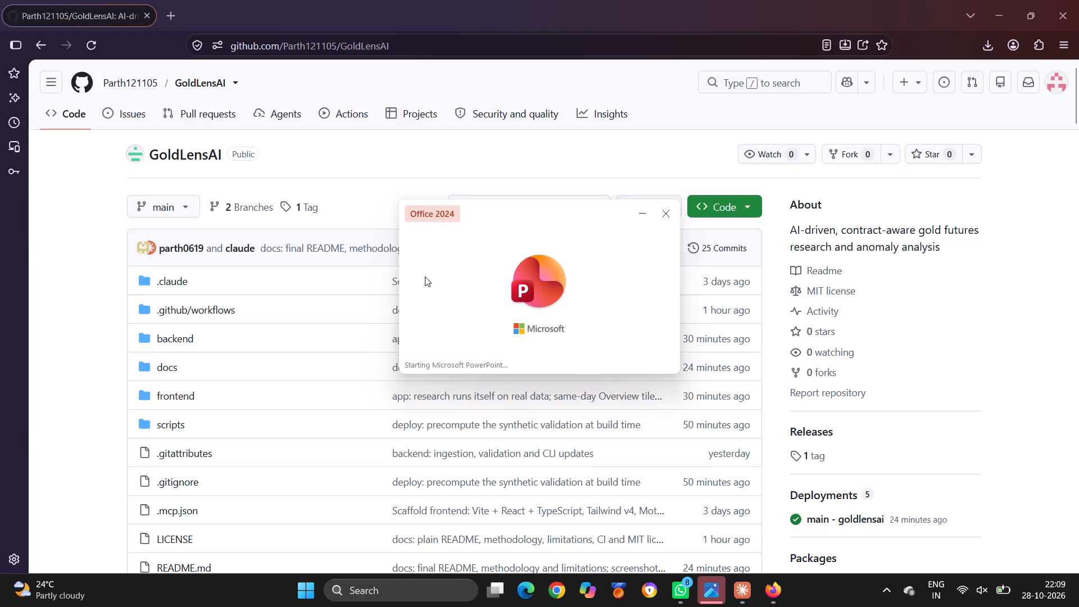
# Open the Research_Dossier_HackAndHills (2)2ndround presentation to check the saved copy, and close it again.
pyautogui.click(386, 325)
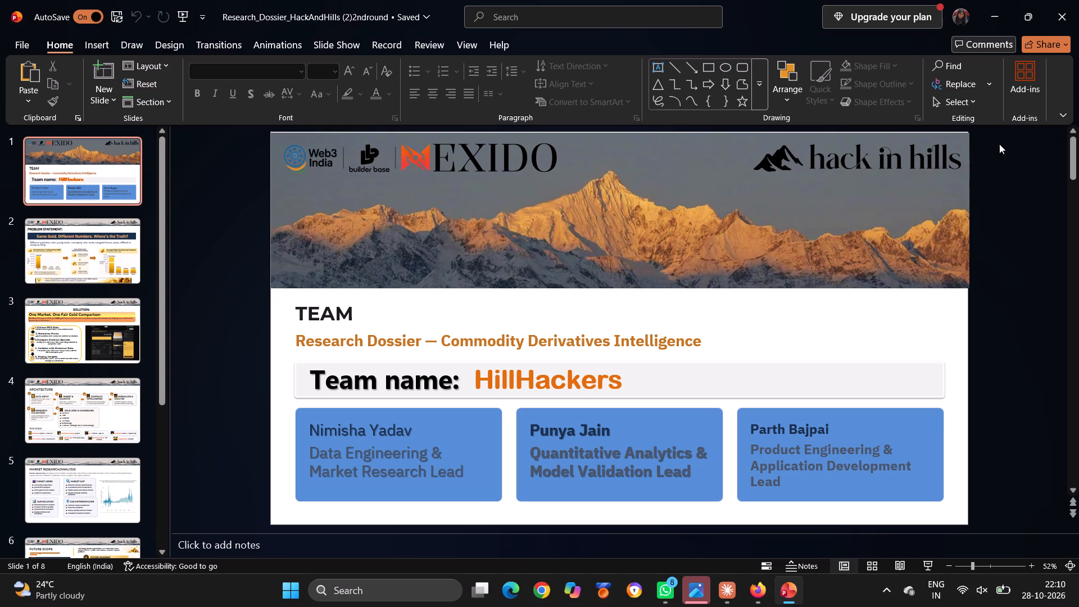
pyautogui.click(1059, 26)
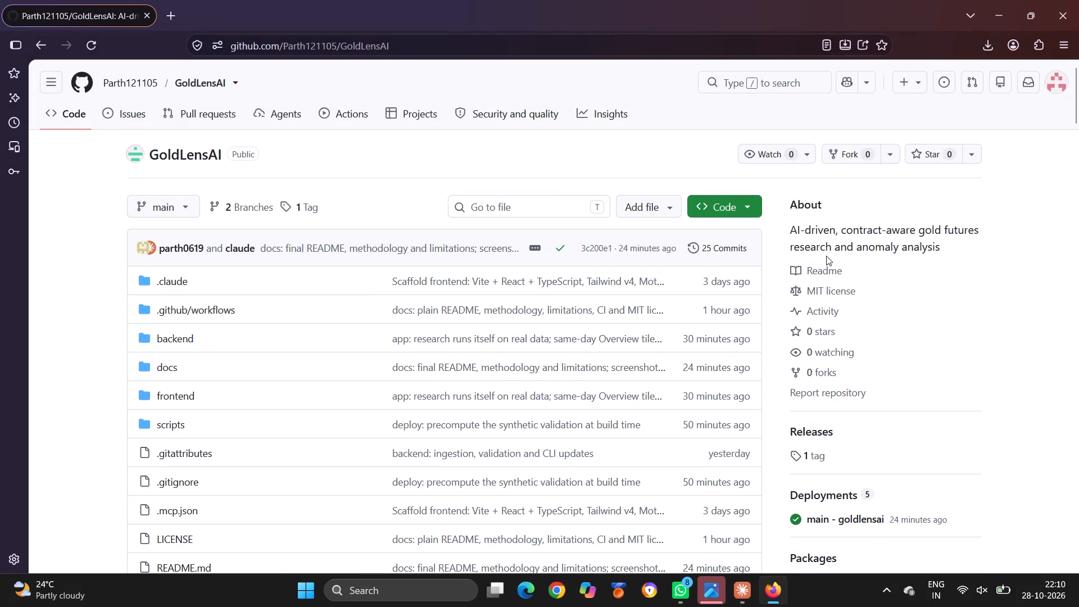